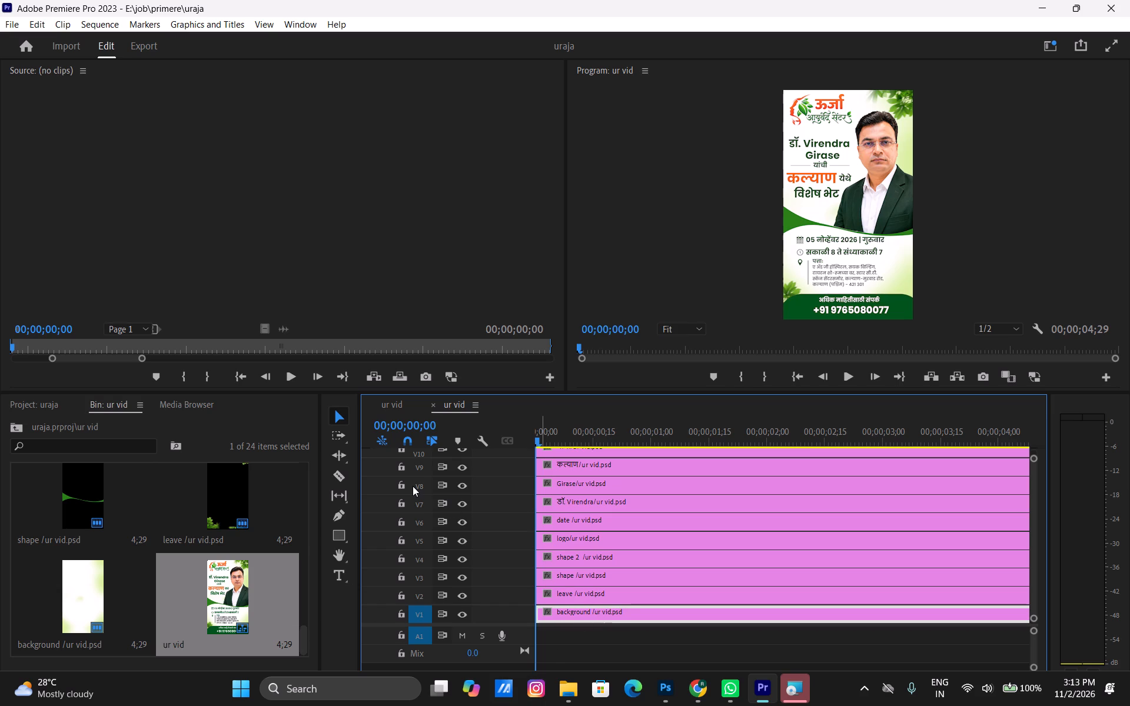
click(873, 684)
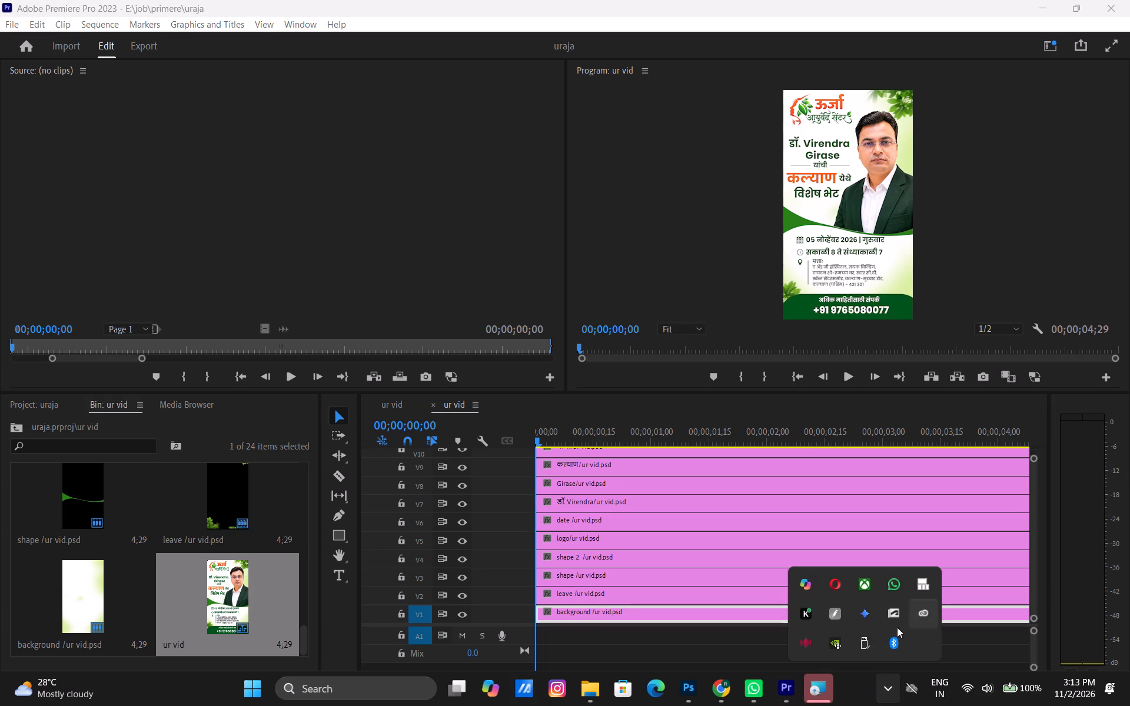
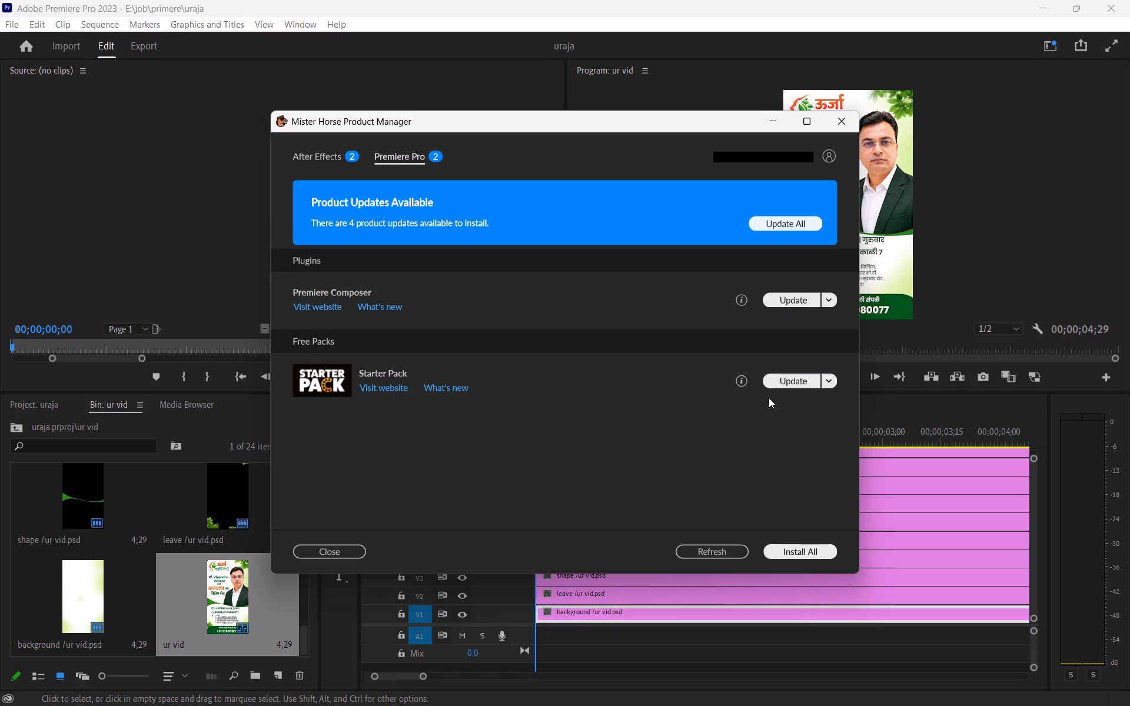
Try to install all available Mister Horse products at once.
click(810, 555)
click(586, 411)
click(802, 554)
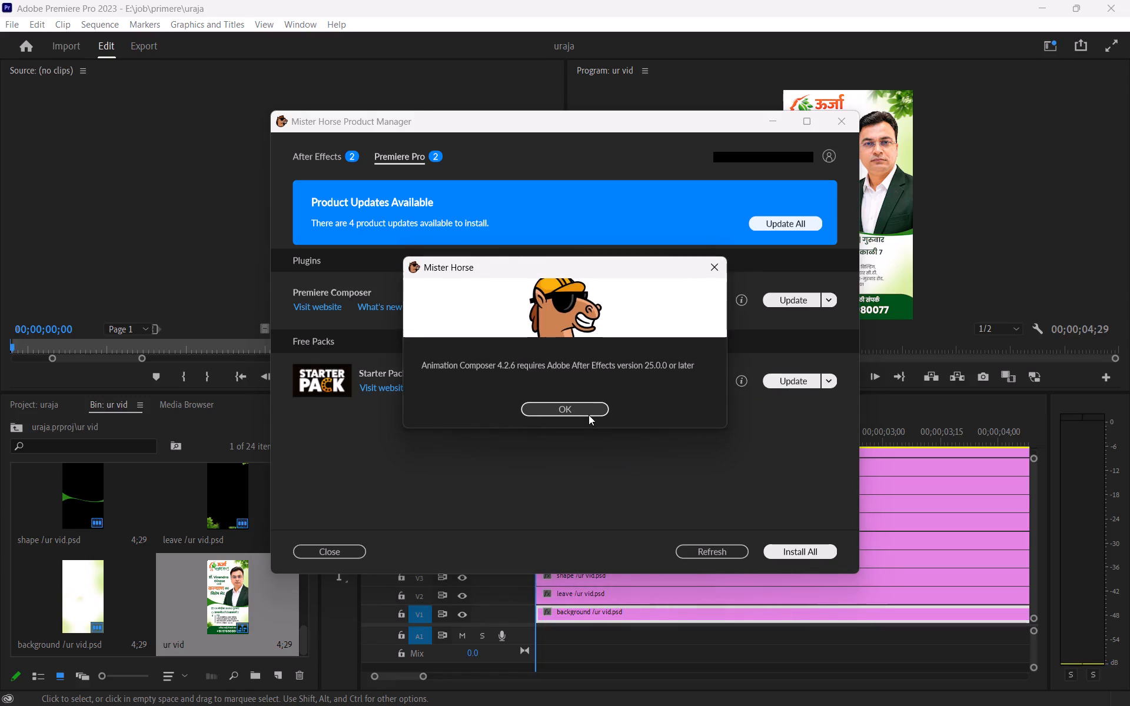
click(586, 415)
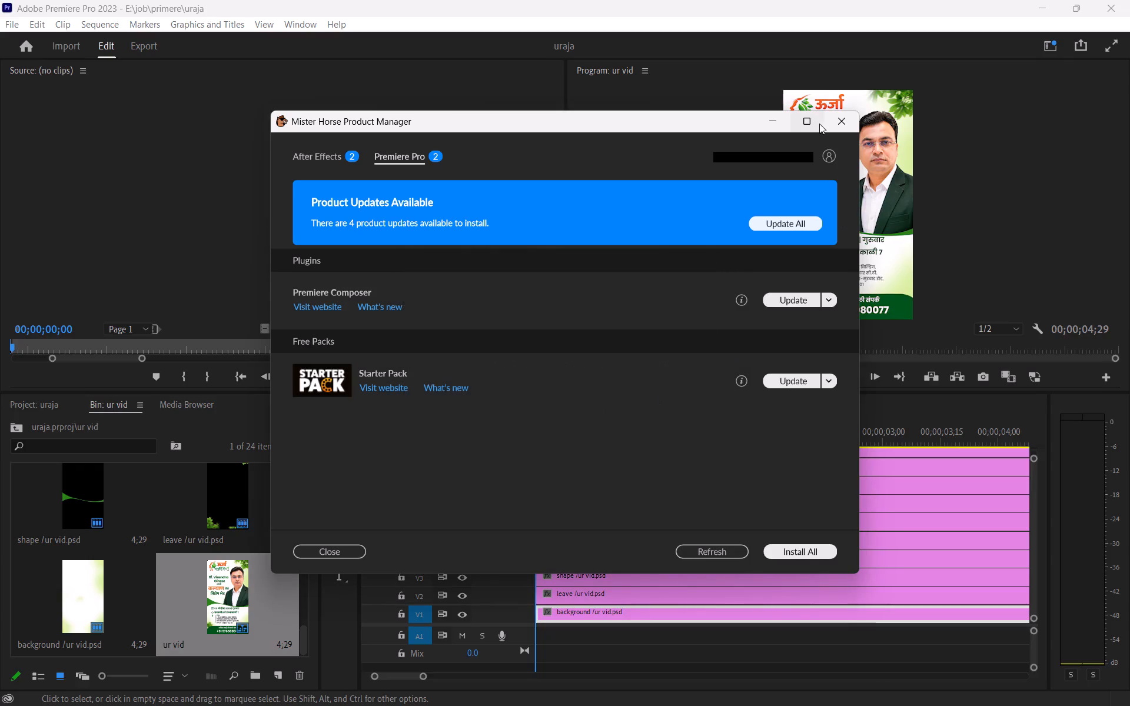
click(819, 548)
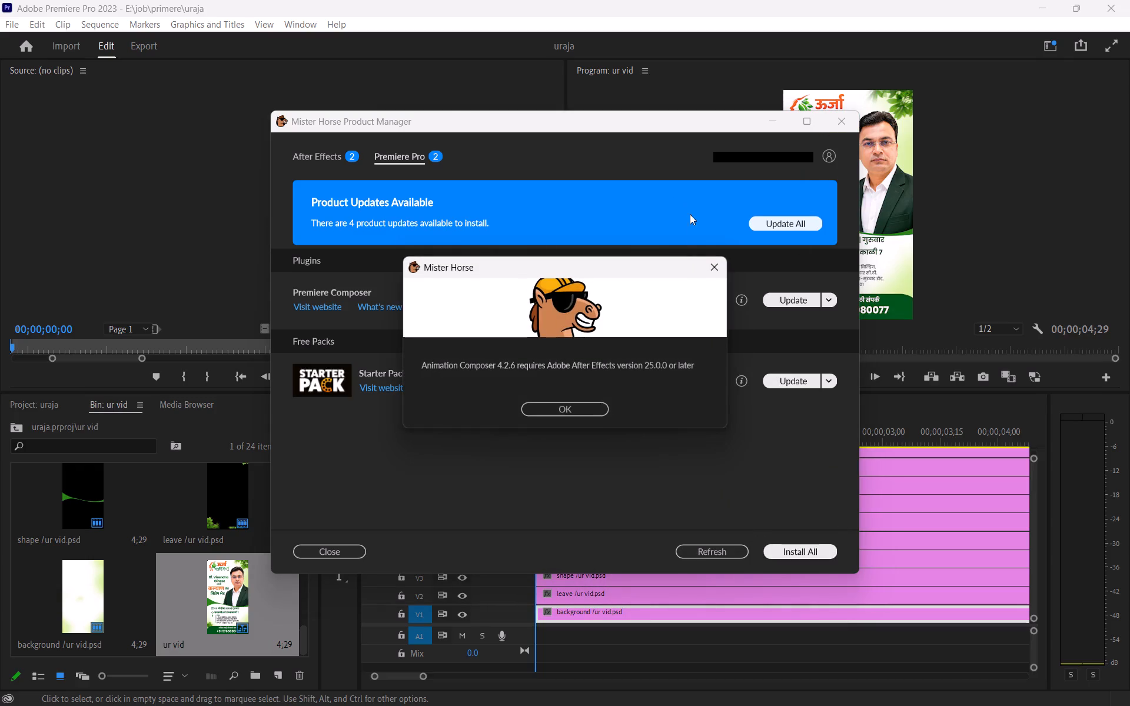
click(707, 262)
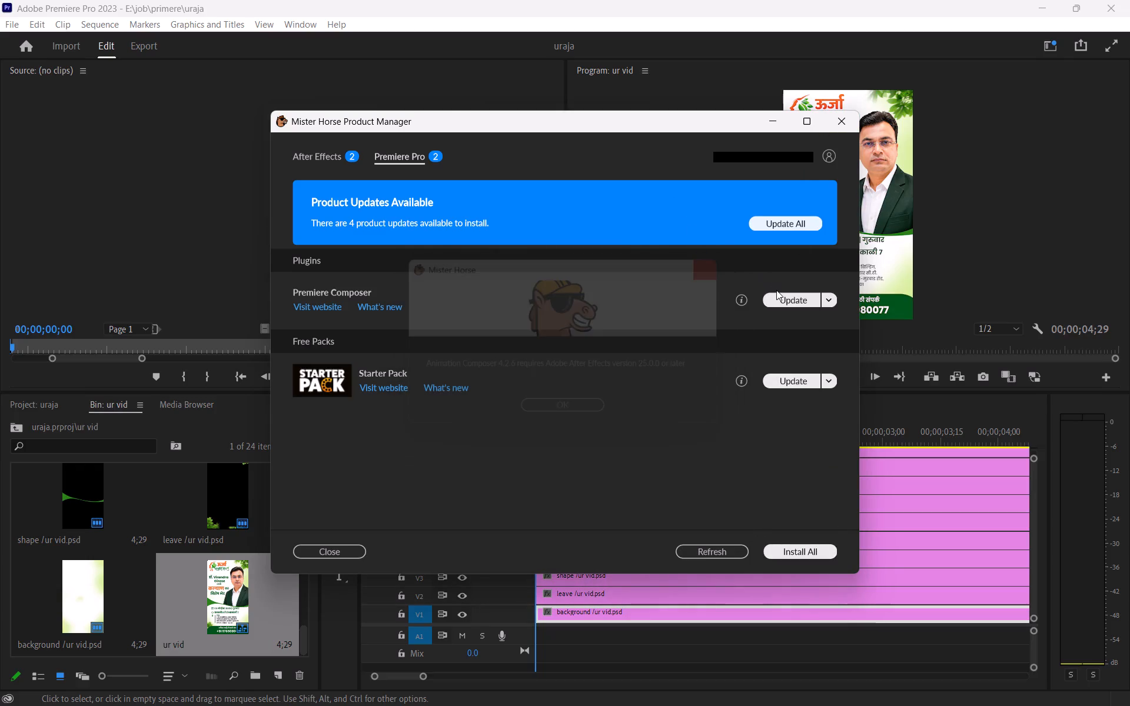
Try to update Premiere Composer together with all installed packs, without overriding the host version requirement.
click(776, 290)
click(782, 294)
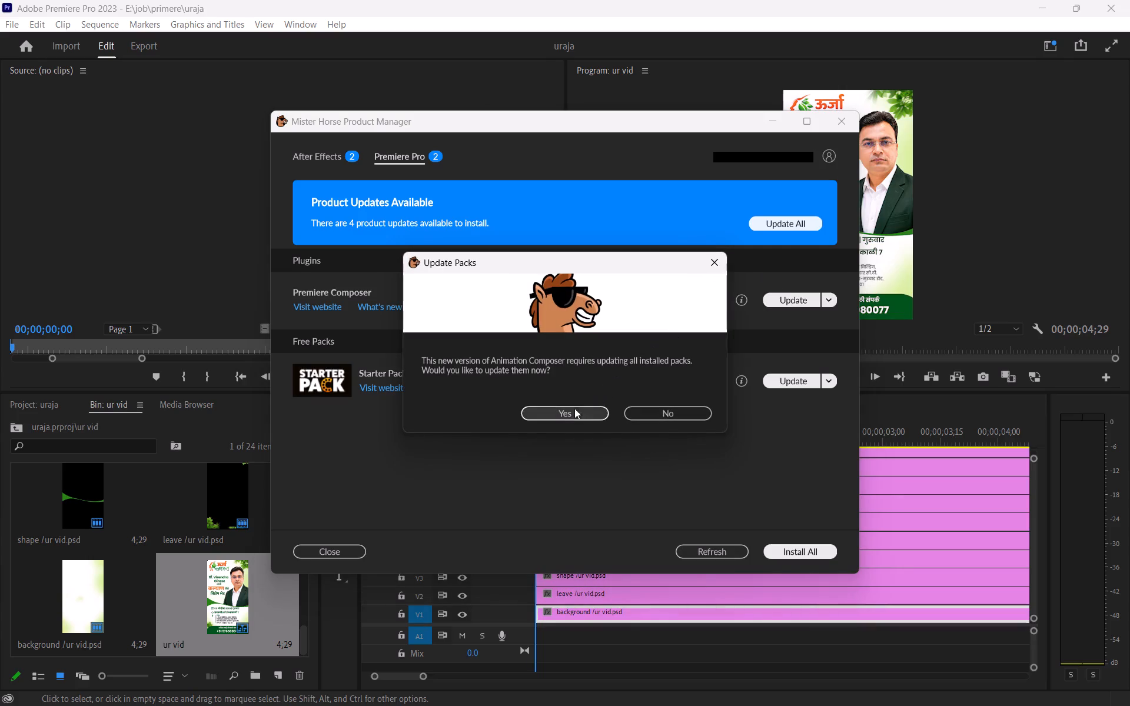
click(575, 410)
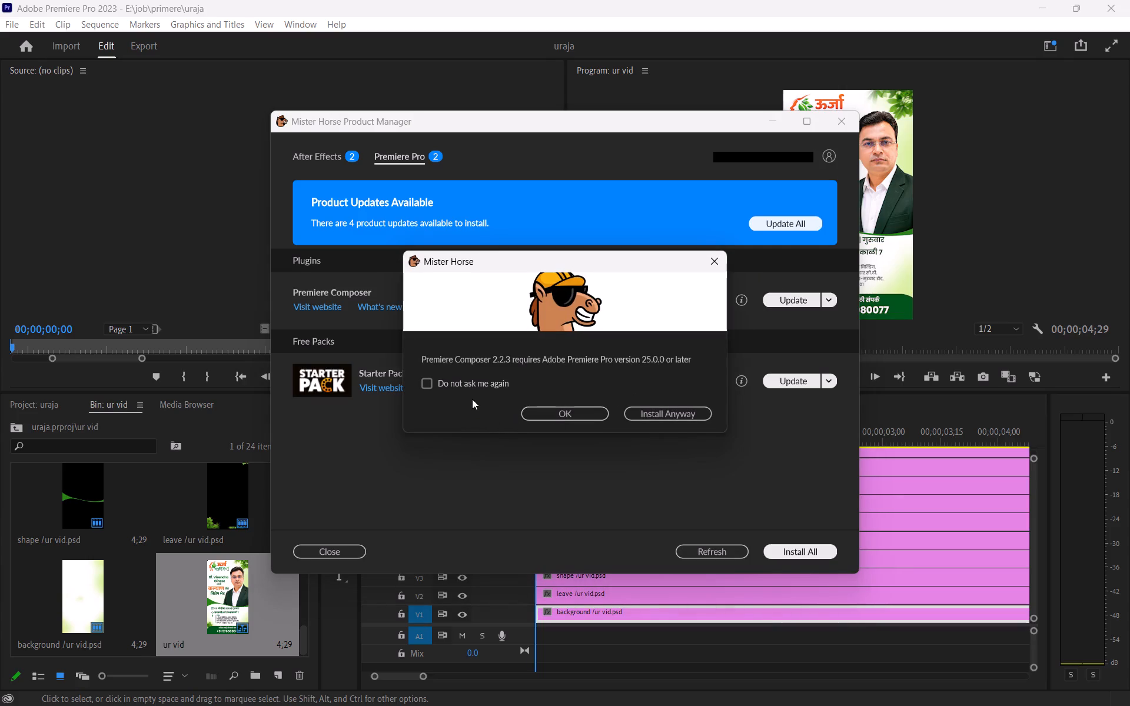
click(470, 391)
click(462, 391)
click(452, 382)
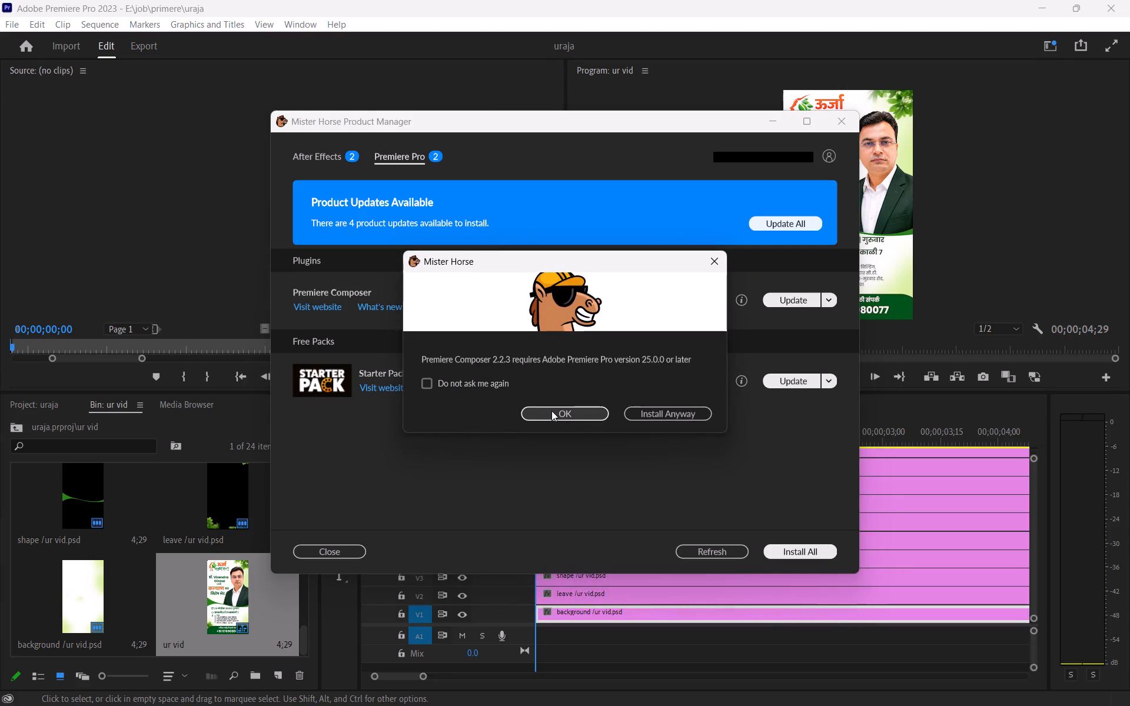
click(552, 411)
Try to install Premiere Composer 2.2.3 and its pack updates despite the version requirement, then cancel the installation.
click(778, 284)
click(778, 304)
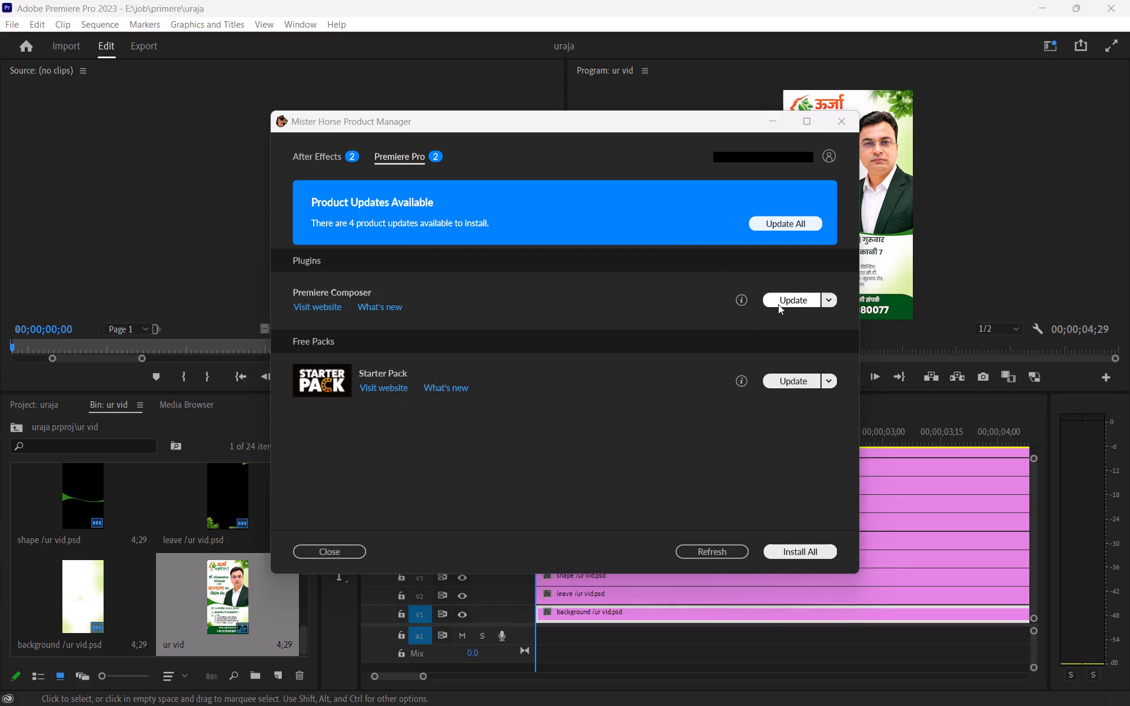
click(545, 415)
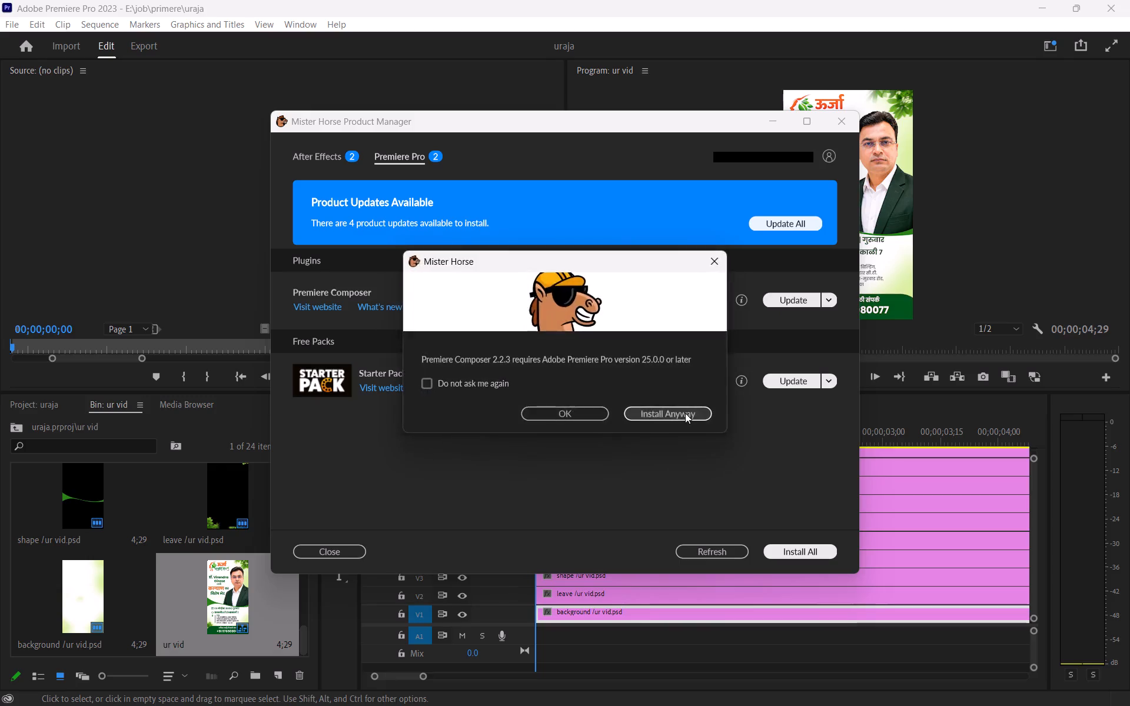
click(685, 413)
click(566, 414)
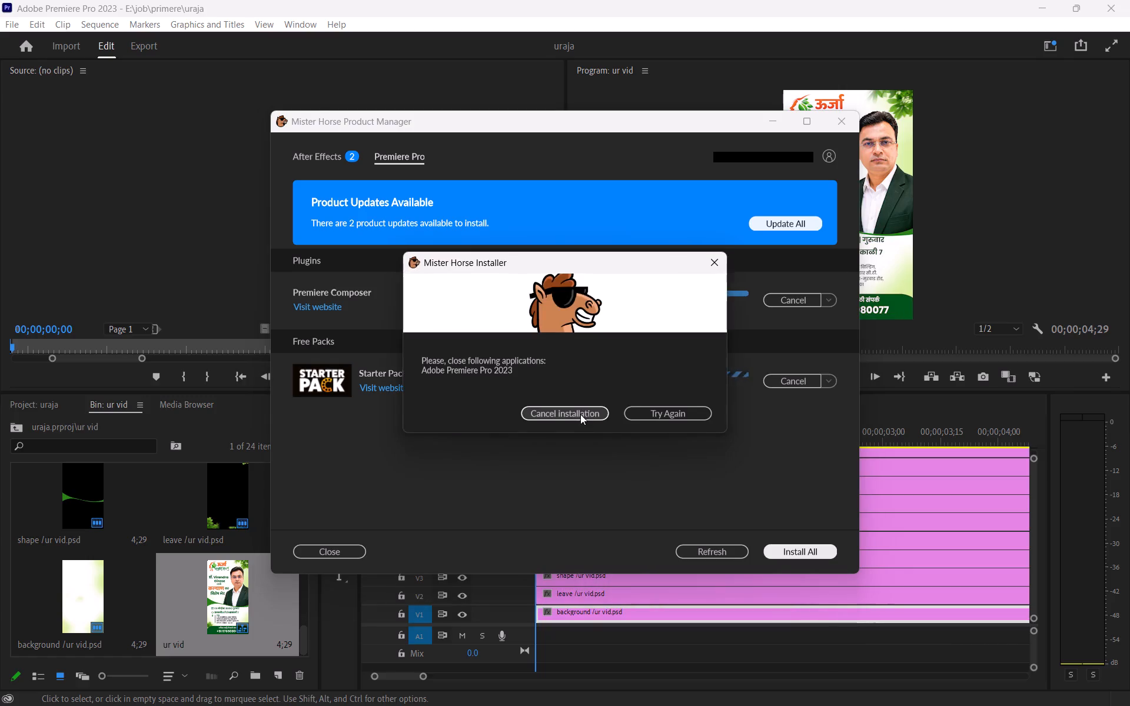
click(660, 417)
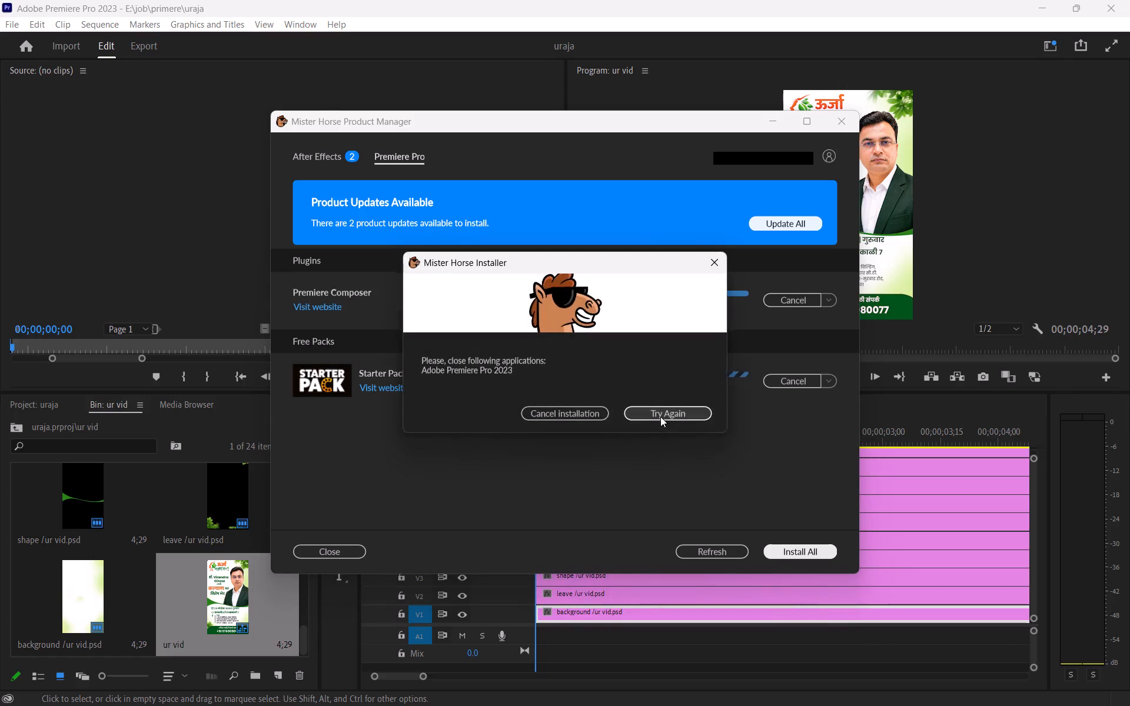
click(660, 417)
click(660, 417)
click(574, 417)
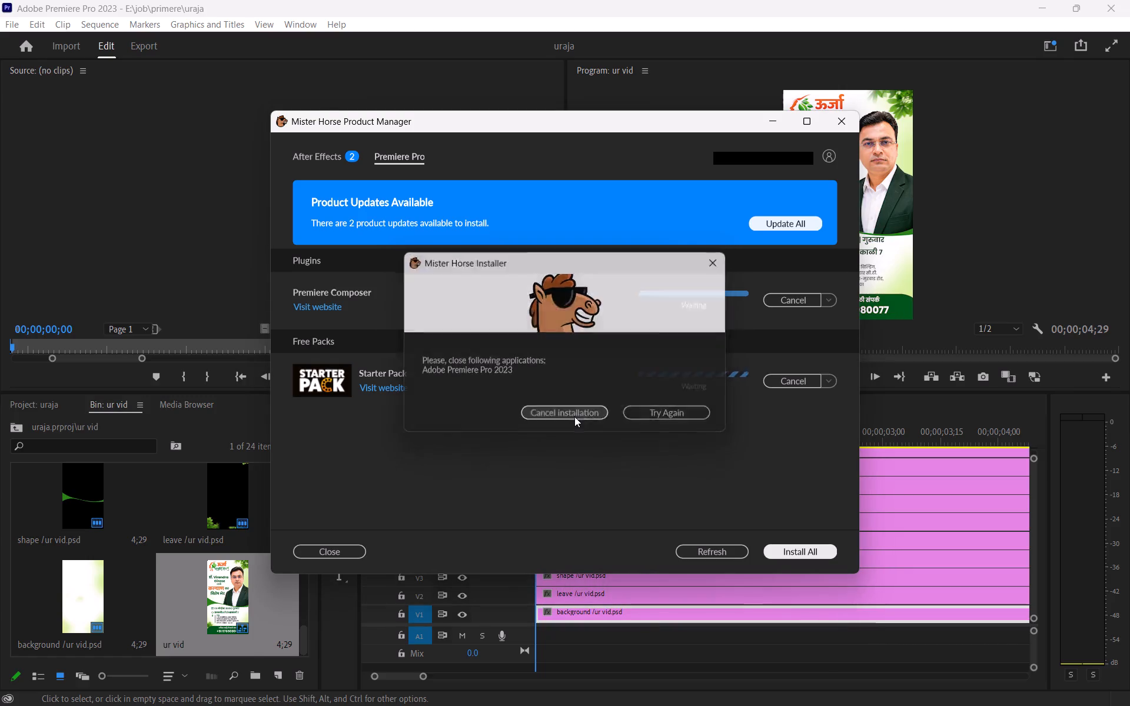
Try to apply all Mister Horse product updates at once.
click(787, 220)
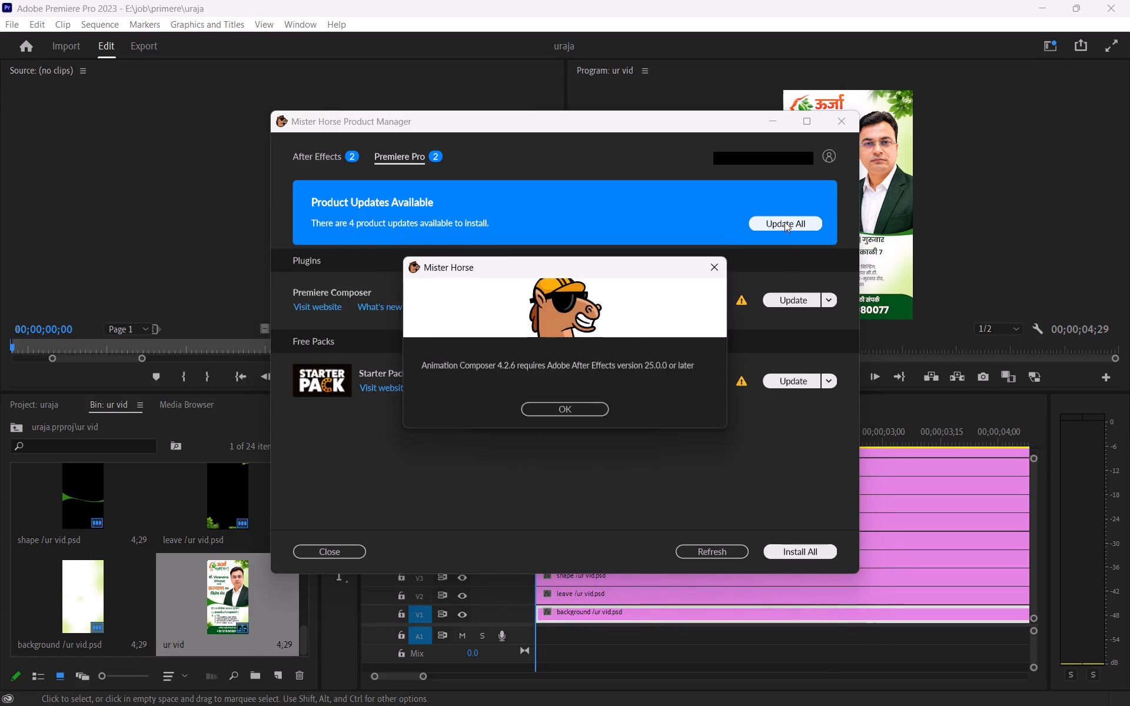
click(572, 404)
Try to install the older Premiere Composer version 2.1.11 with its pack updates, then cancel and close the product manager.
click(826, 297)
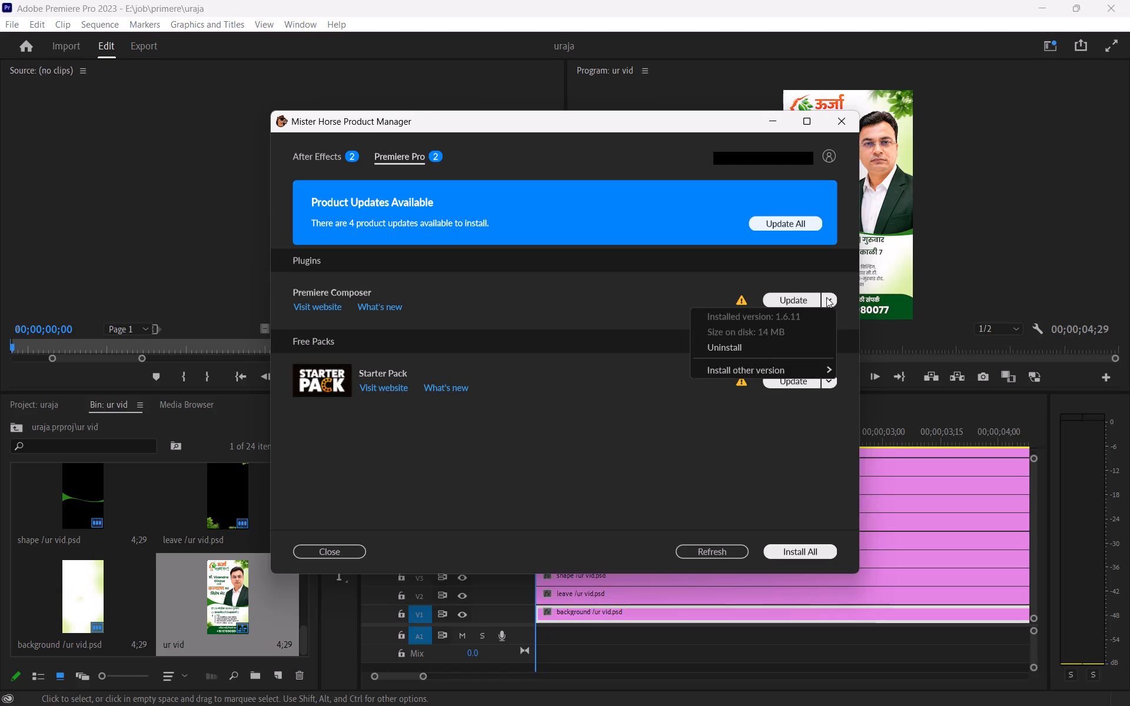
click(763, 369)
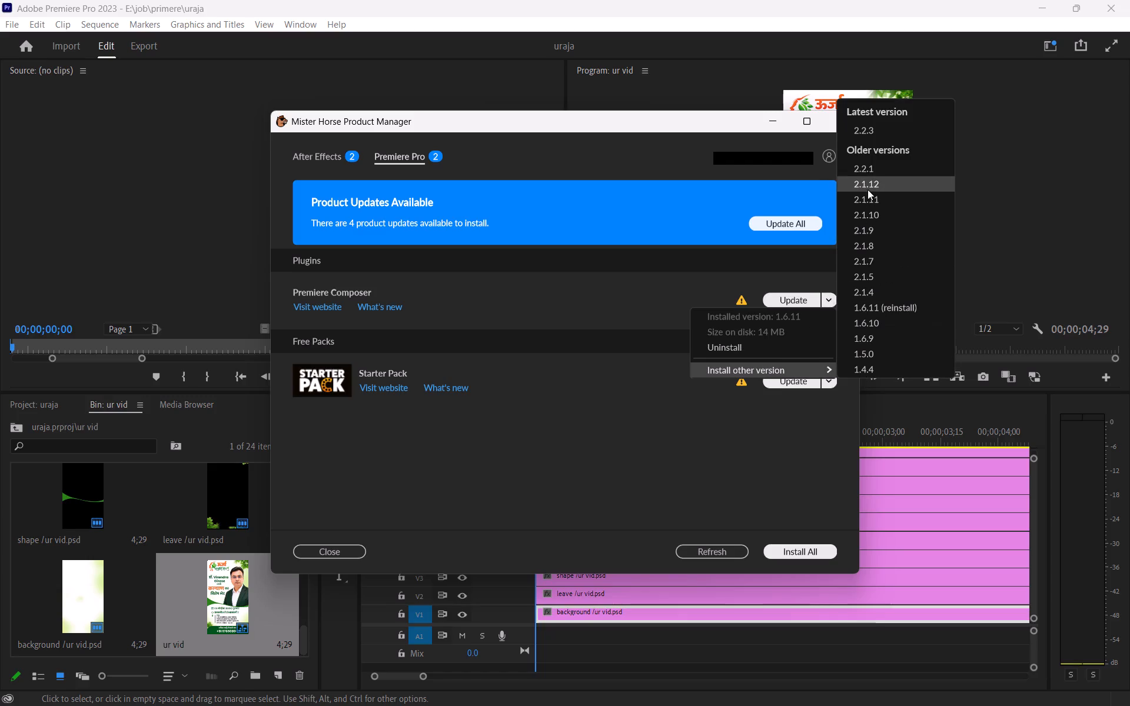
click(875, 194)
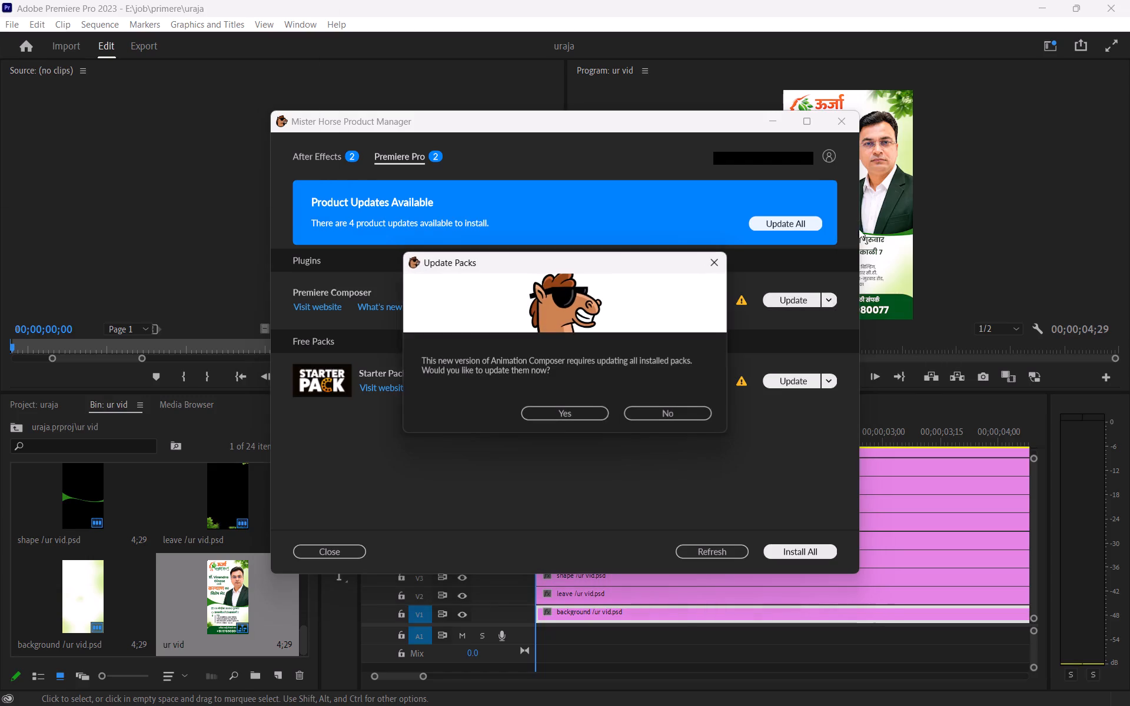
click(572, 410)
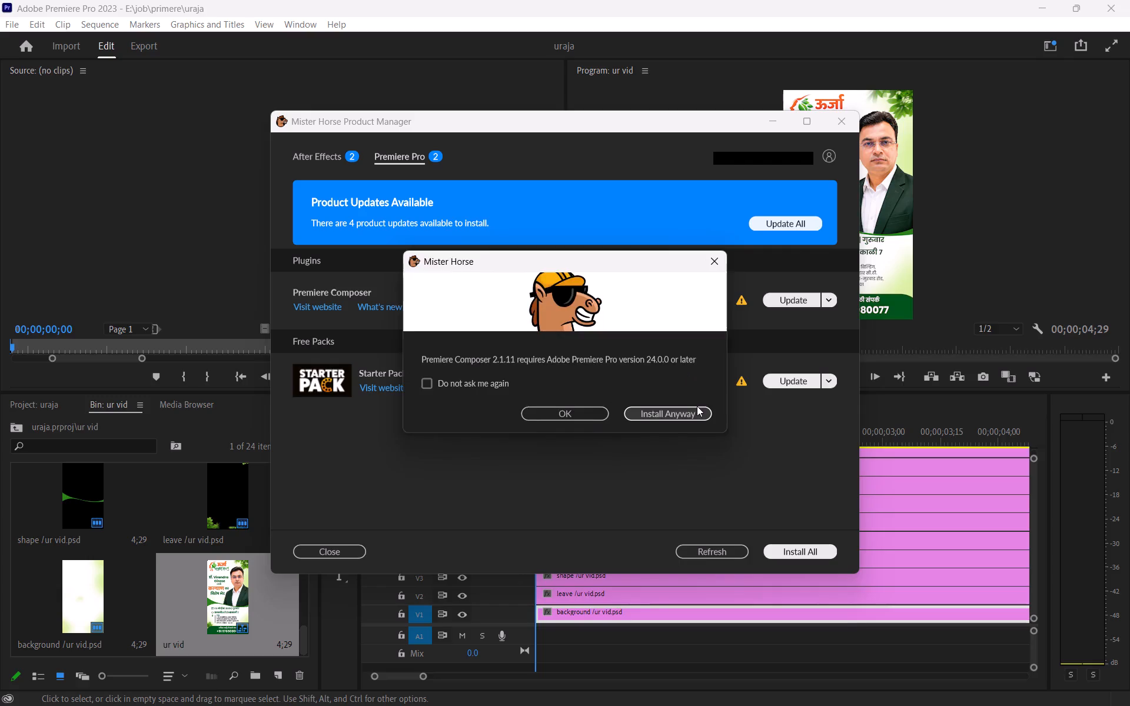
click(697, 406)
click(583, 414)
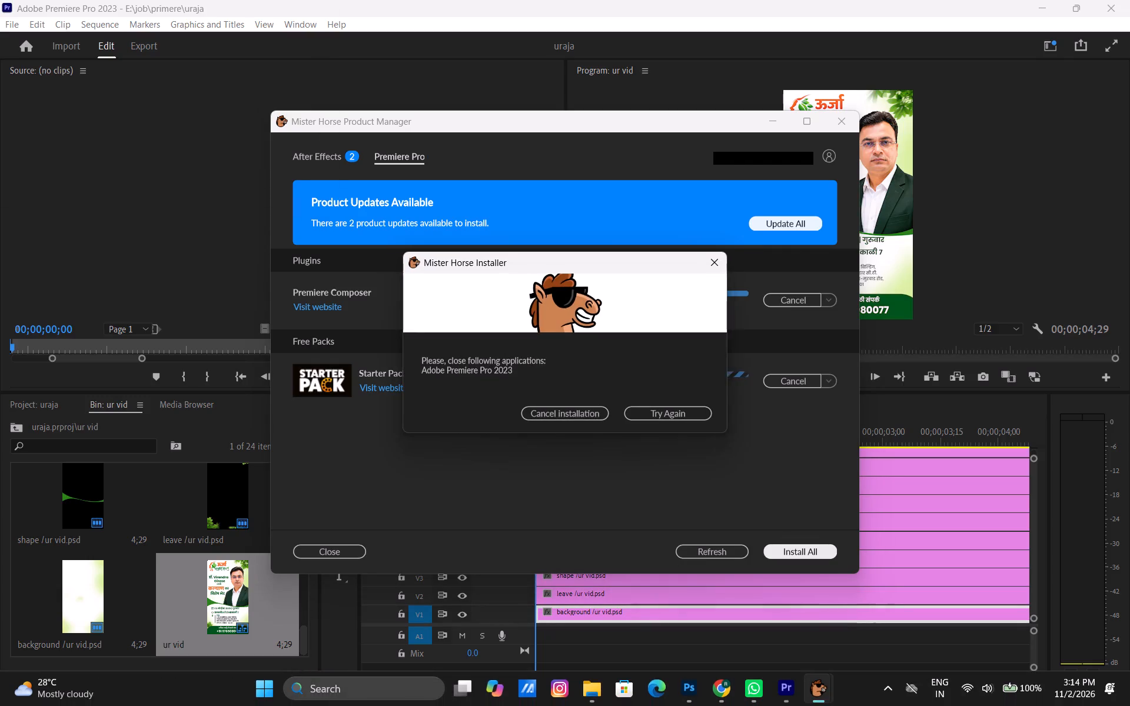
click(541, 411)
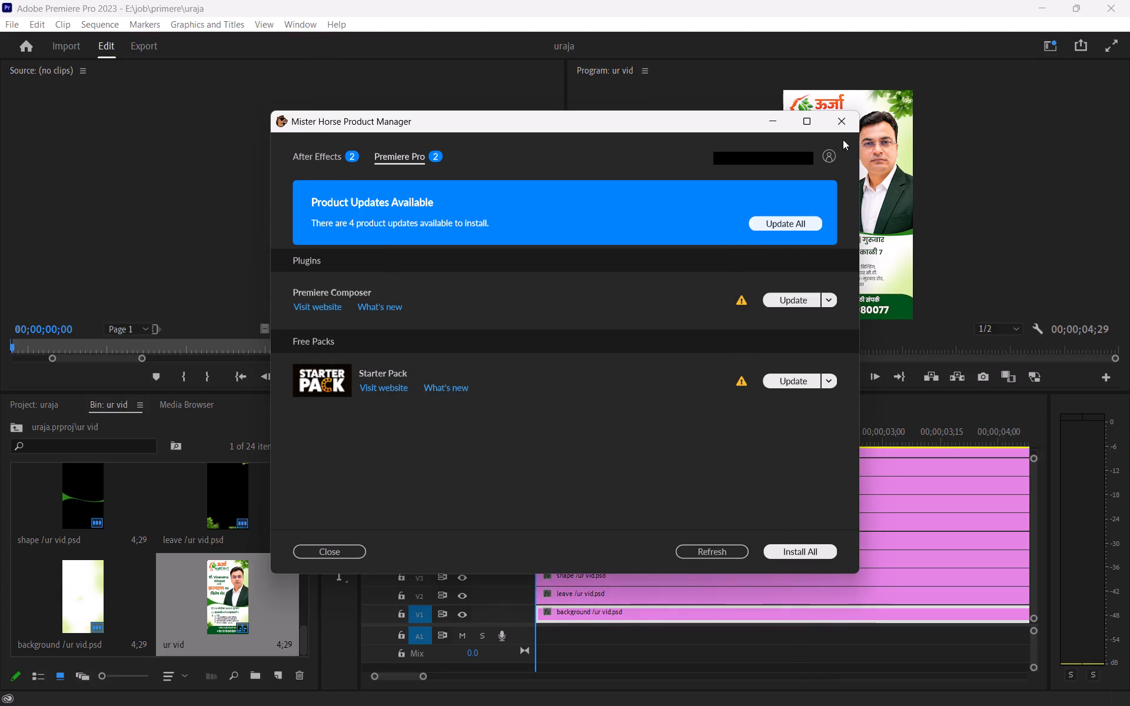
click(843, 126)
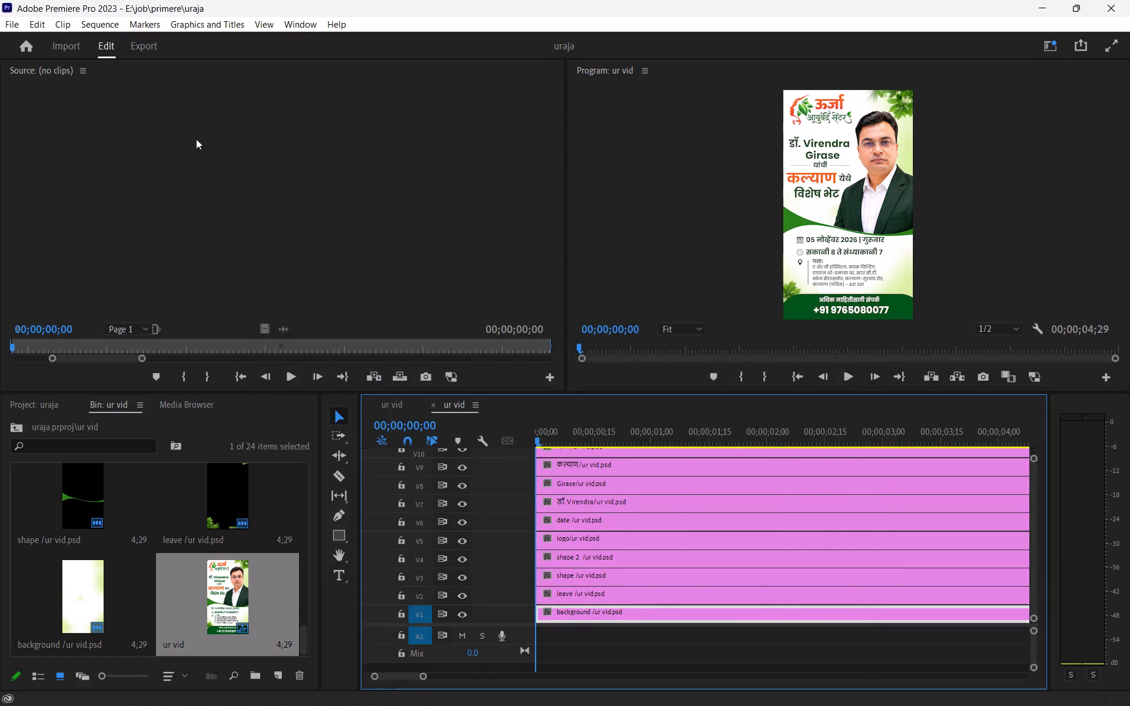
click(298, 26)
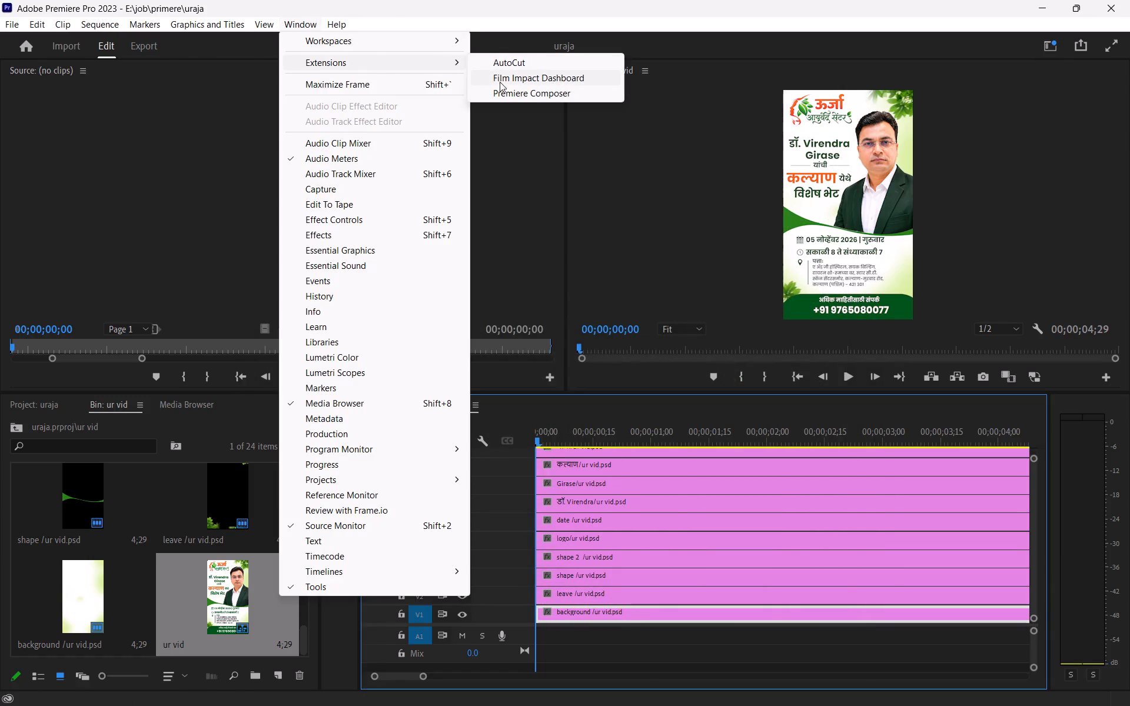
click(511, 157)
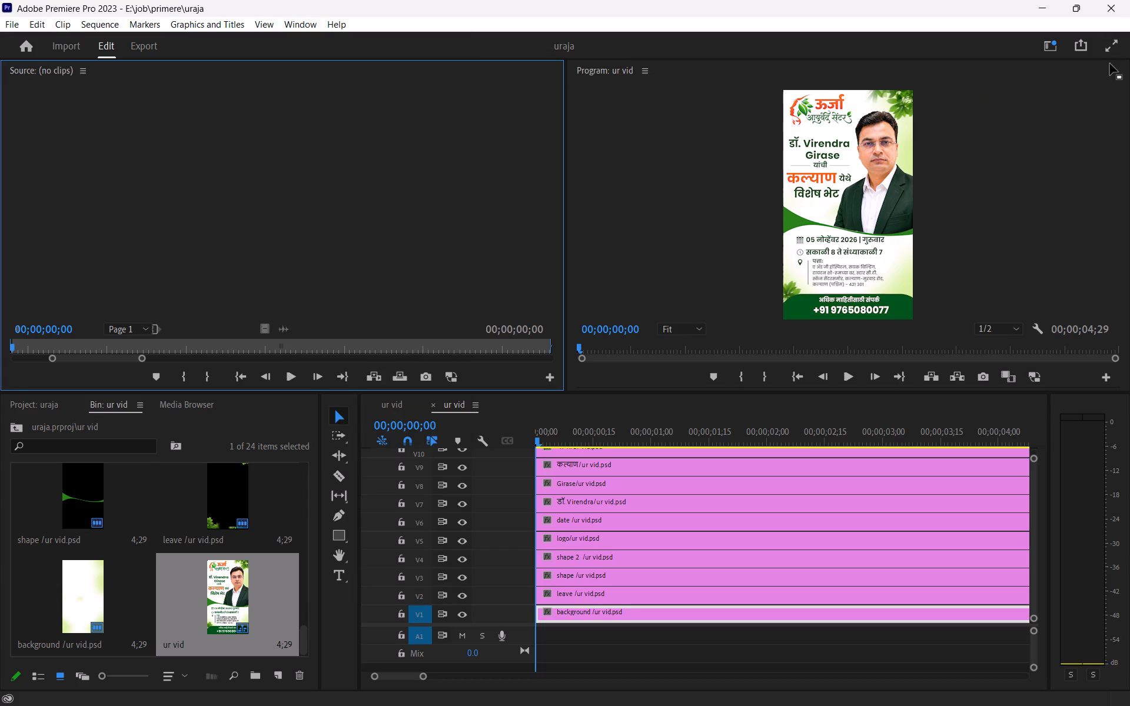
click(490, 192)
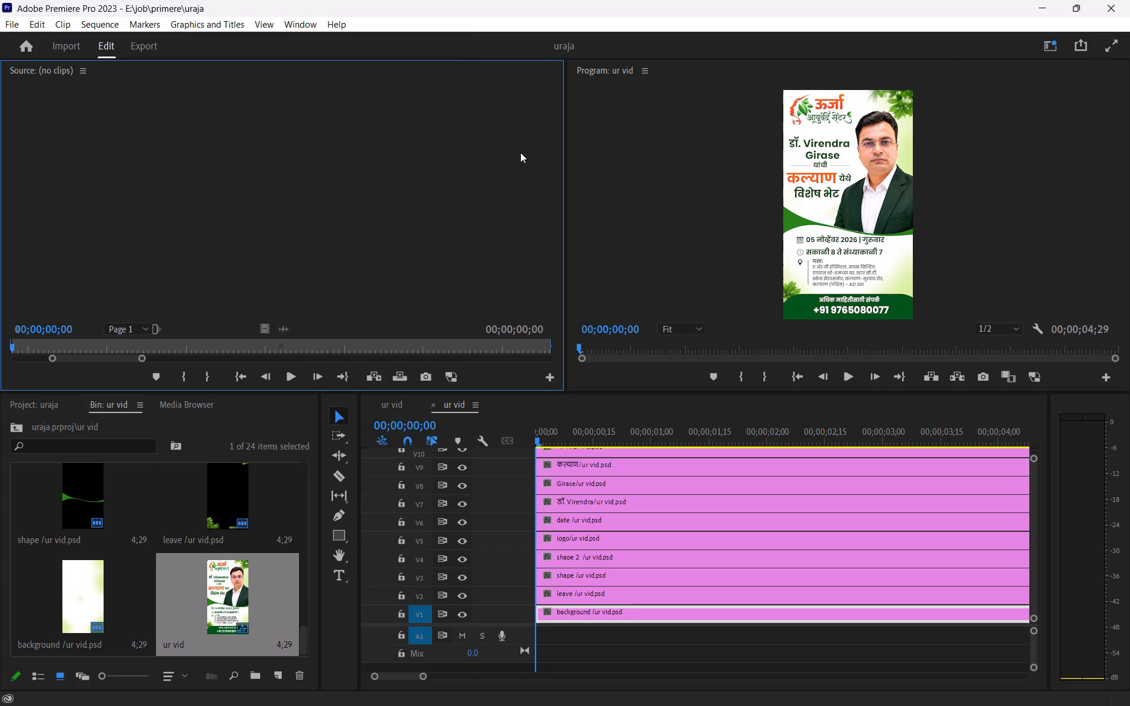
Save the uraja project and close Premiere Pro.
key(ctrl+s)
click(1097, 0)
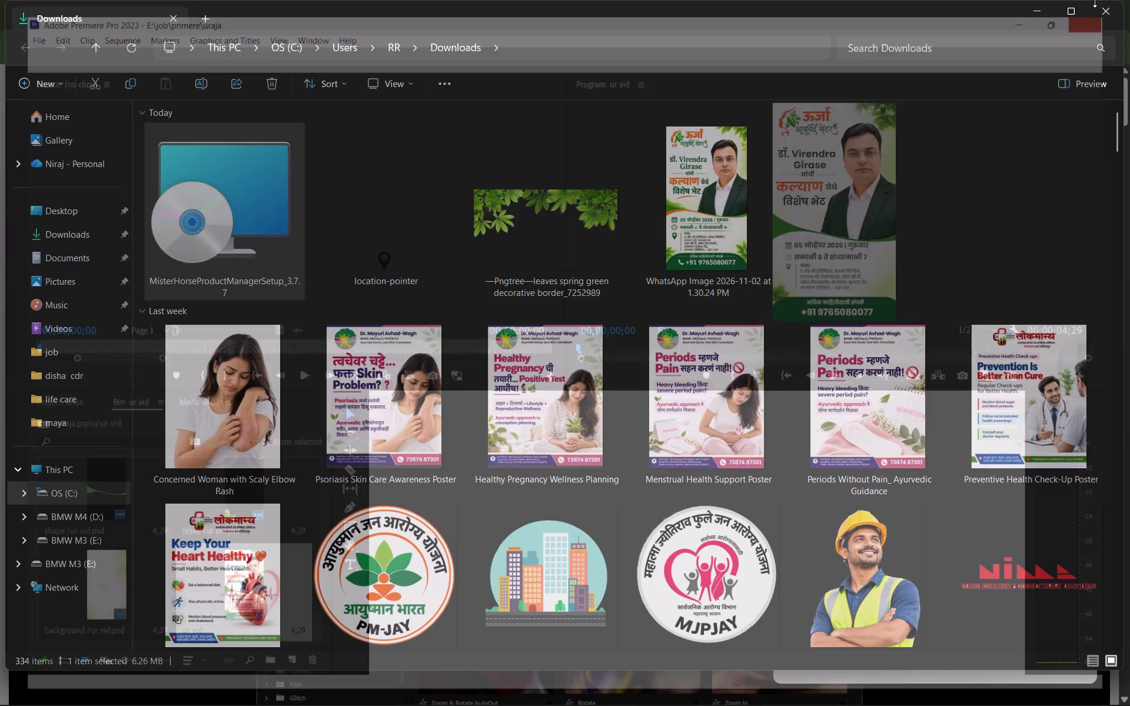
Relaunch Adobe Premiere Pro 2023 and reopen the recent project uraja.
click(383, 692)
key(p)
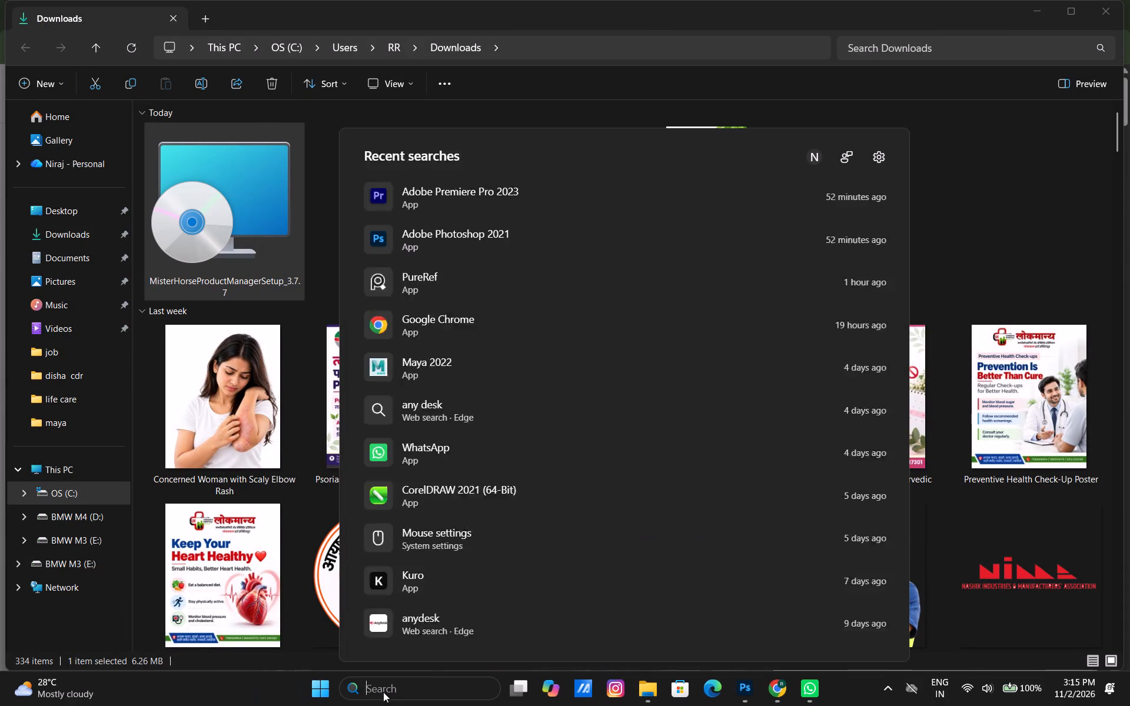
click(411, 297)
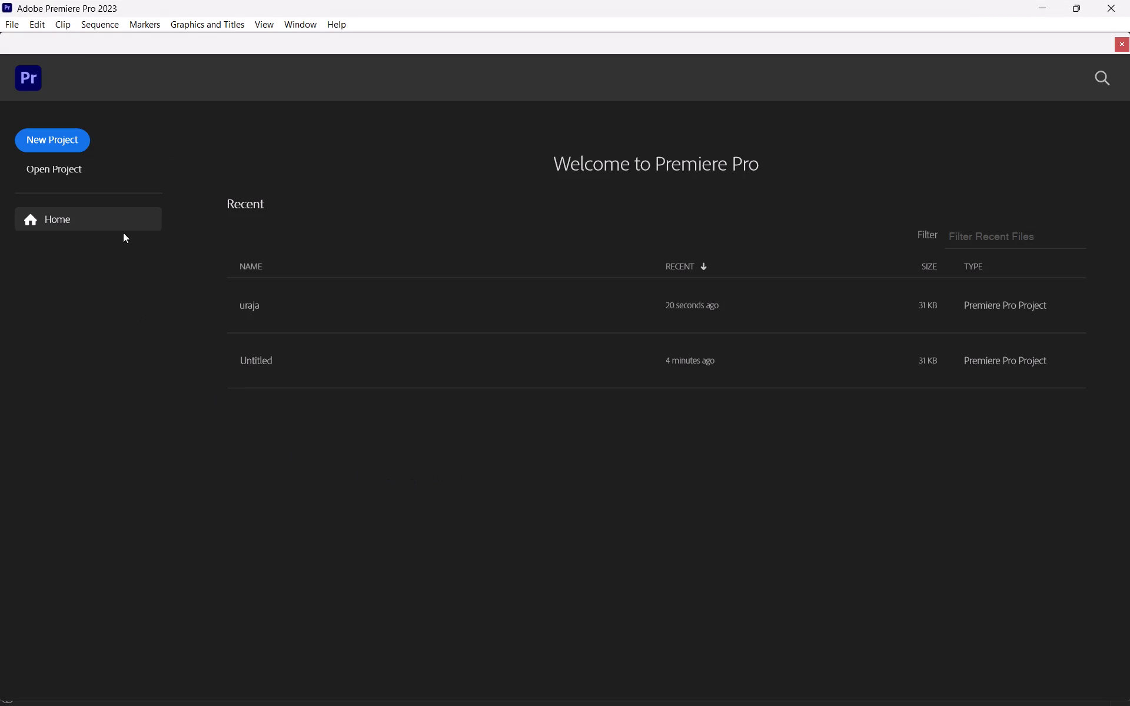
click(314, 311)
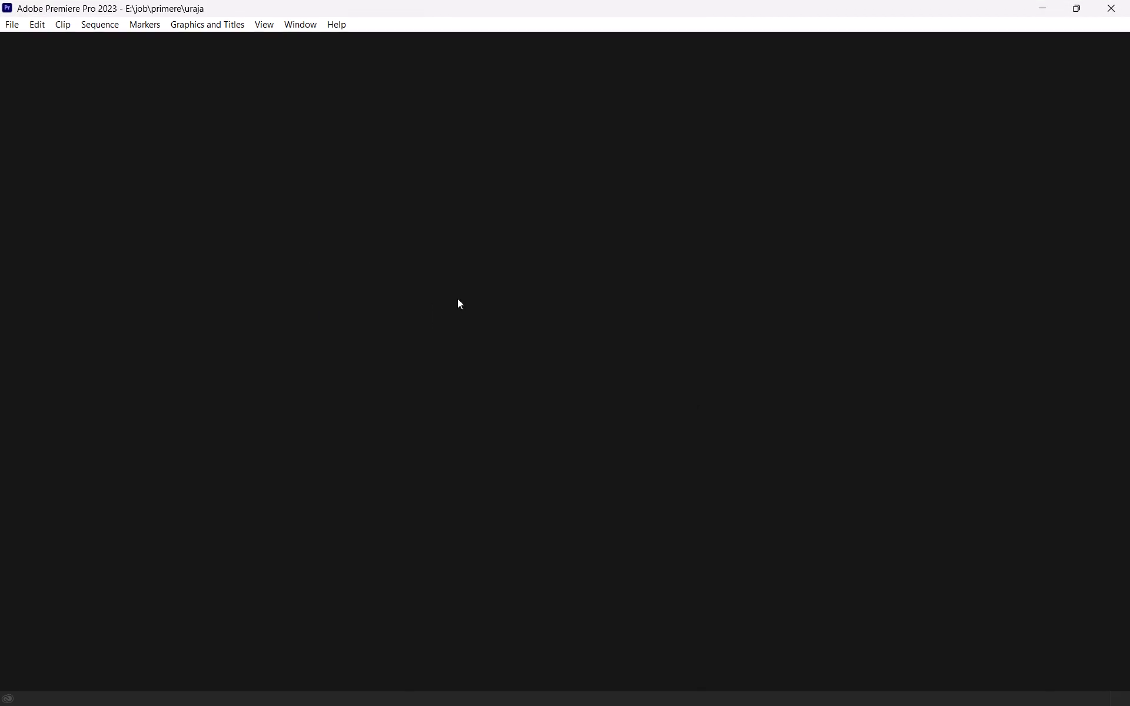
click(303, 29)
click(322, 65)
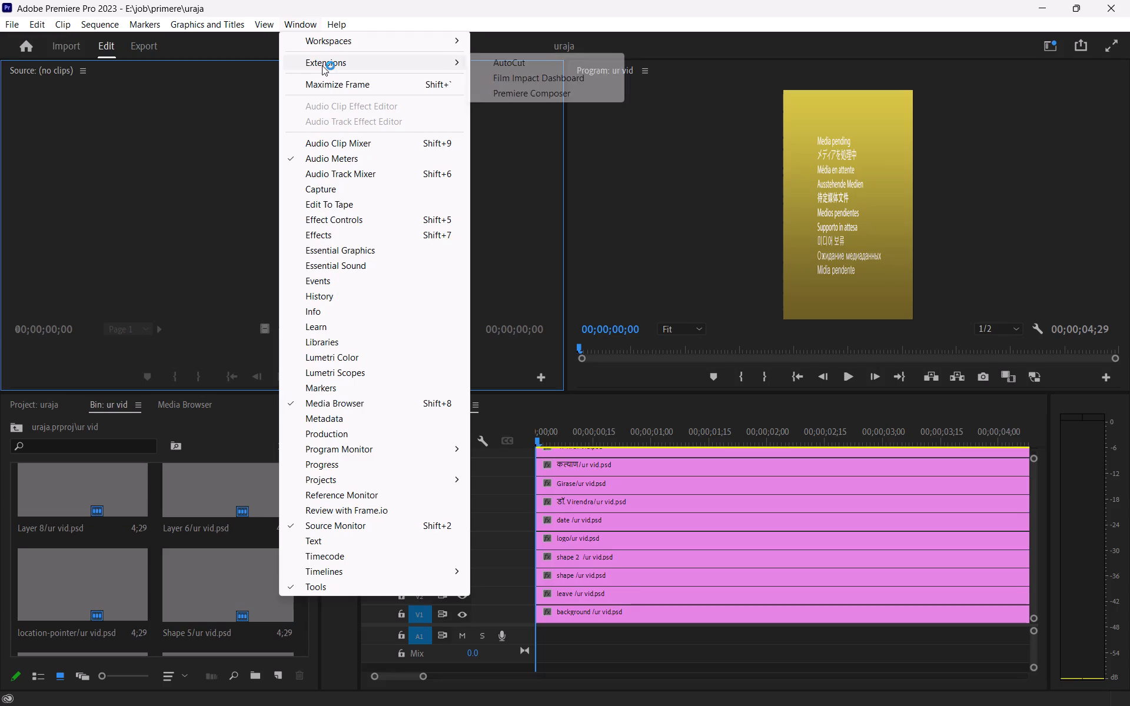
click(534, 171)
Scrub and play back the ur vid sequence to review it, returning the playhead to the start.
drag(576, 435, 682, 439)
alt+scroll(686, 513, down, 5)
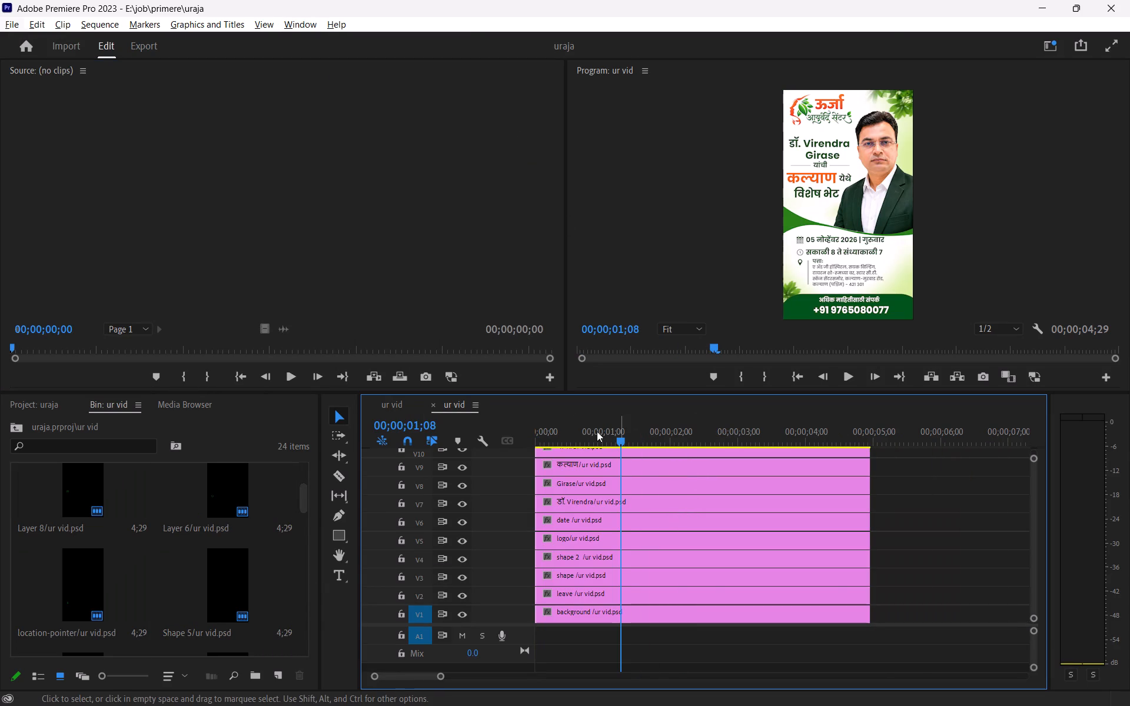
drag(597, 431, 414, 444)
key(space)
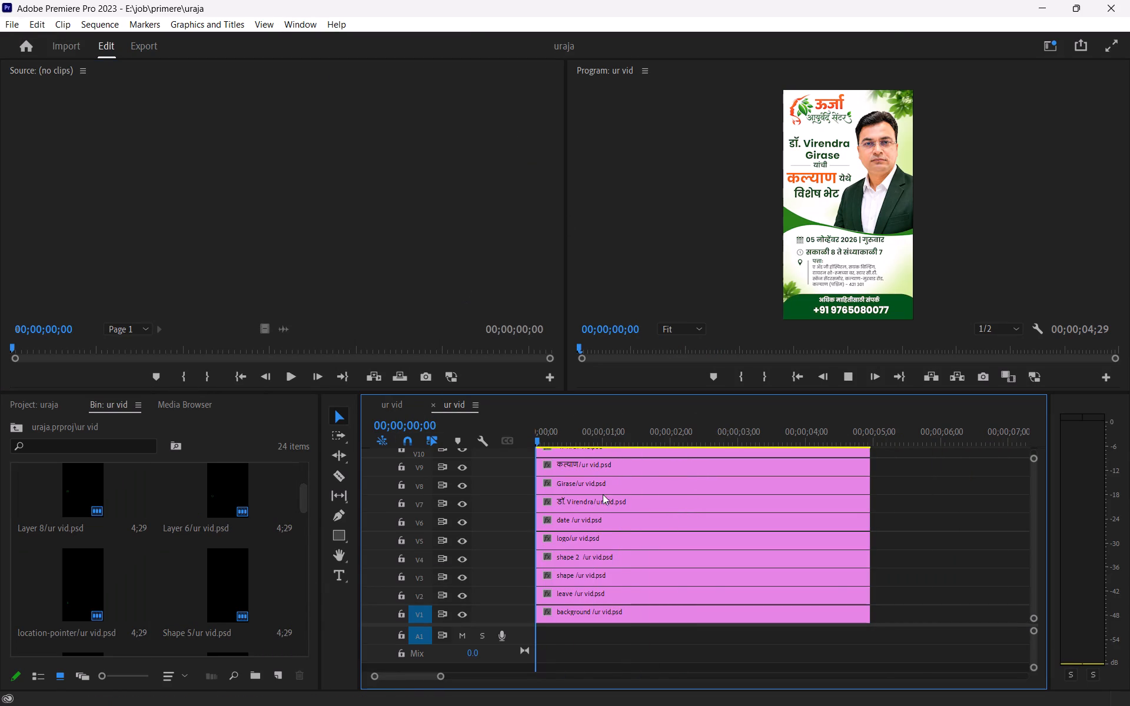
click(559, 366)
key(space)
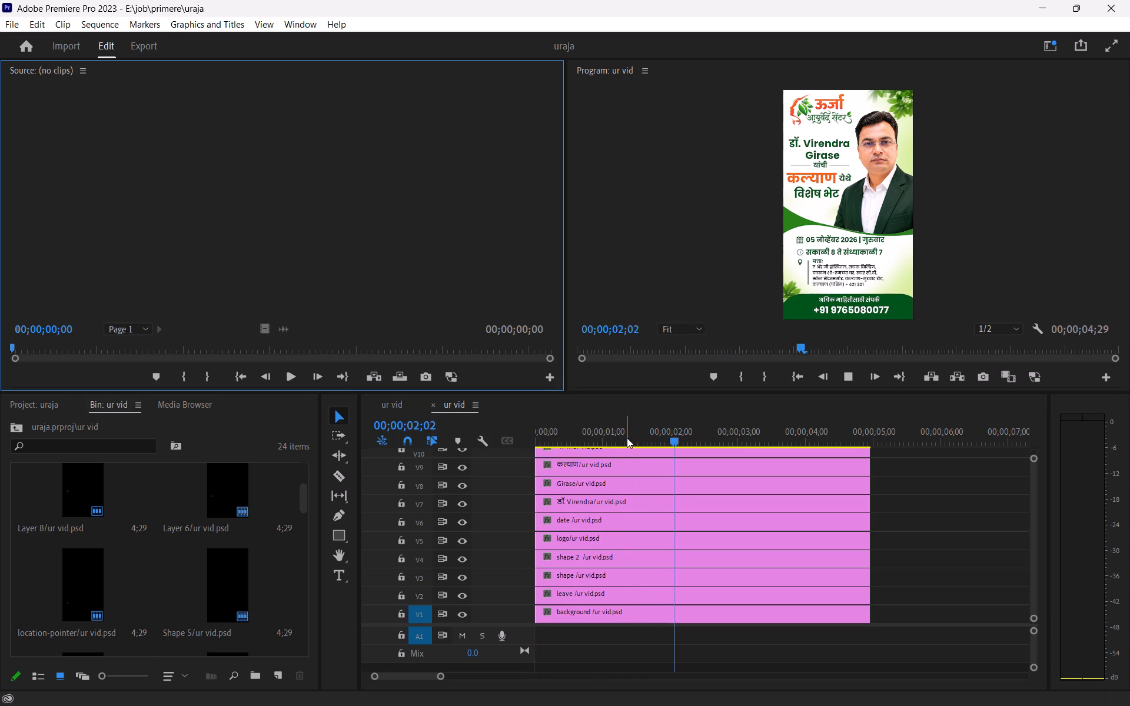
drag(623, 441, 513, 441)
Show the Effect Controls for the background clip on V1 and widen their keyframe timeline area.
click(583, 608)
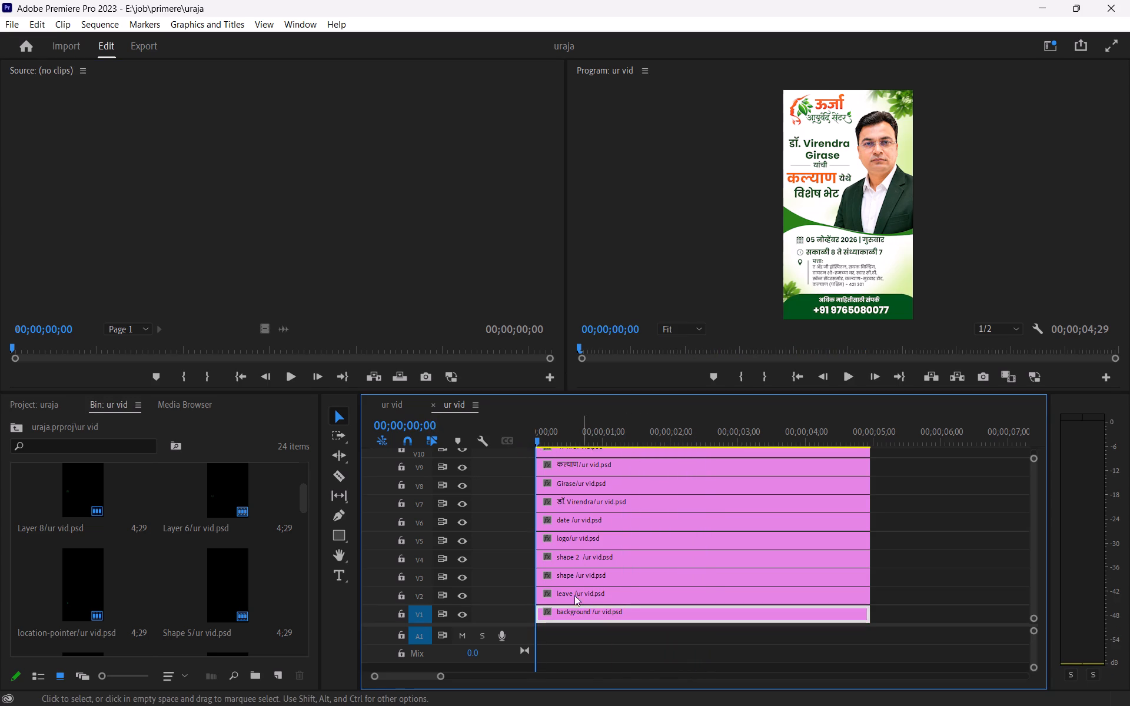
click(300, 22)
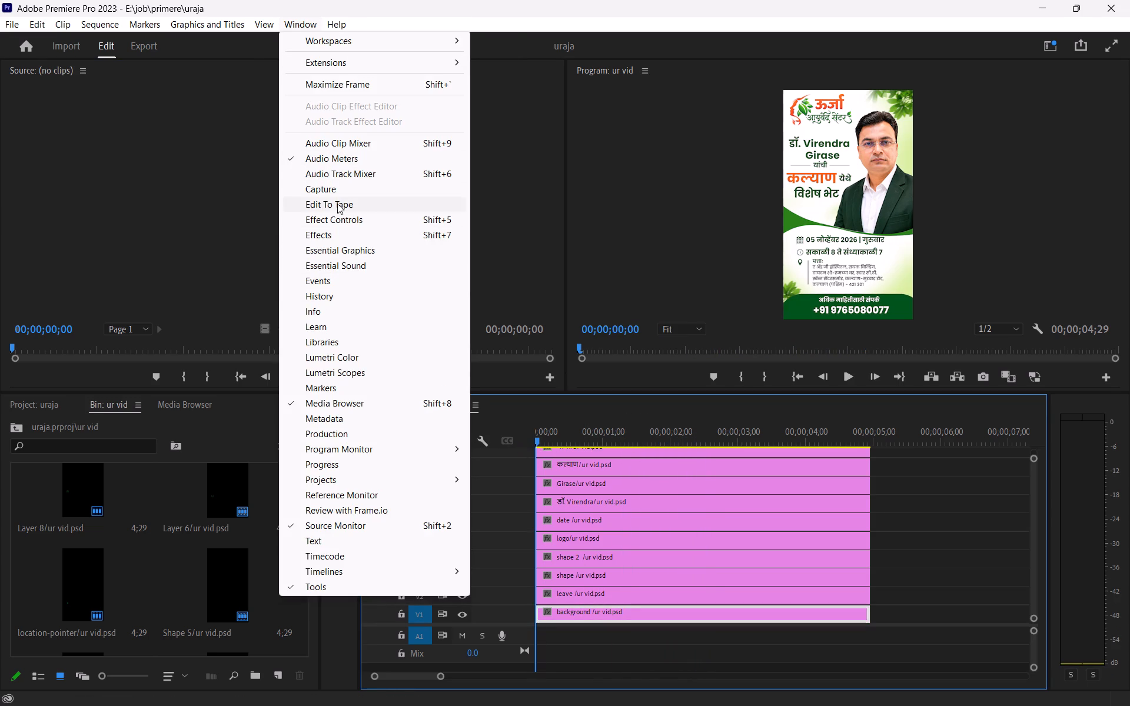
click(340, 215)
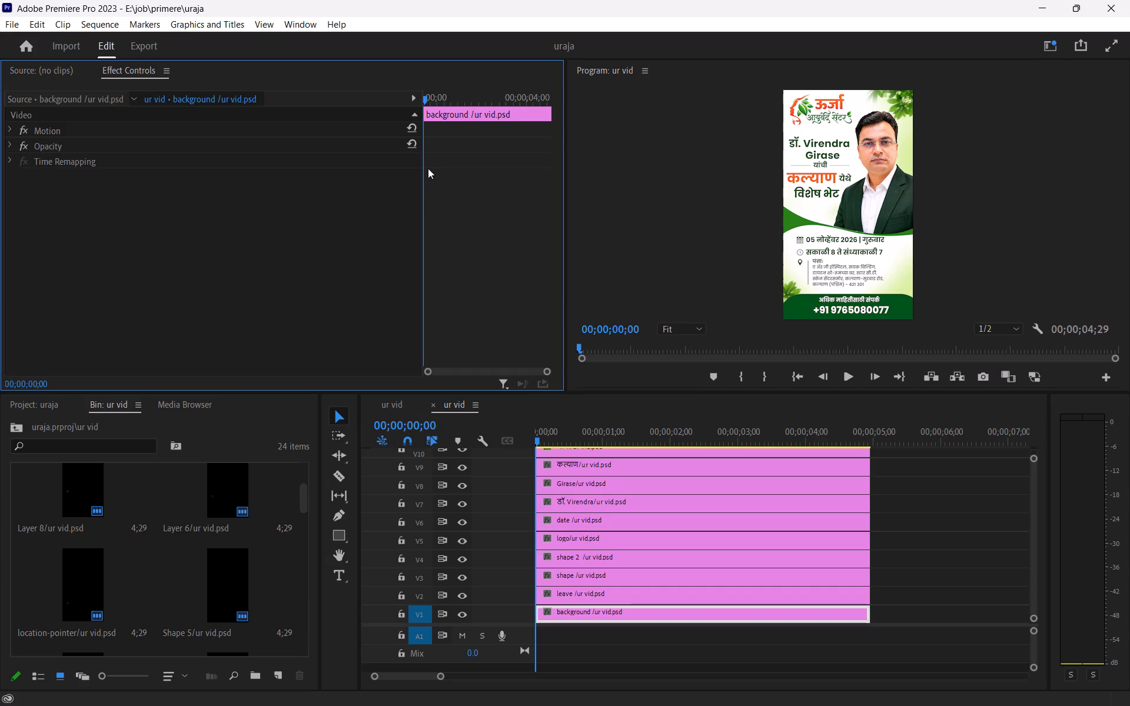
drag(421, 167, 377, 171)
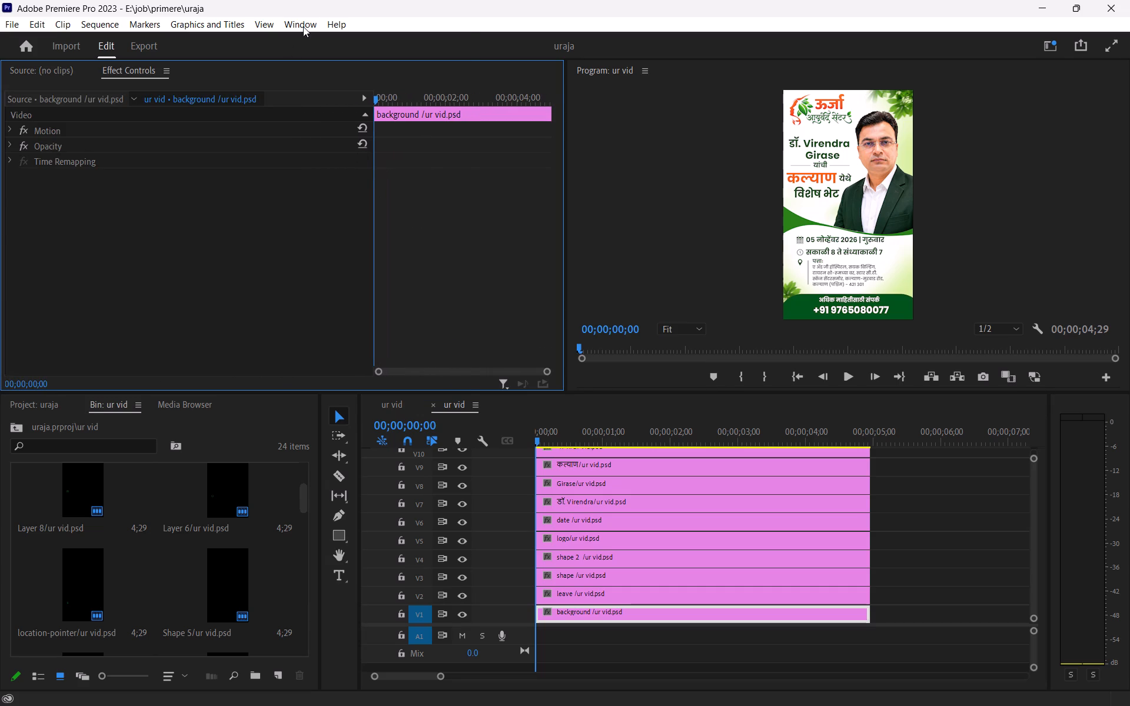
Open the Film Impact Dashboard extension and narrow the audio meters to give the timeline more width.
click(303, 25)
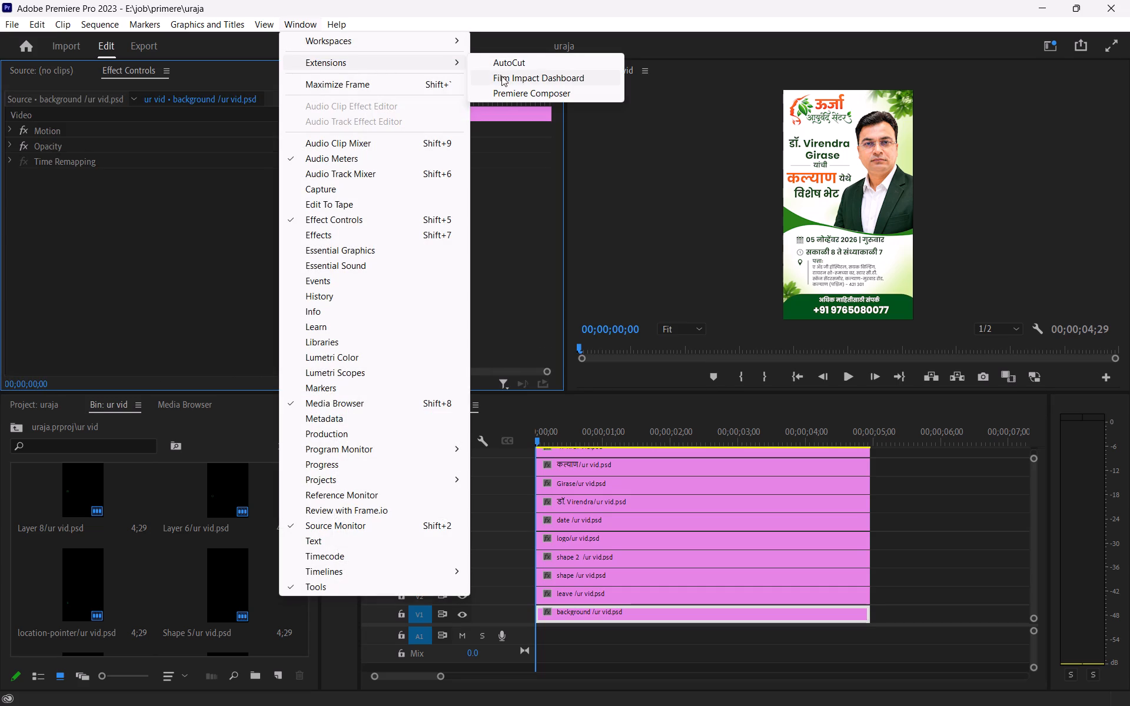
click(501, 76)
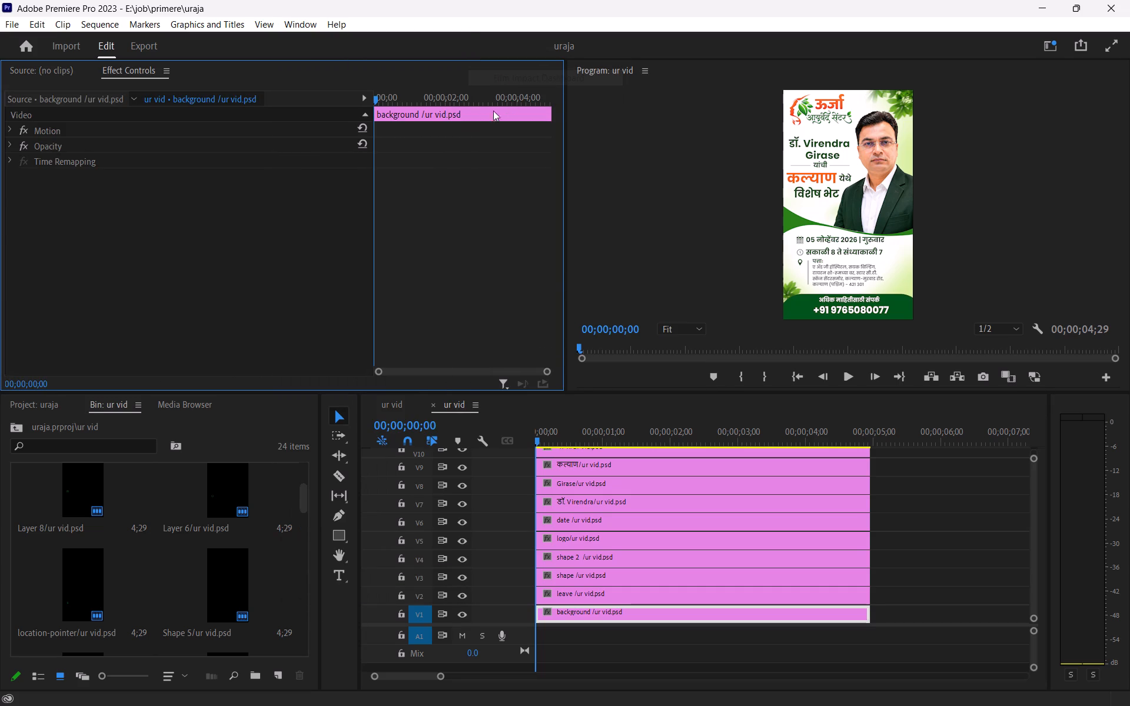
click(303, 29)
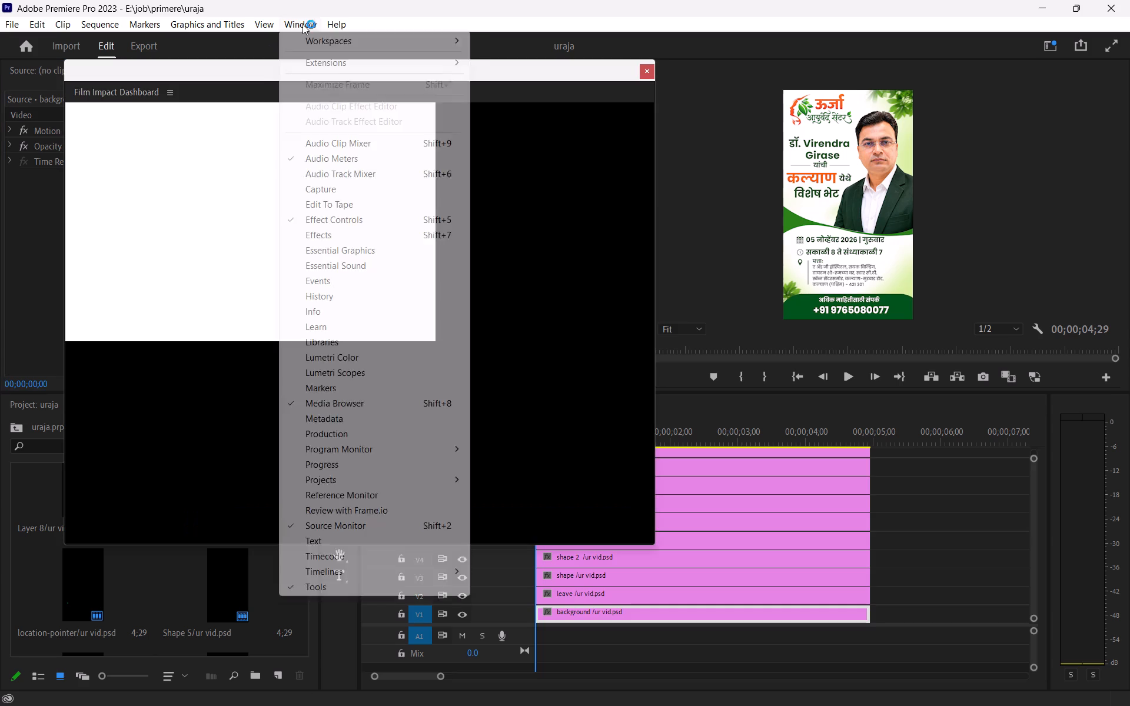
drag(478, 72, 596, 151)
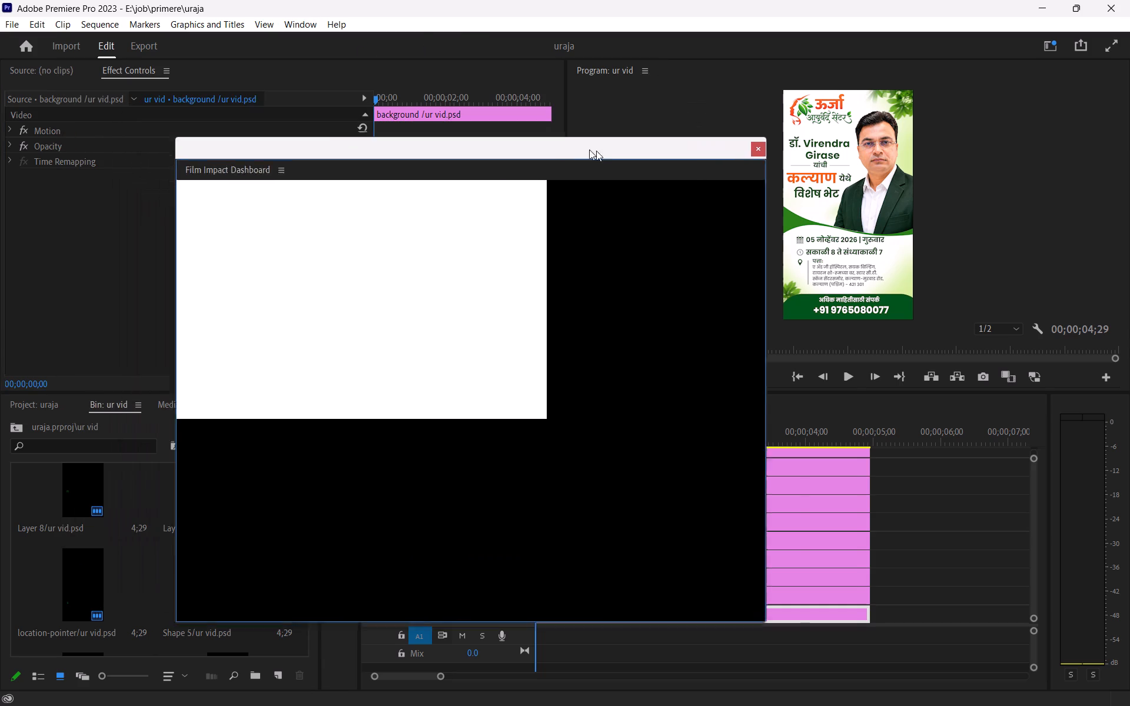
drag(596, 151, 681, 158)
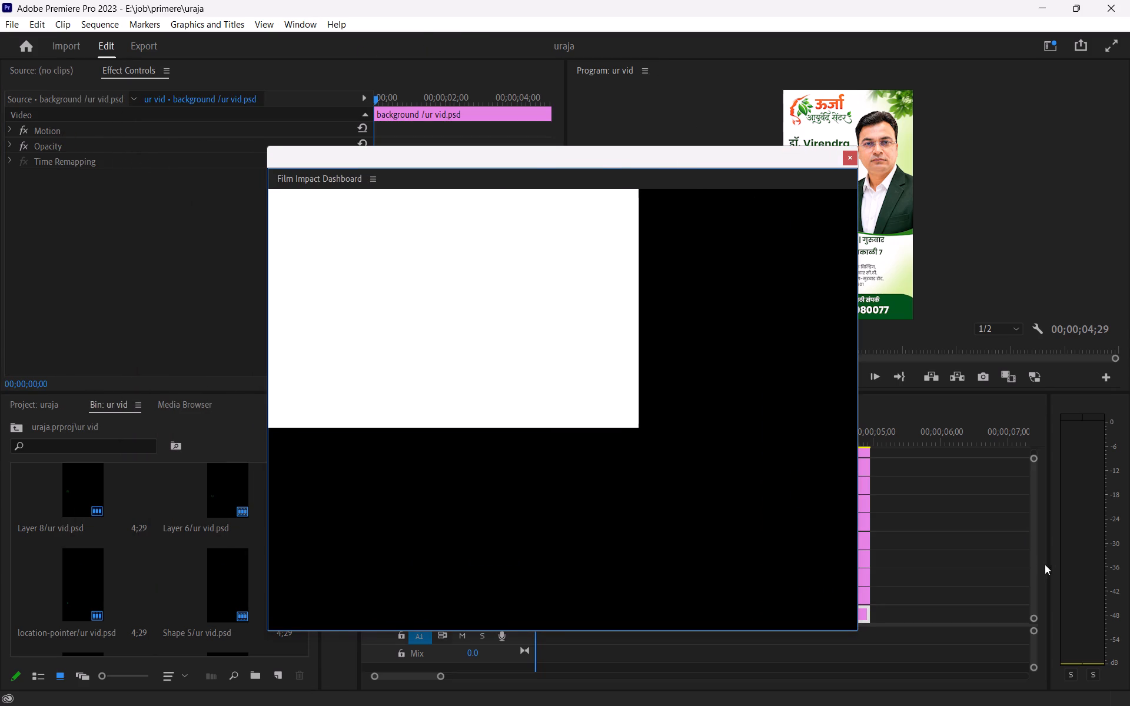
drag(1049, 554, 1126, 554)
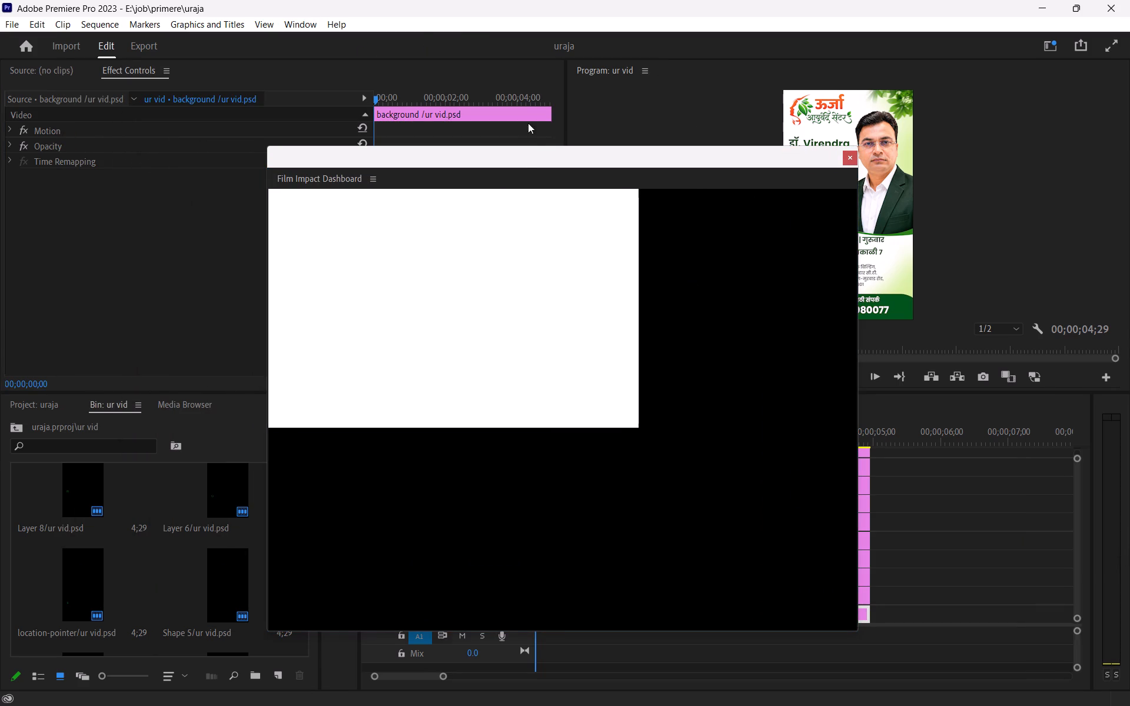
drag(527, 154, 319, 371)
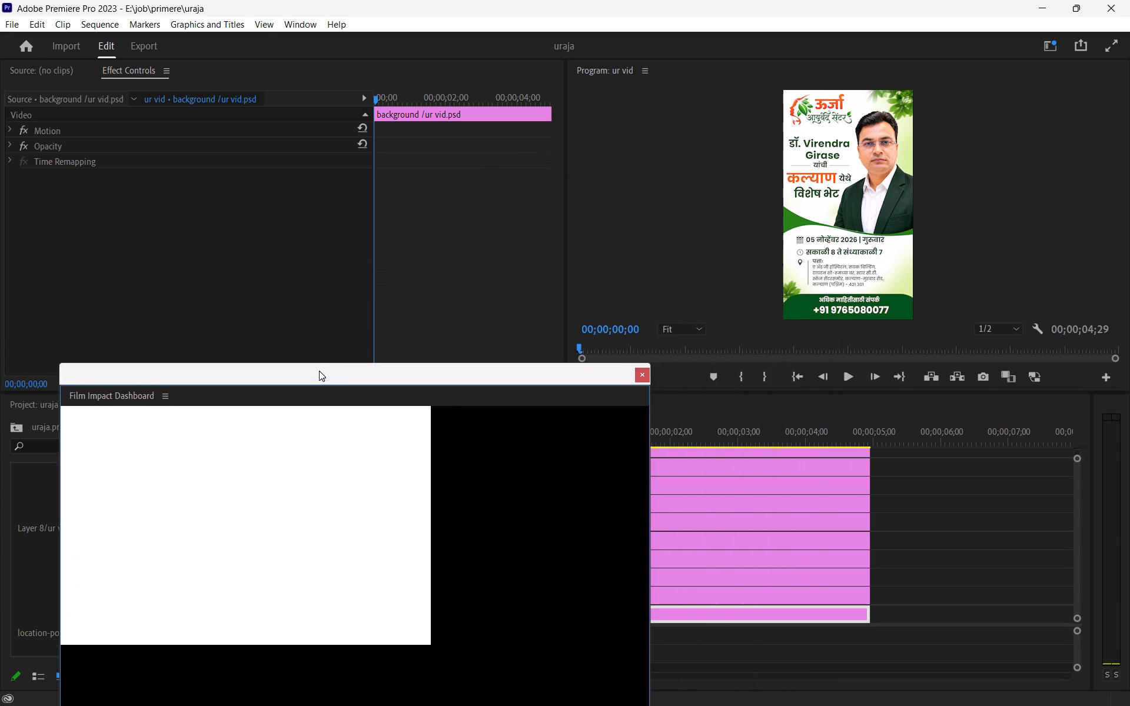
drag(319, 371, 366, 105)
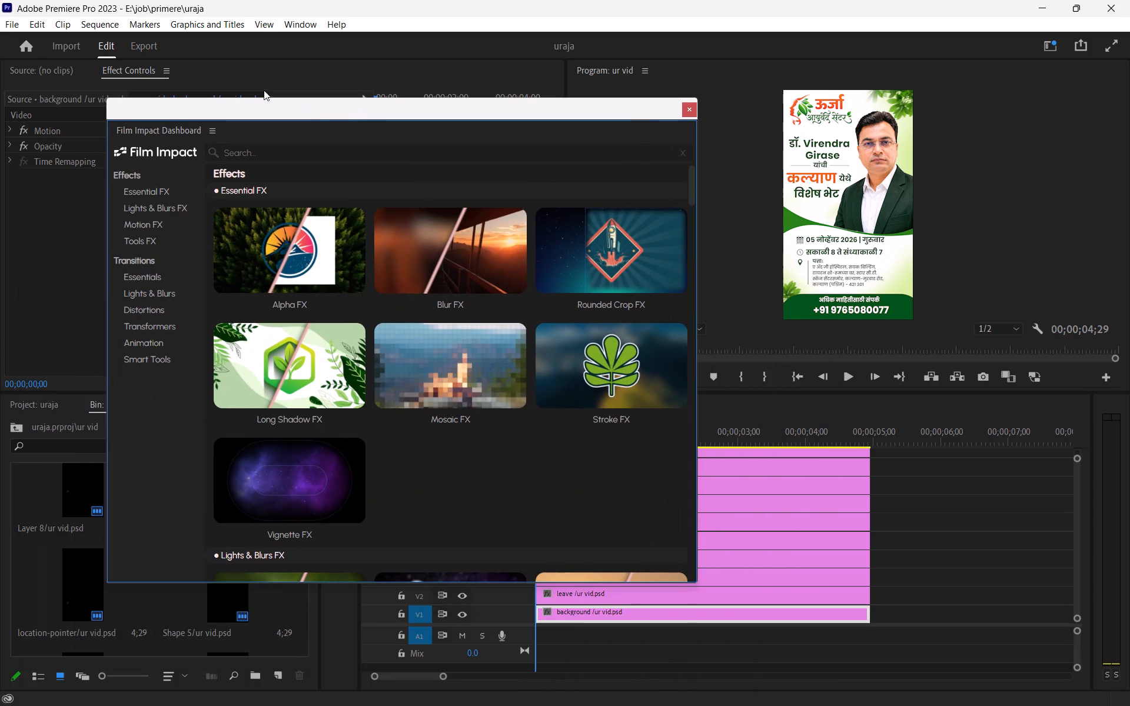
Browse the Film Impact effect and transition categories, from Essential FX through Smart Tools, returning to the Animation transitions.
click(162, 194)
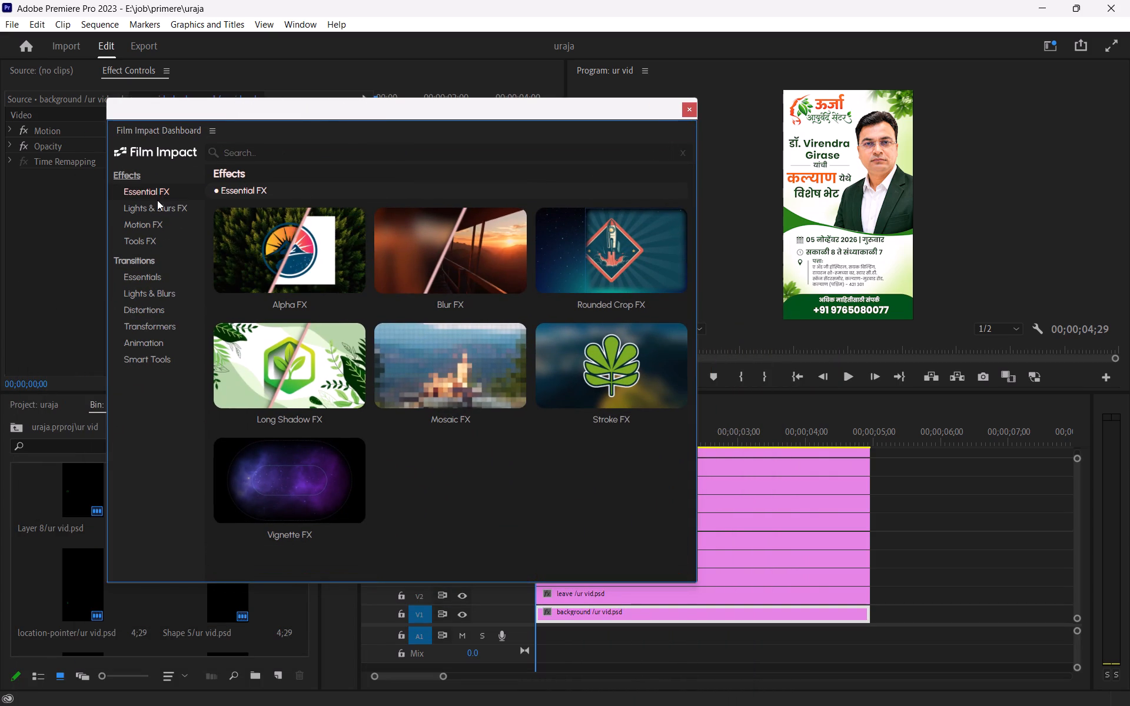
click(154, 205)
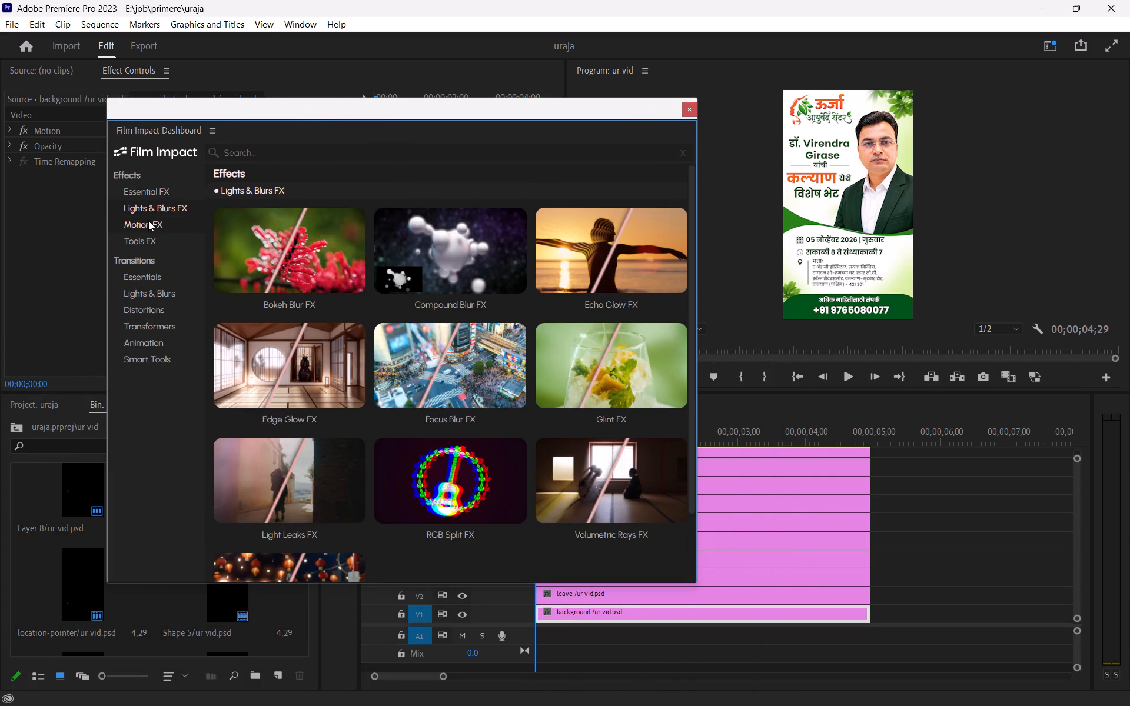
click(148, 221)
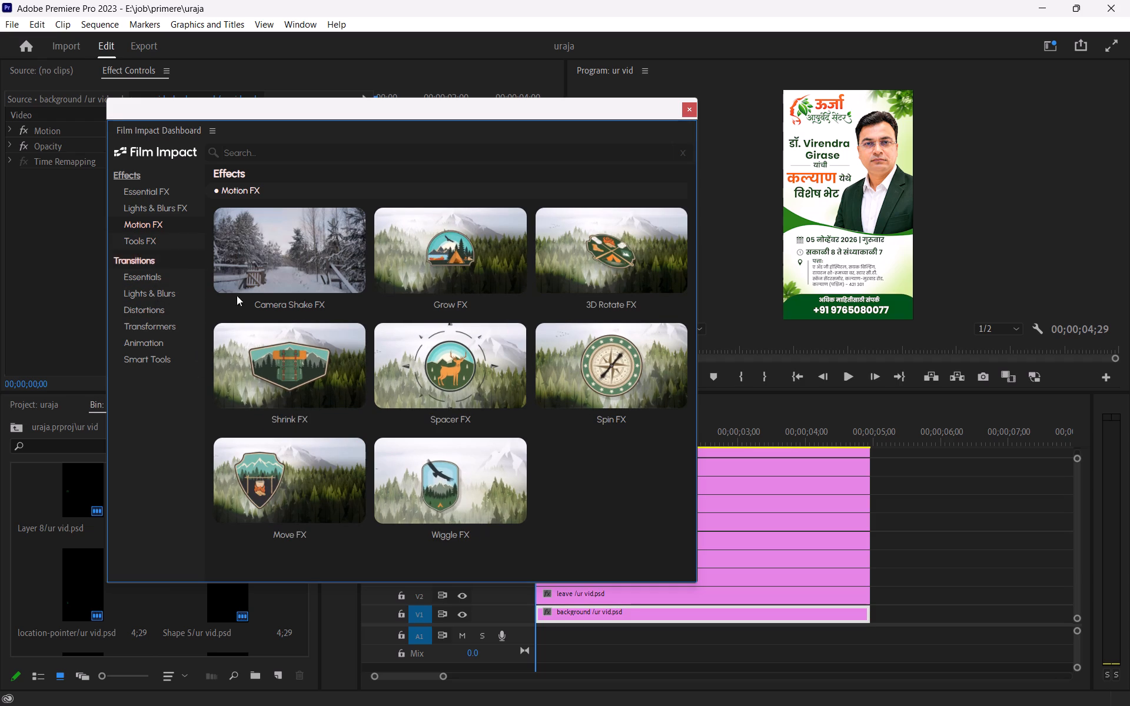
scroll(414, 370, down, 4)
scroll(414, 371, up, 4)
click(144, 235)
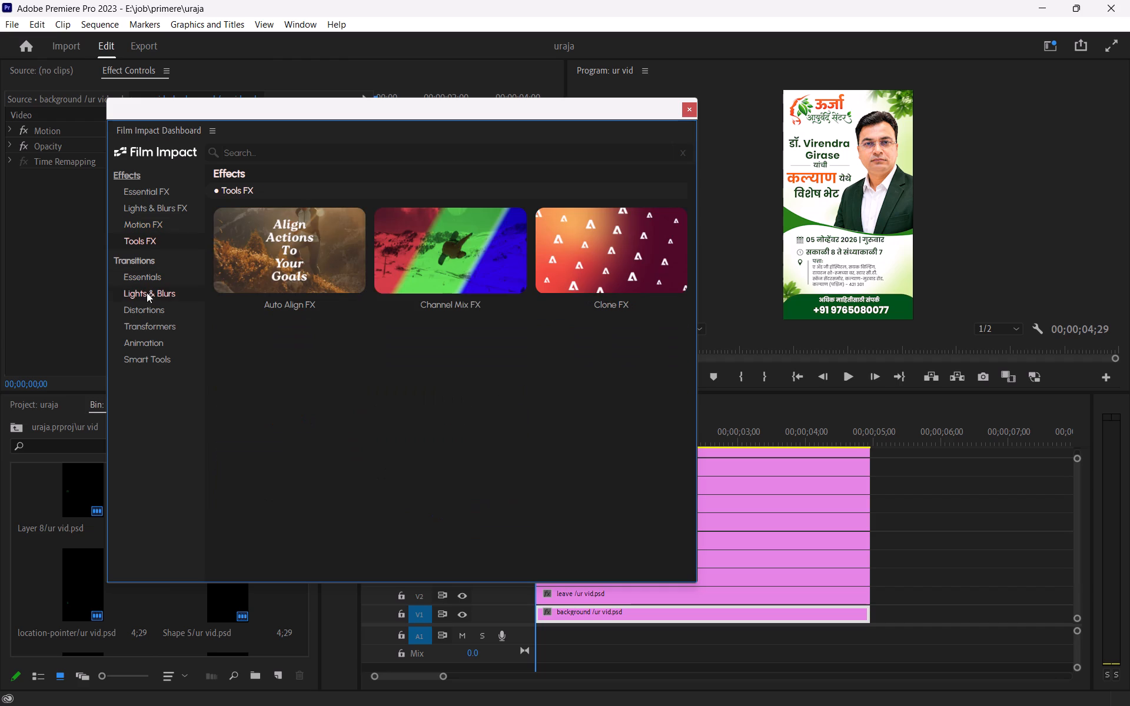
click(147, 278)
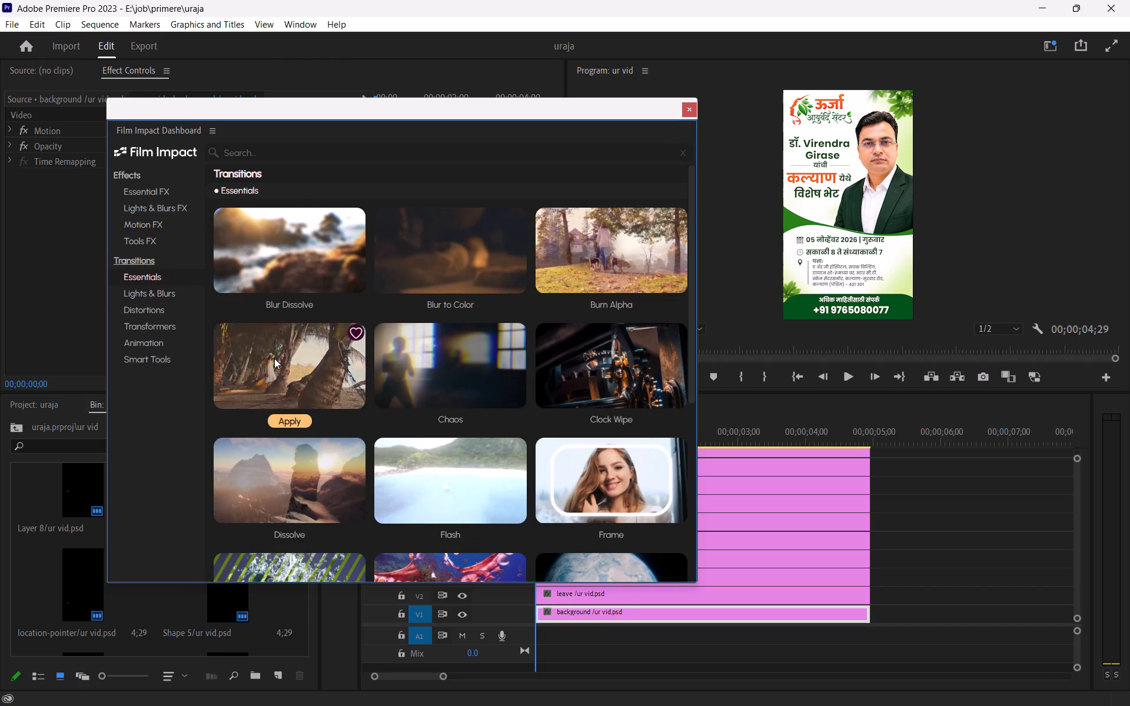
click(167, 292)
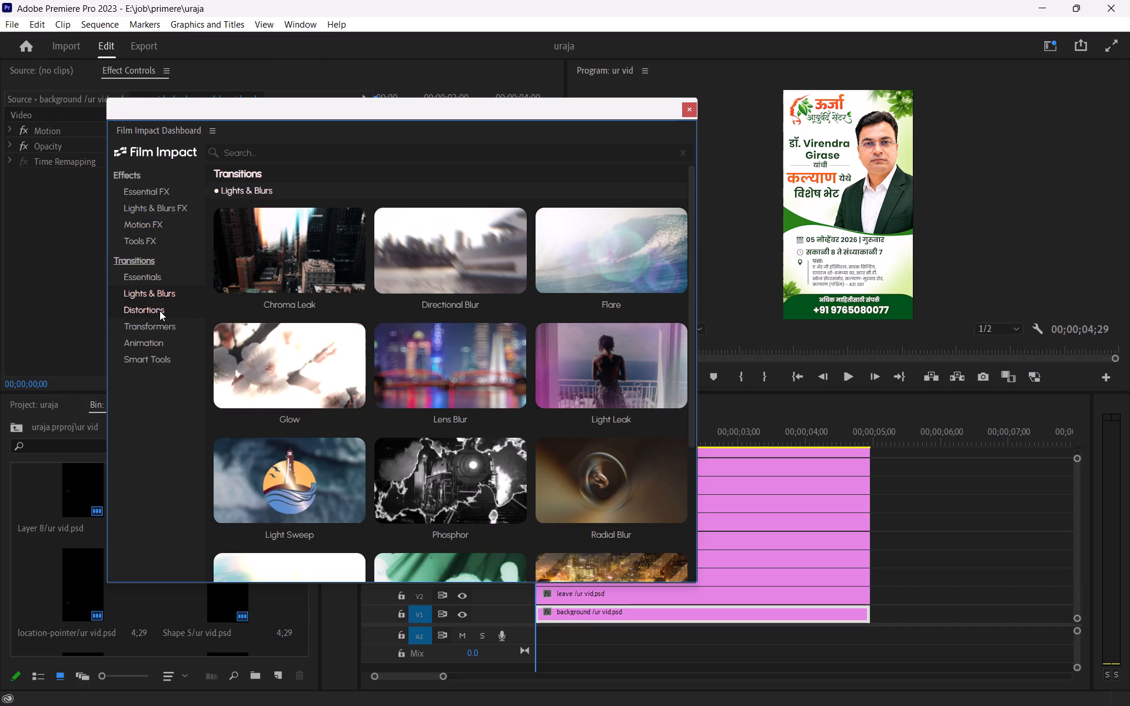
click(159, 311)
click(155, 327)
click(152, 338)
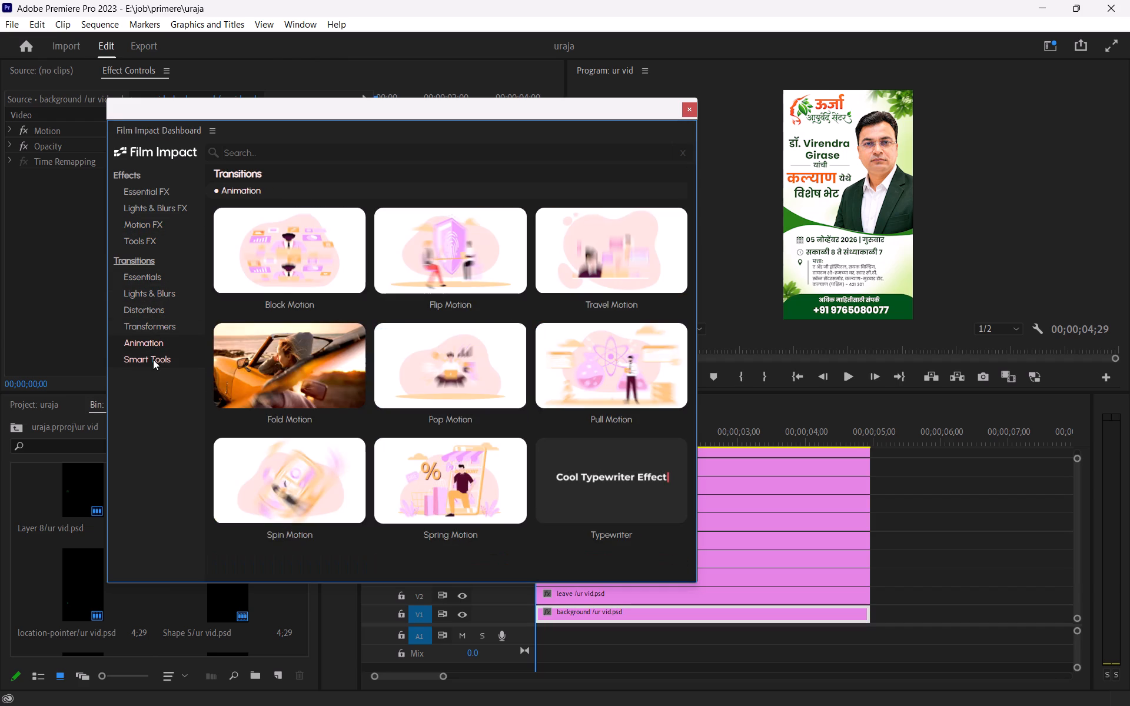
click(153, 359)
click(159, 342)
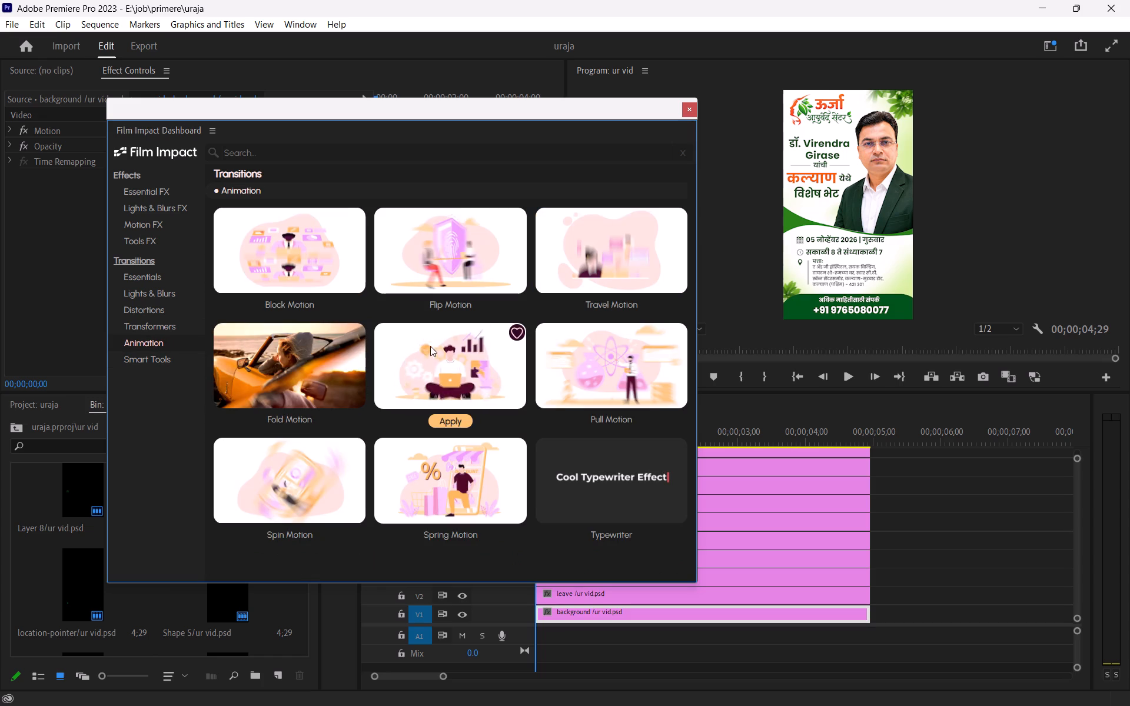
Dock the floating Film Impact Dashboard in the same group as the project and the ur vid bin.
drag(466, 106, 195, 359)
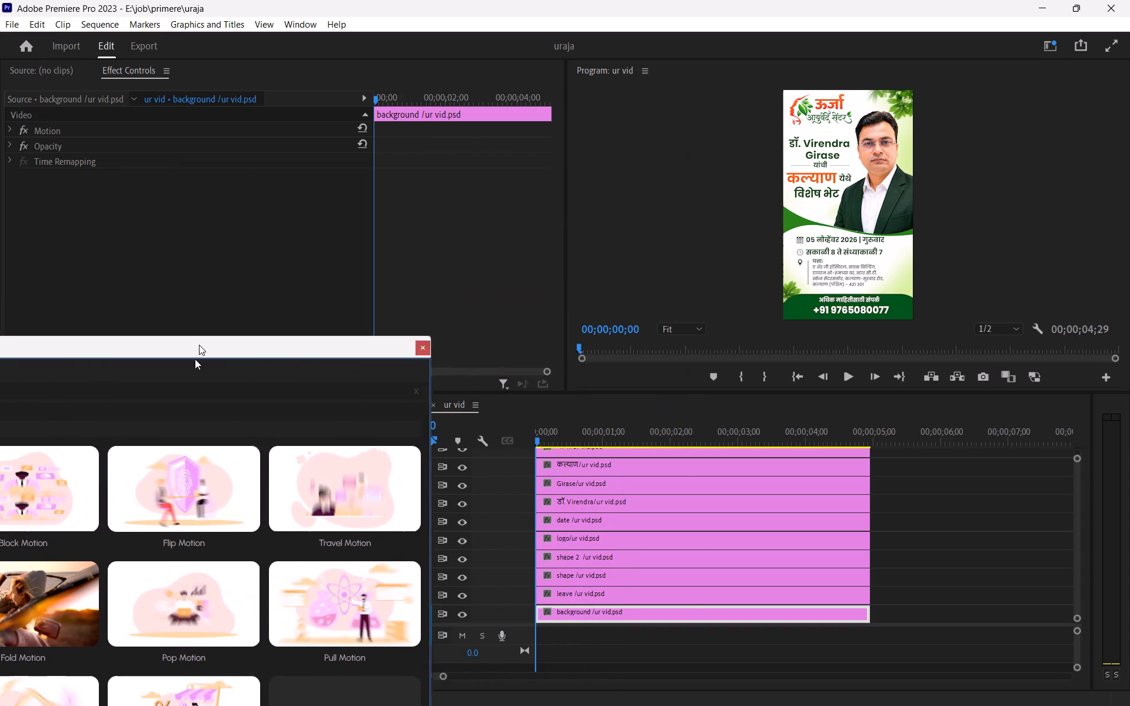
drag(195, 359, 799, 417)
drag(523, 438, 522, 438)
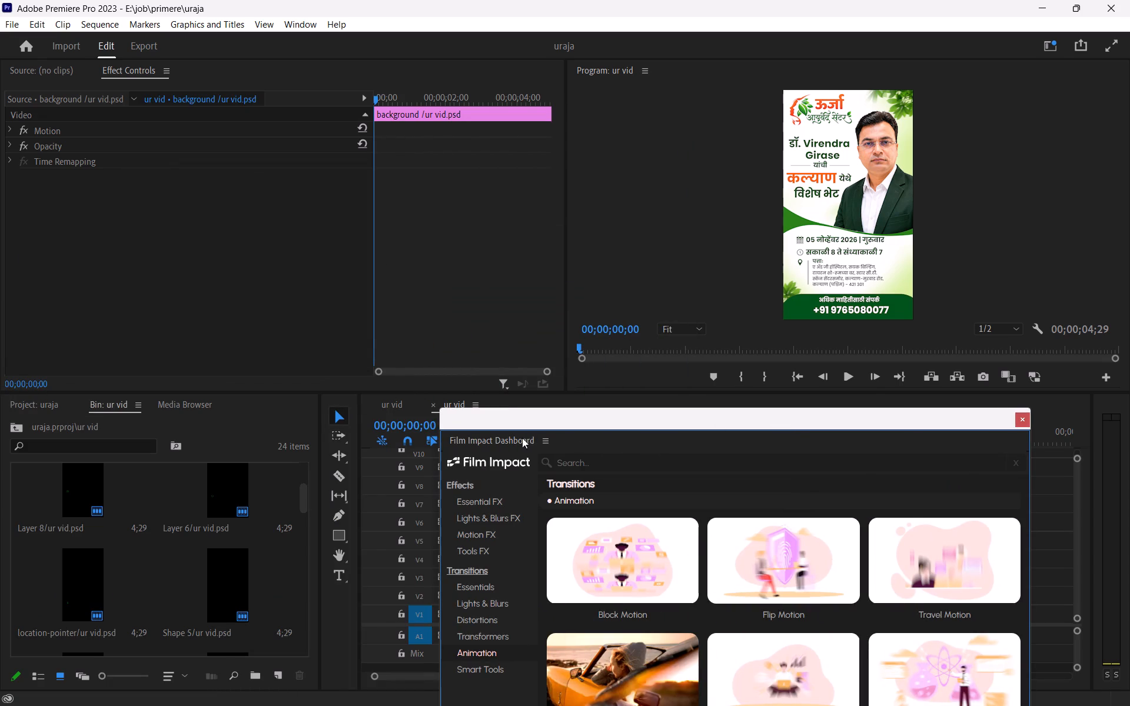
drag(522, 438, 238, 405)
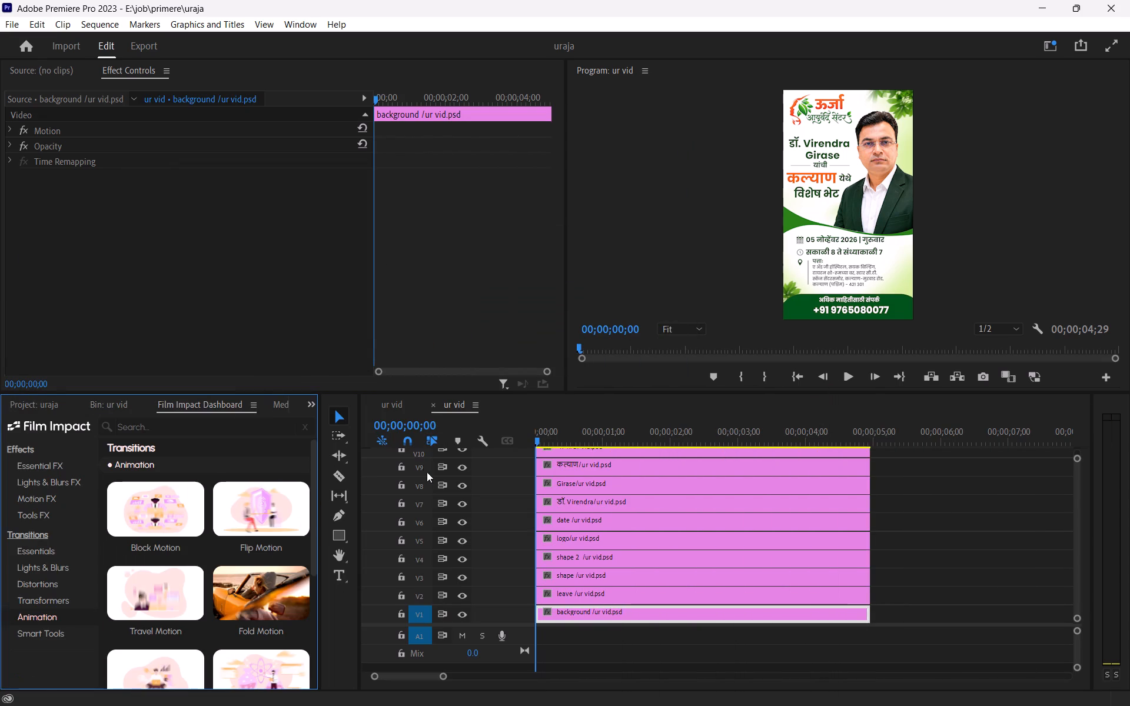
Scrub the ur vid sequence and examine its layer clips from the background track up to the topmost track.
drag(553, 437, 578, 472)
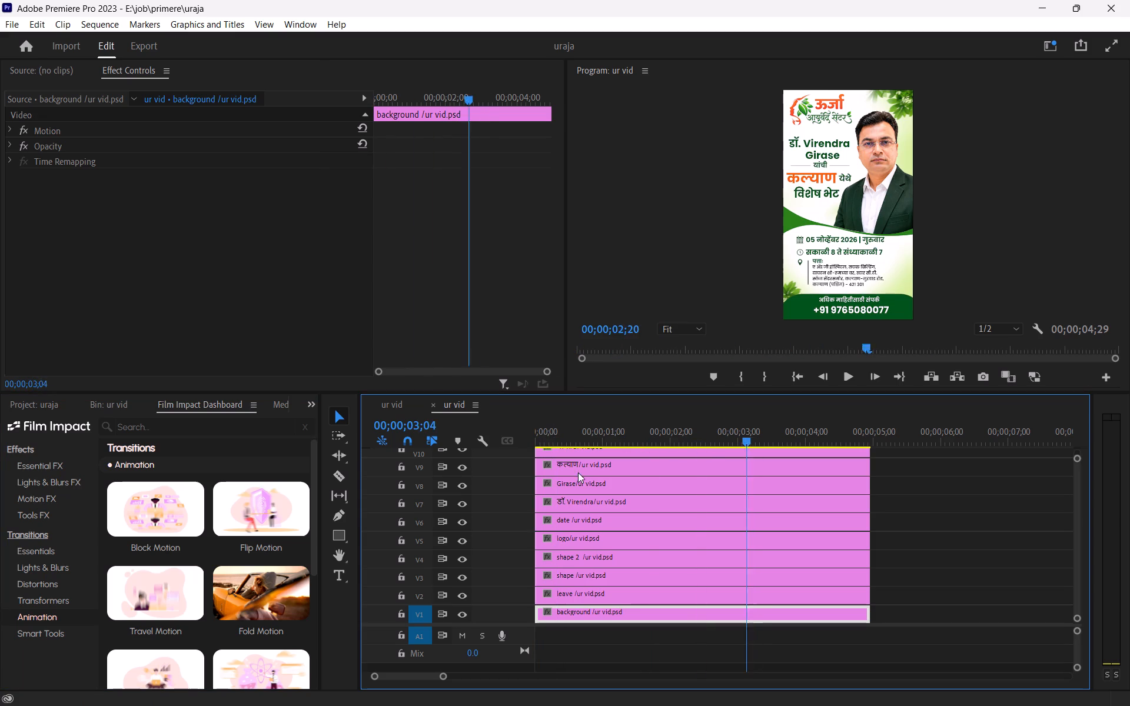
drag(578, 472, 336, 493)
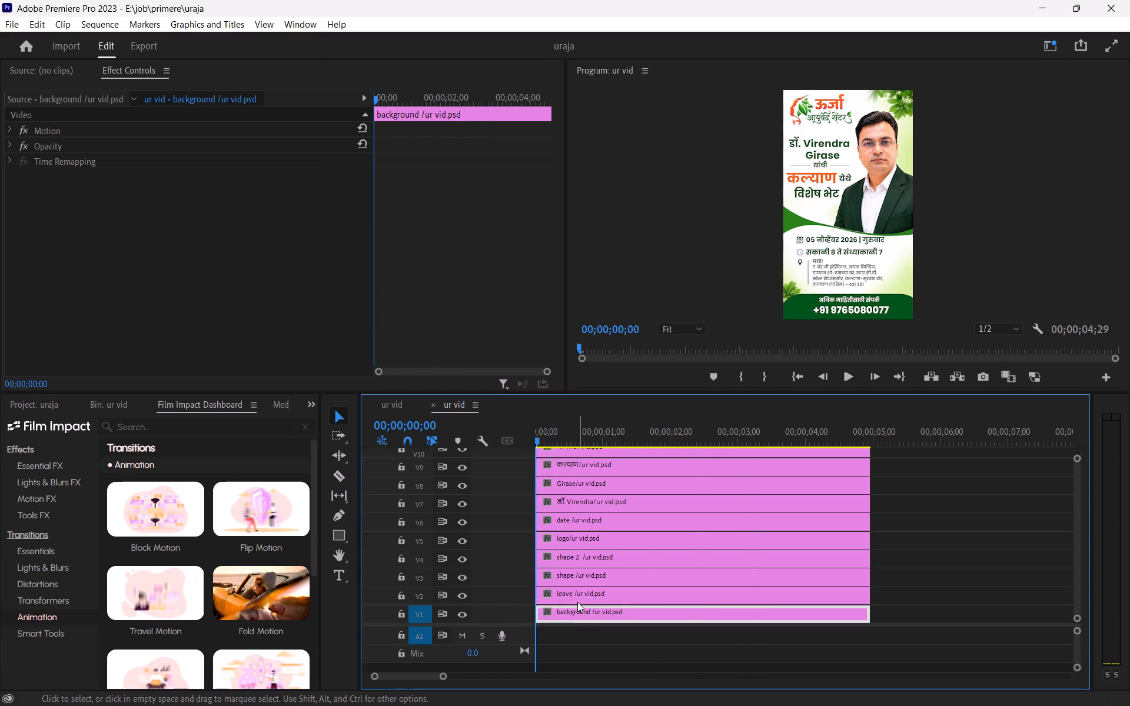
click(577, 597)
click(573, 578)
click(569, 565)
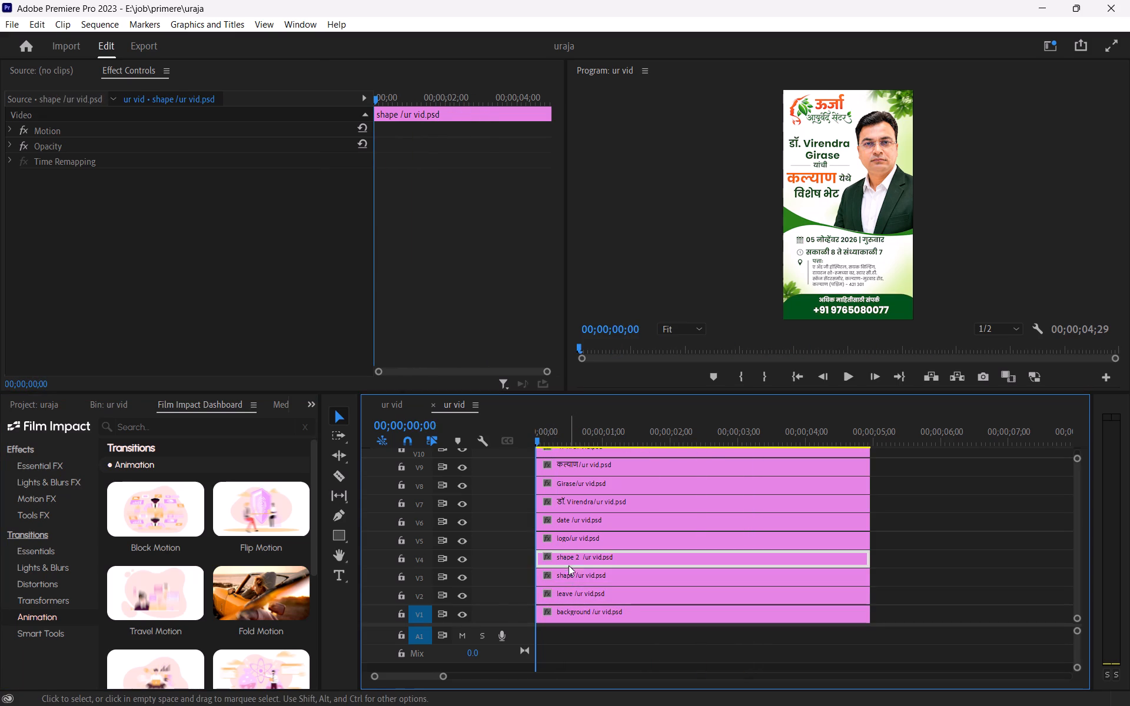
click(887, 192)
click(887, 192)
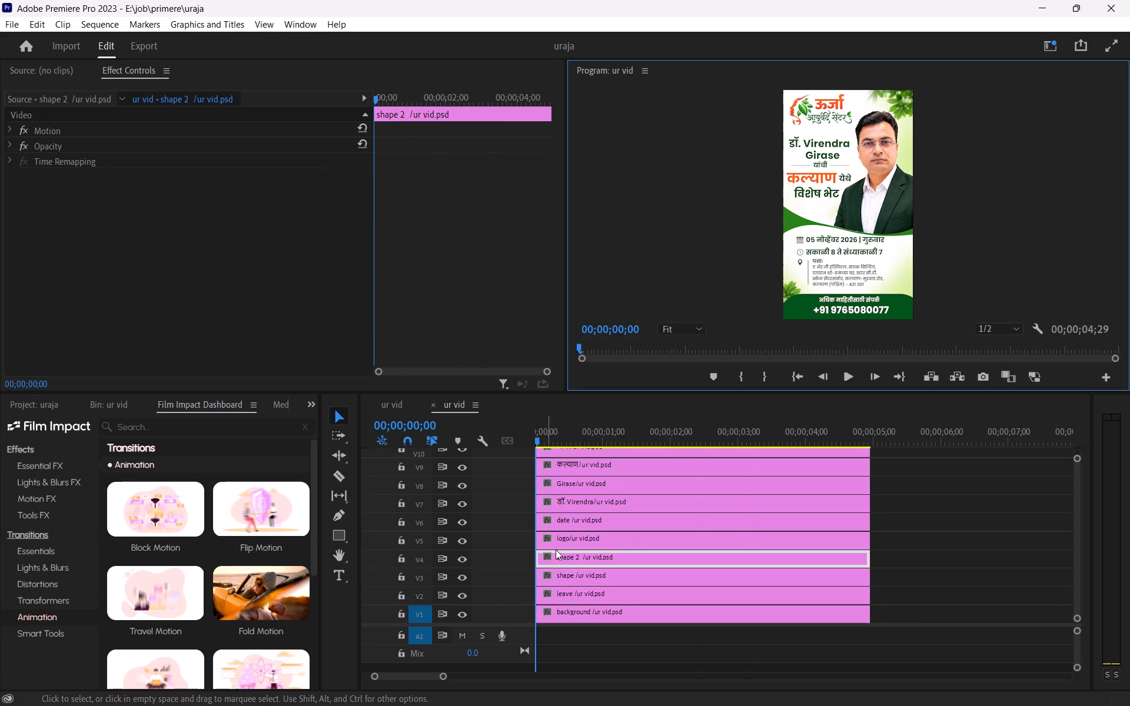
click(564, 539)
scroll(564, 539, up, 10)
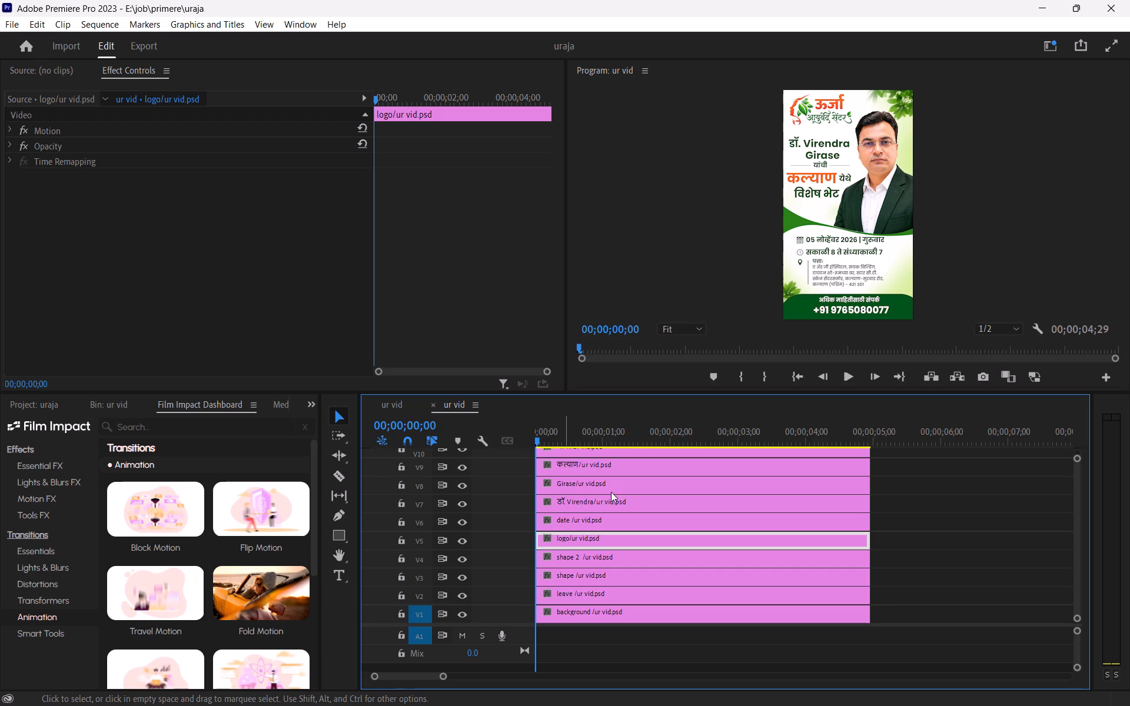
ctrl+scroll(611, 492, up, 19)
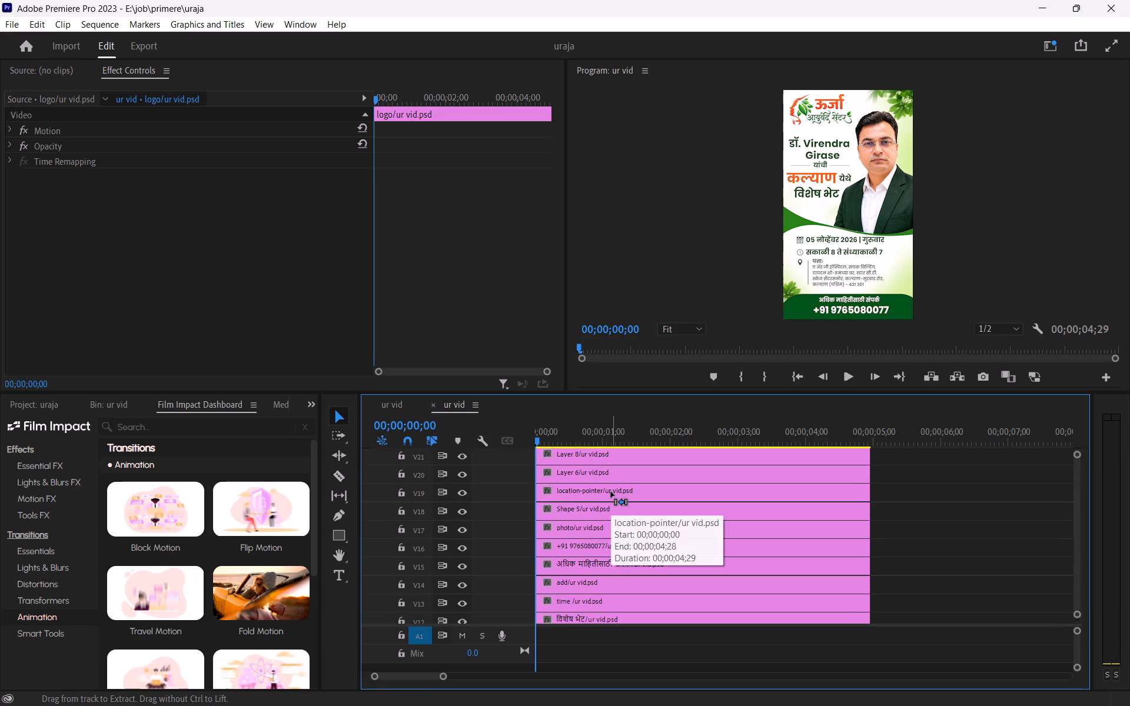
ctrl+scroll(611, 492, up, 10)
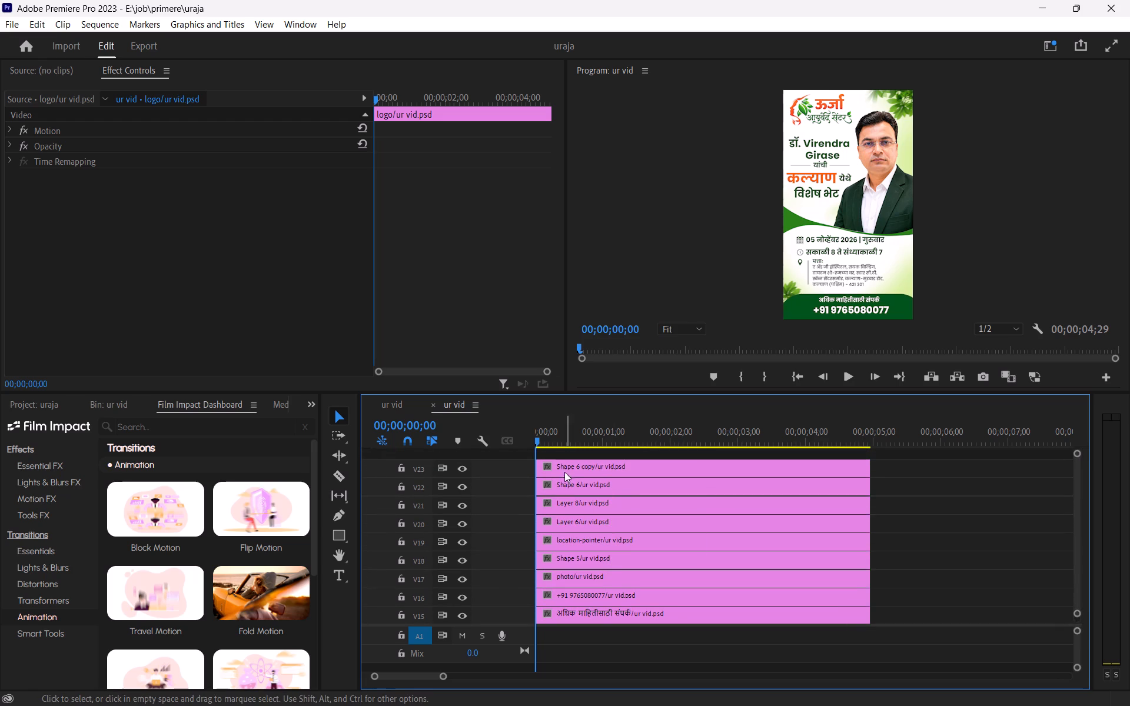
Select the Shape 6 copy clip and toggle the output of tracks V23, V22 and V21 to check what each contains.
click(561, 465)
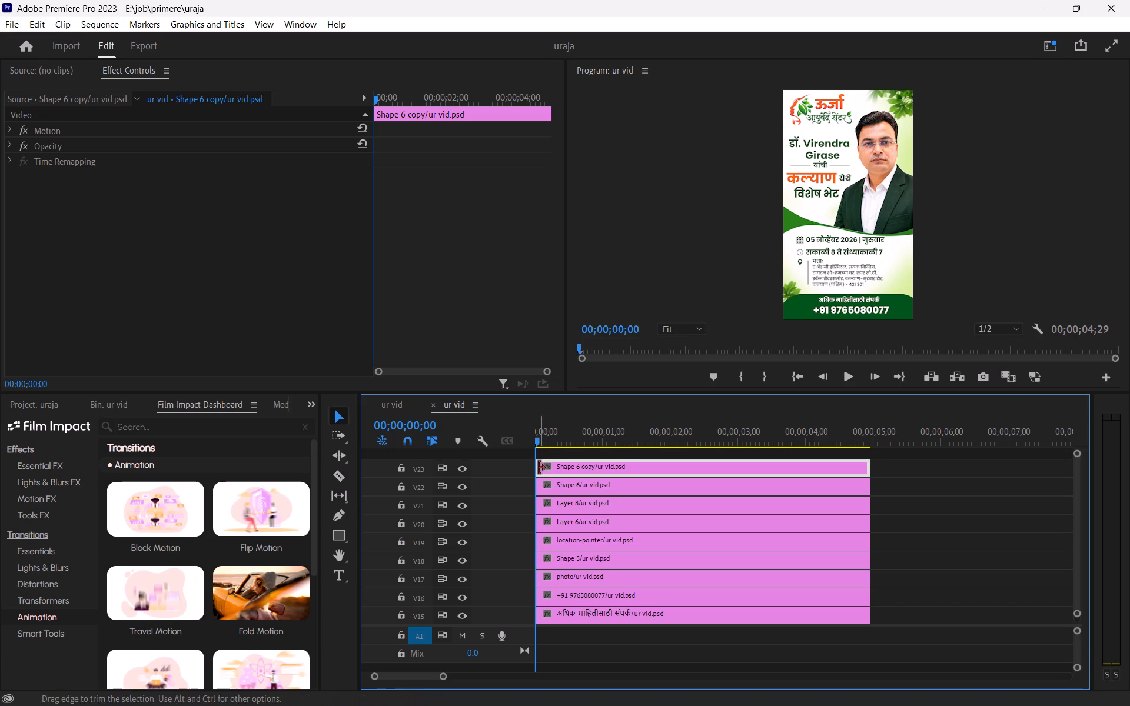
ctrl+click(464, 468)
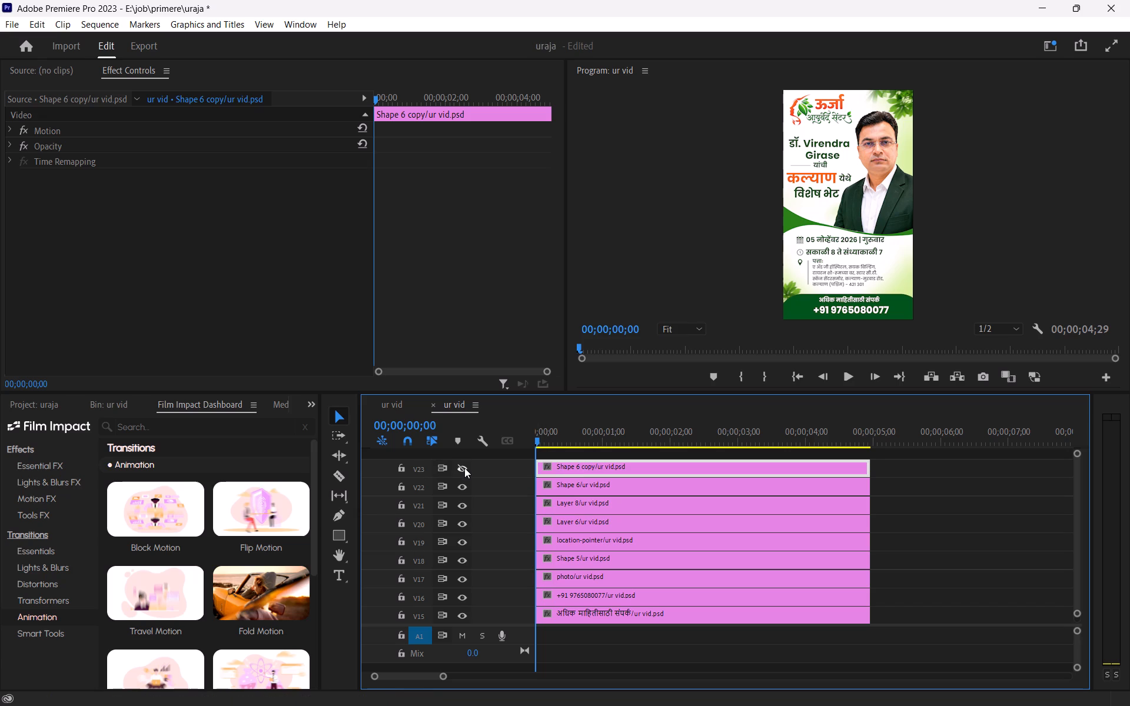
click(464, 468)
alt+click(463, 468)
click(463, 468)
click(461, 489)
click(461, 489)
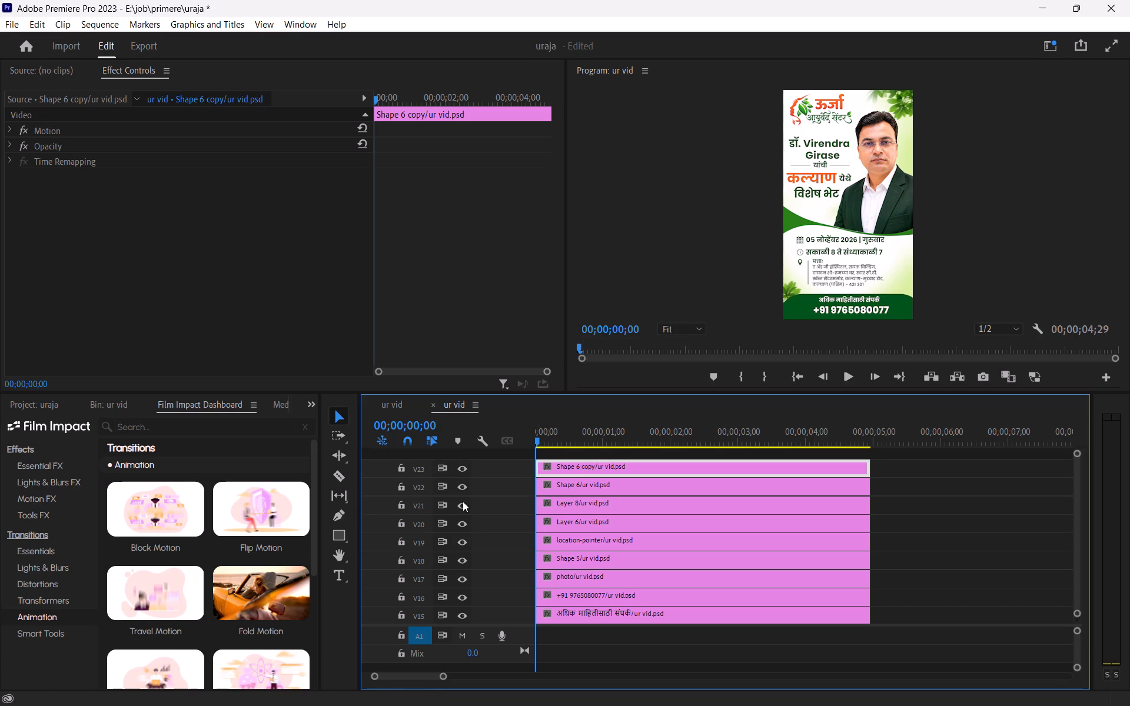
click(463, 501)
click(463, 505)
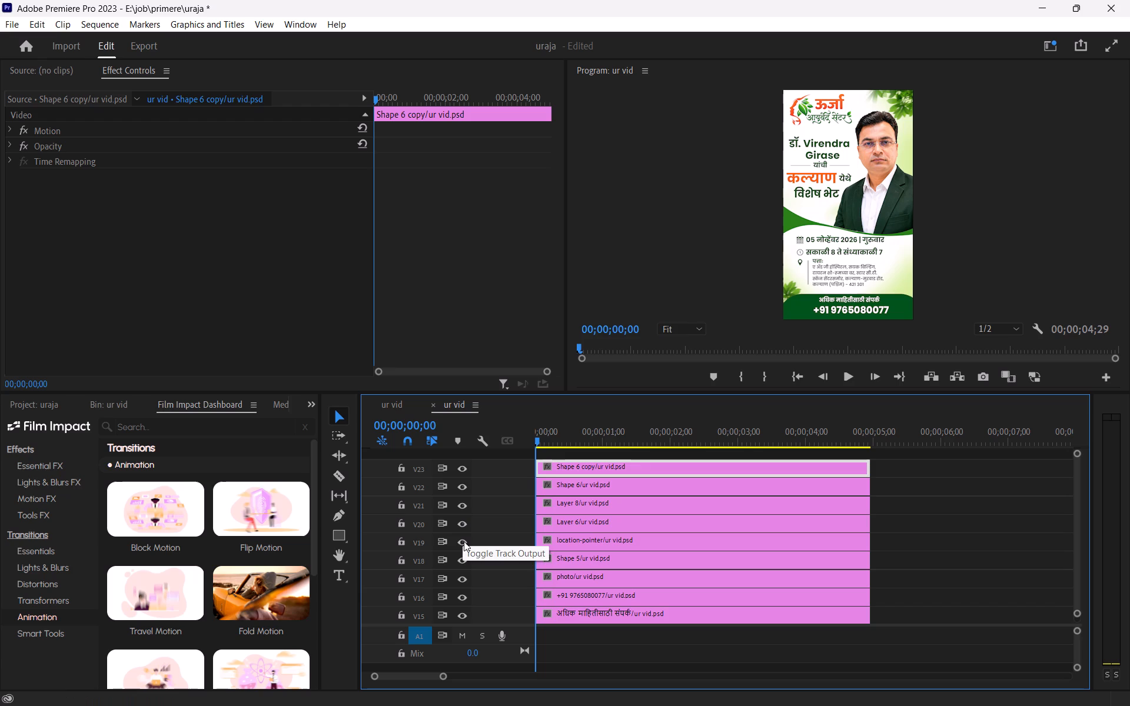
Toggle the output of tracks V19 and V18 off and on to check what each layer contains.
click(464, 541)
click(464, 541)
click(460, 562)
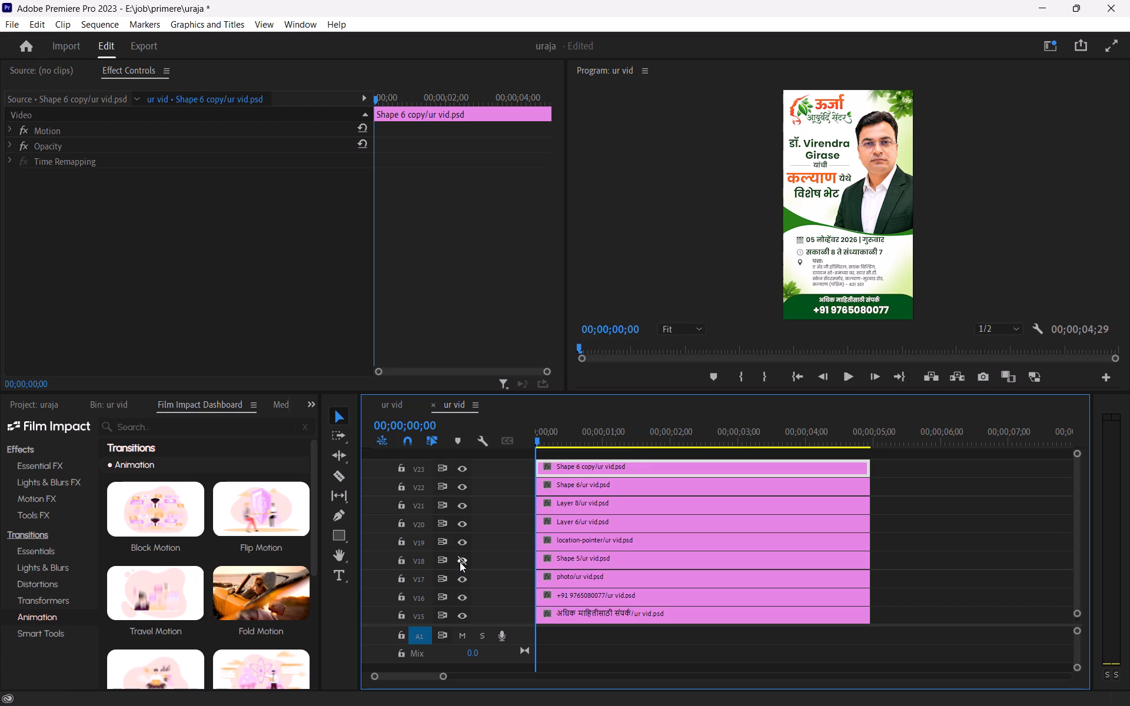
click(460, 562)
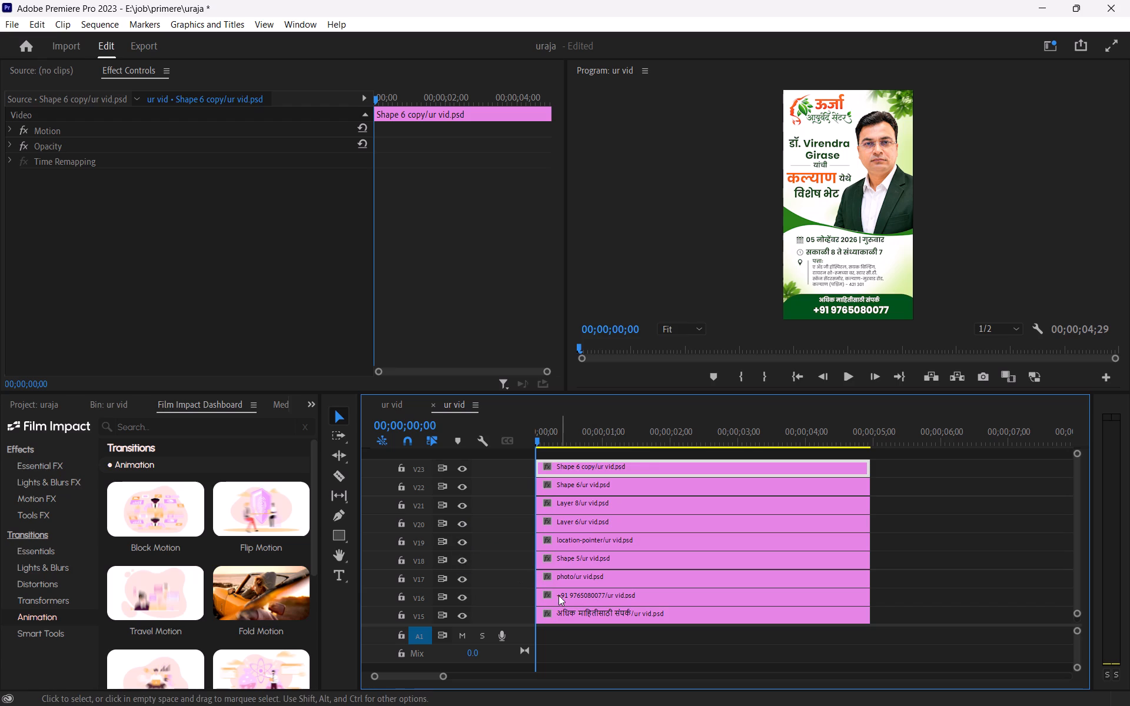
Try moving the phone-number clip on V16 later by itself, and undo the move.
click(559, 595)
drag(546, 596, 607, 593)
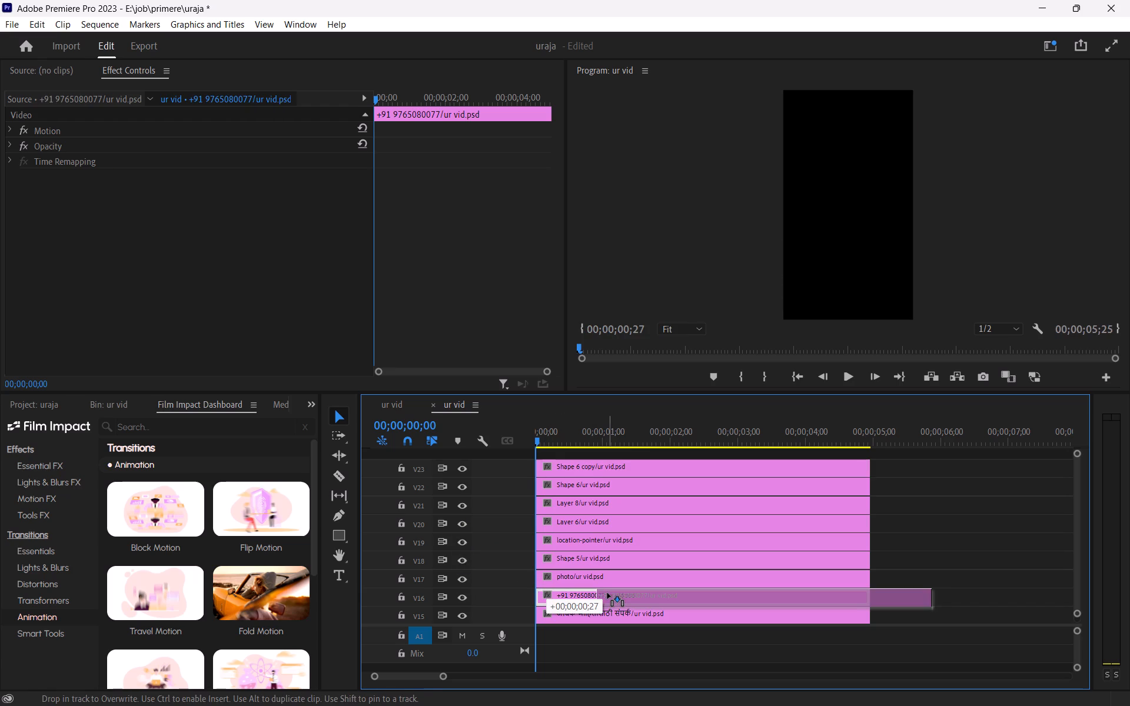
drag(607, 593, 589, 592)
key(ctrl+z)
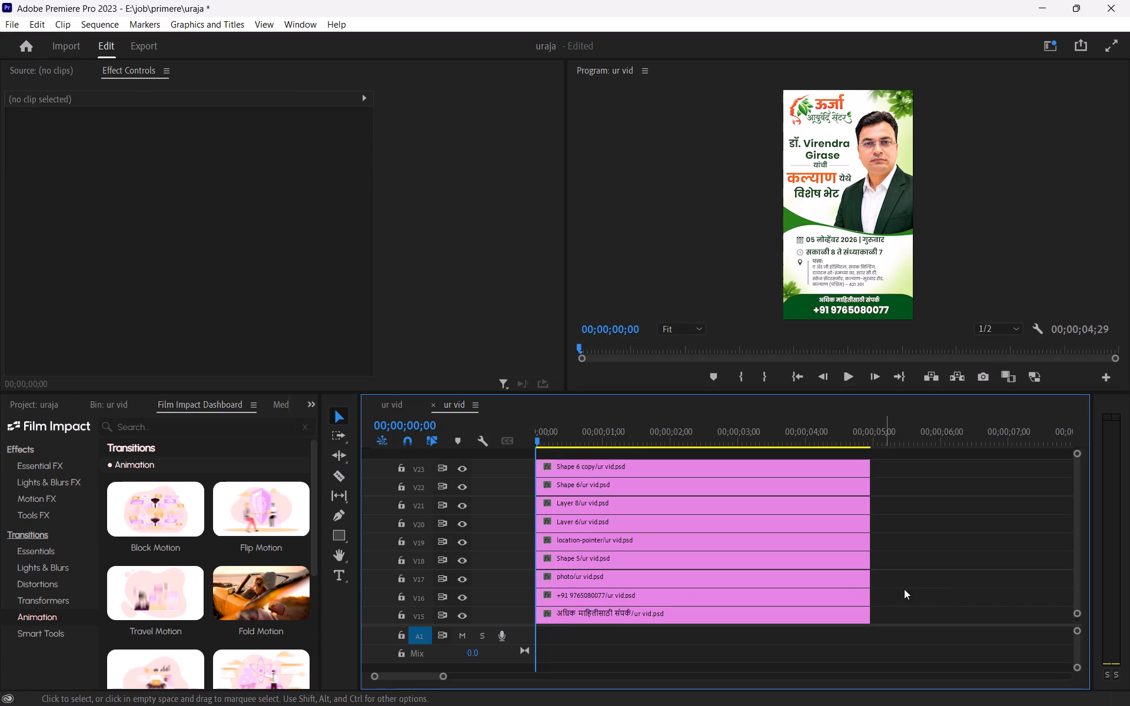
Move the clips on tracks V16 to V23 together about 11 frames later, leaving the lower layers in place.
drag(892, 595, 795, 420)
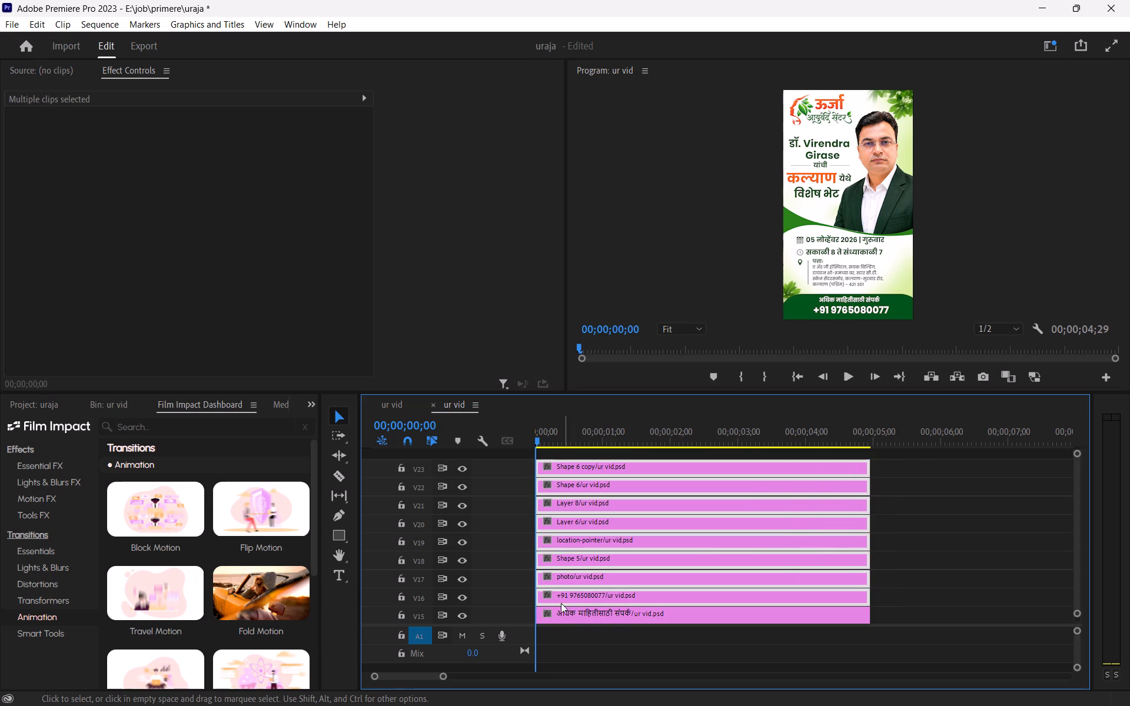
drag(556, 594, 581, 592)
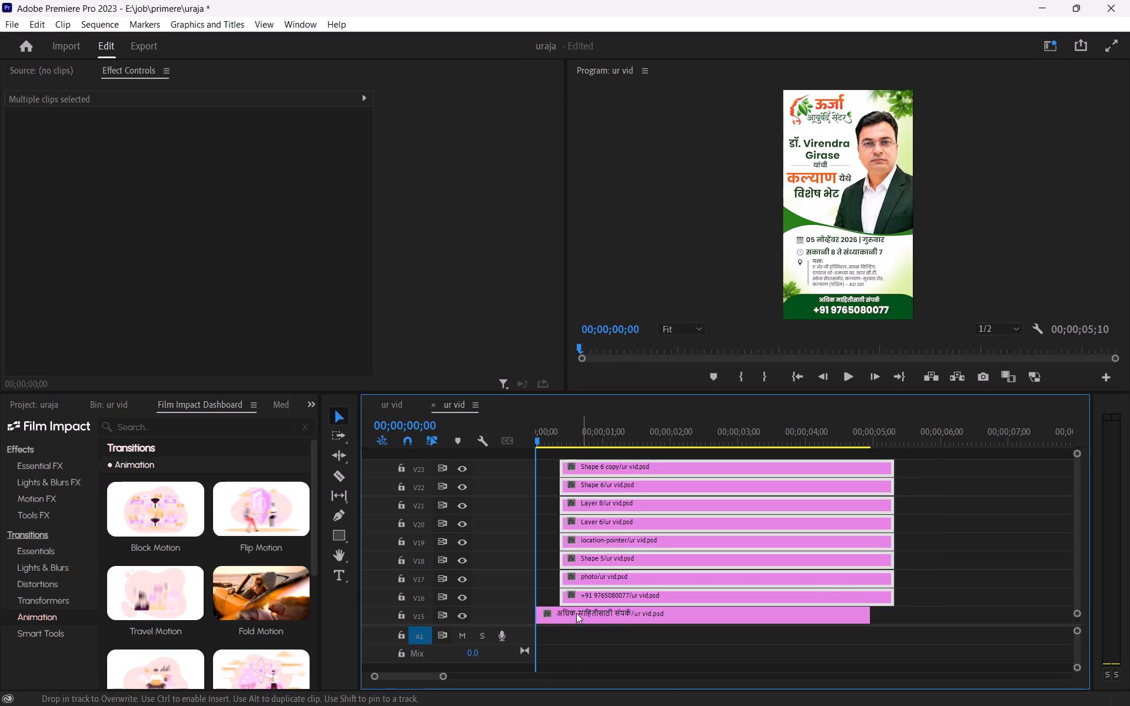
click(572, 652)
Reduce the height of the video tracks so more of the layer clips fit in the timeline.
scroll(572, 529, up, 6)
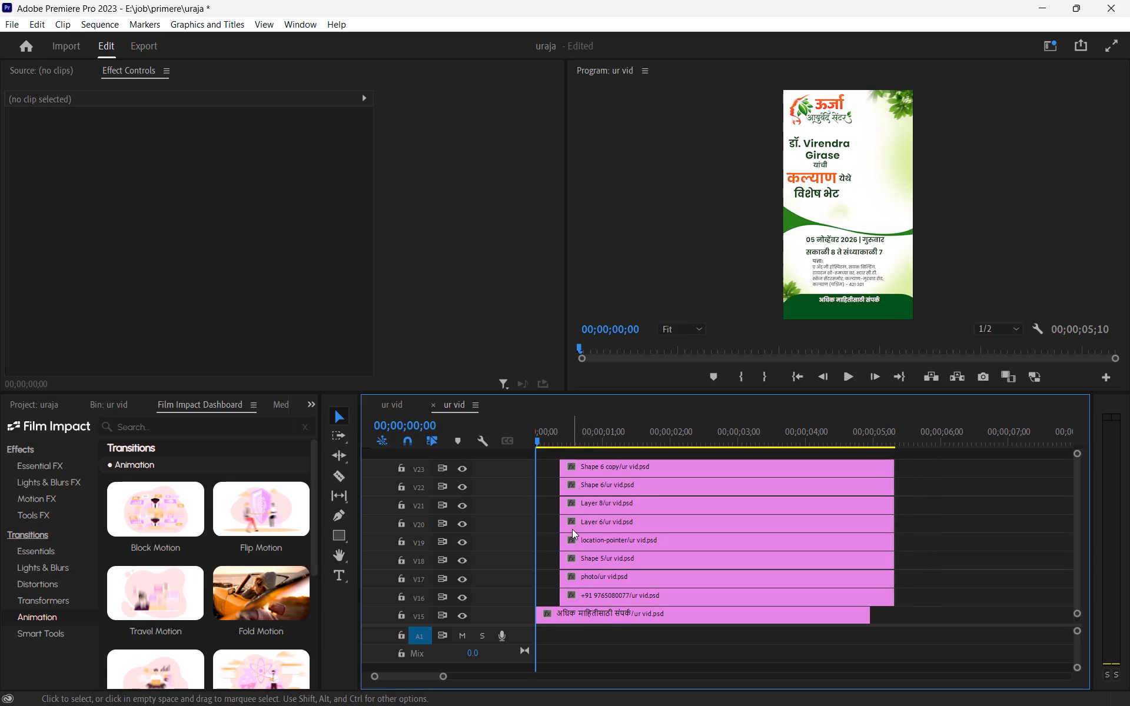
ctrl+scroll(572, 529, up, 8)
ctrl+scroll(619, 528, up, 6)
alt+scroll(626, 532, up, 4)
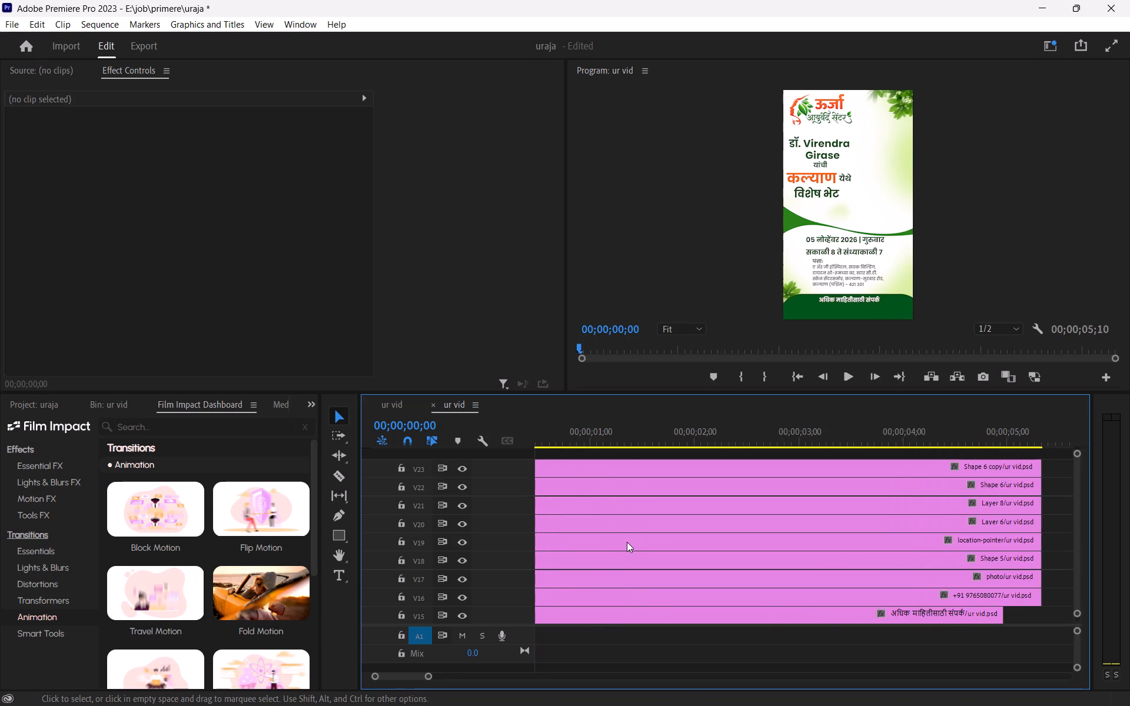
alt+scroll(627, 542, down, 11)
ctrl+scroll(623, 536, up, 7)
click(845, 541)
ctrl+scroll(650, 565, up, 5)
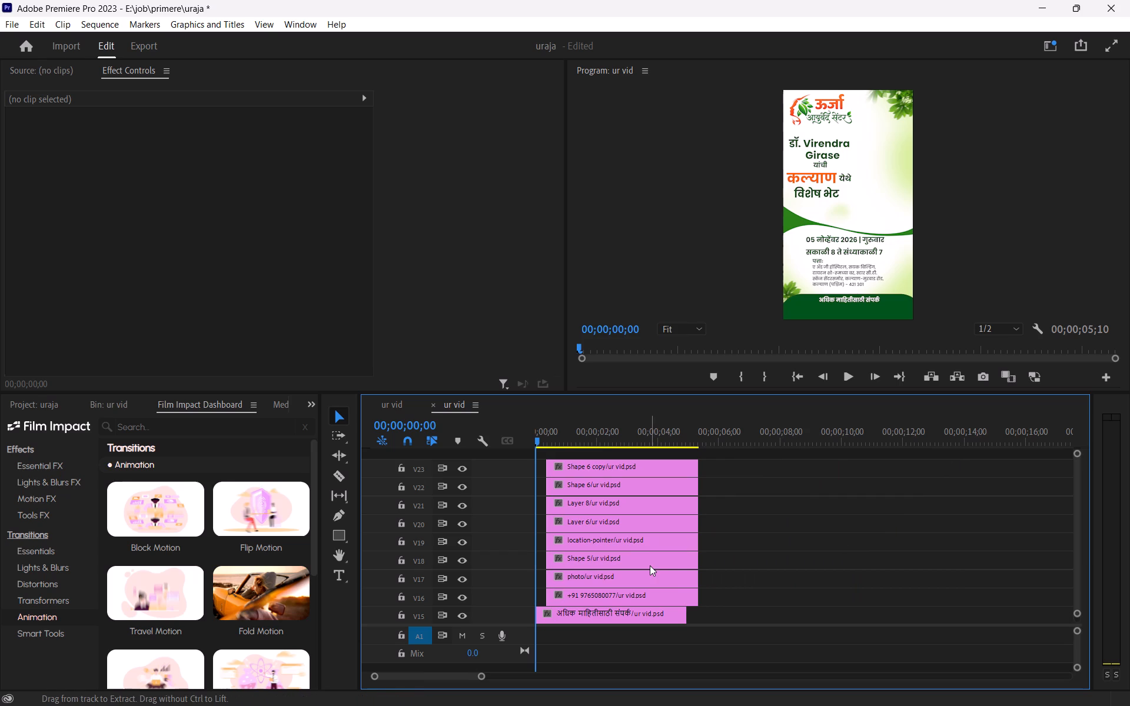
ctrl+scroll(650, 565, up, 4)
alt+scroll(669, 562, down, 4)
alt+scroll(667, 561, up, 6)
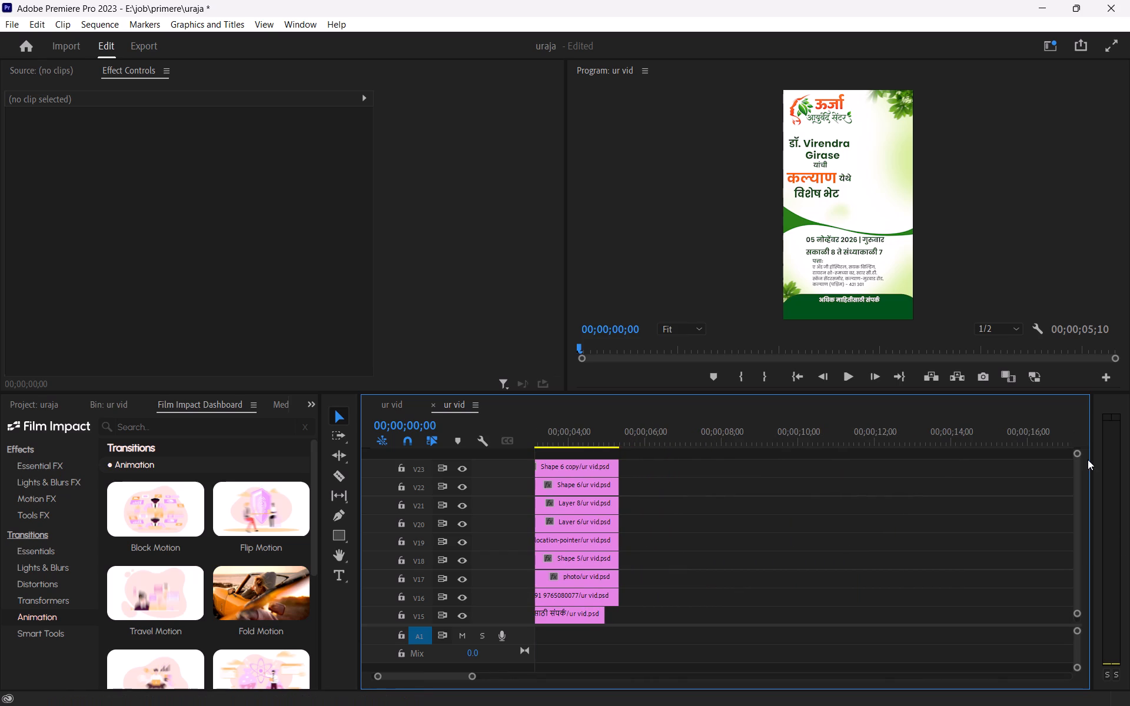
drag(1081, 454, 1086, 371)
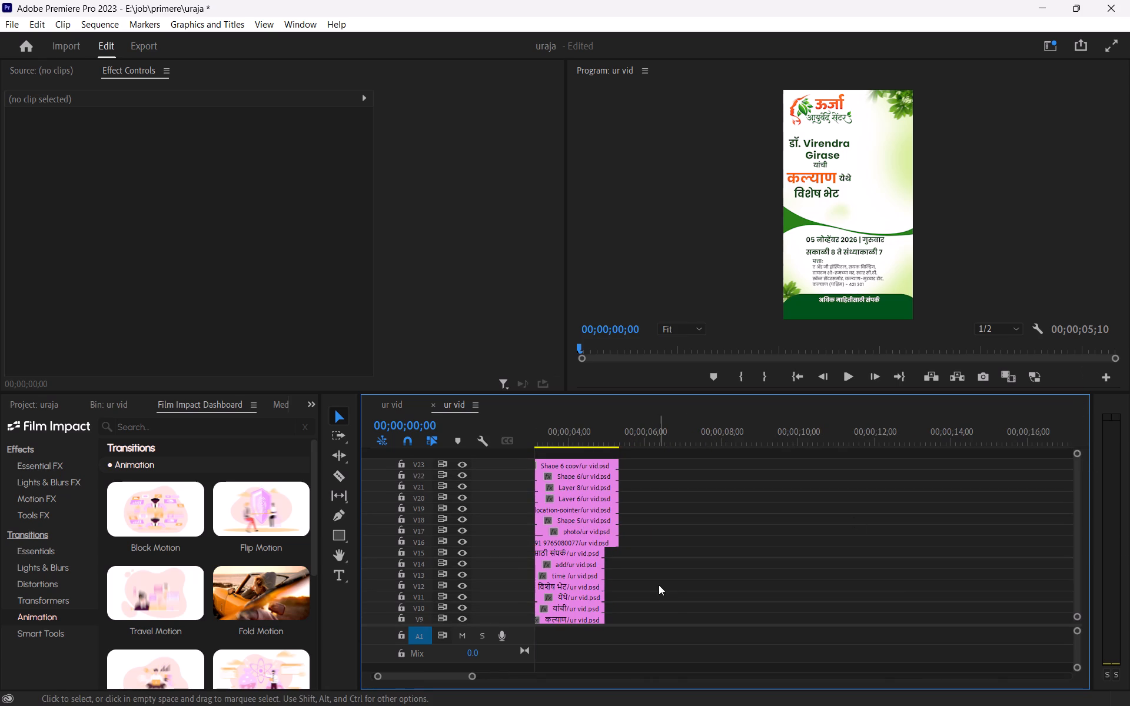
Look through the stacked layer tracks from the sequence start, comparing the shifted upper clips with the lower ones.
ctrl+scroll(676, 602, down, 4)
ctrl+scroll(674, 602, up, 10)
ctrl+scroll(666, 589, down, 2)
ctrl+scroll(666, 589, up, 3)
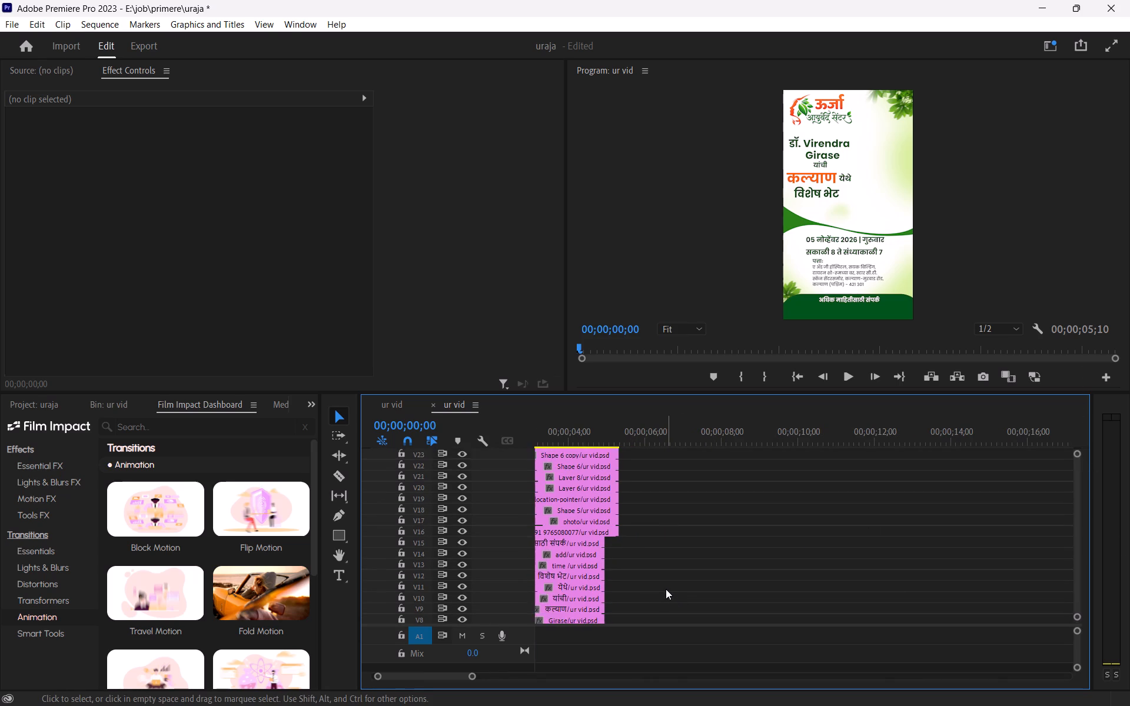
ctrl+scroll(666, 589, up, 2)
alt+scroll(660, 584, up, 4)
alt+scroll(660, 584, down, 4)
alt+scroll(660, 584, up, 4)
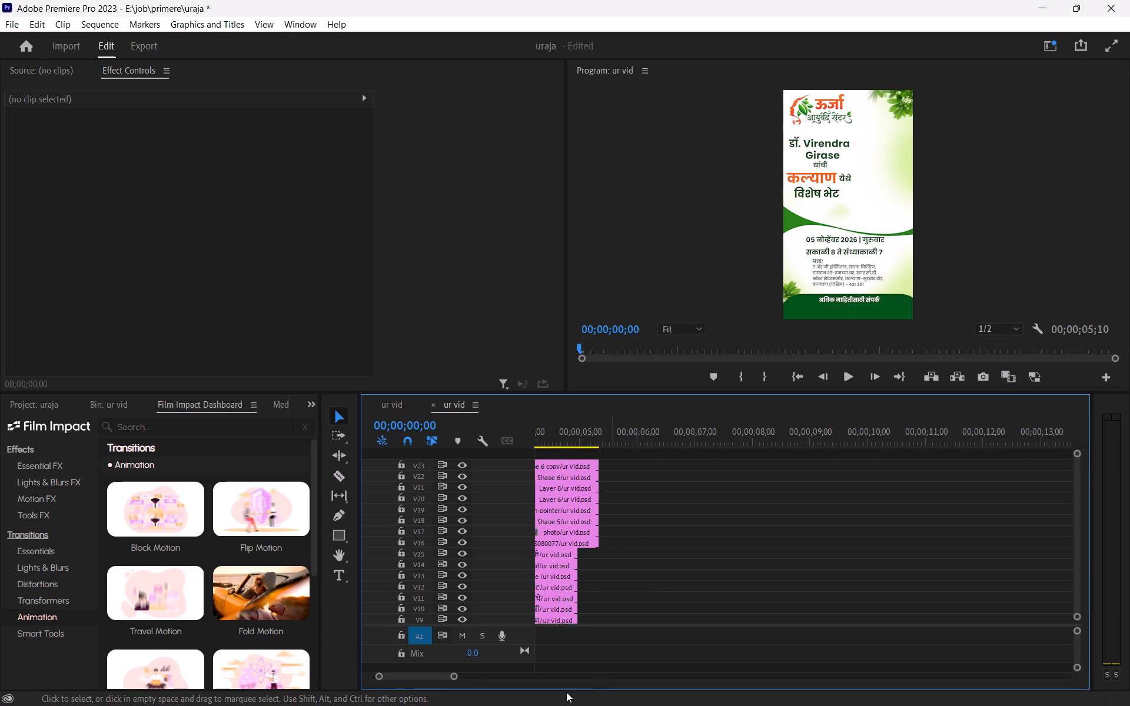
drag(445, 678, 368, 678)
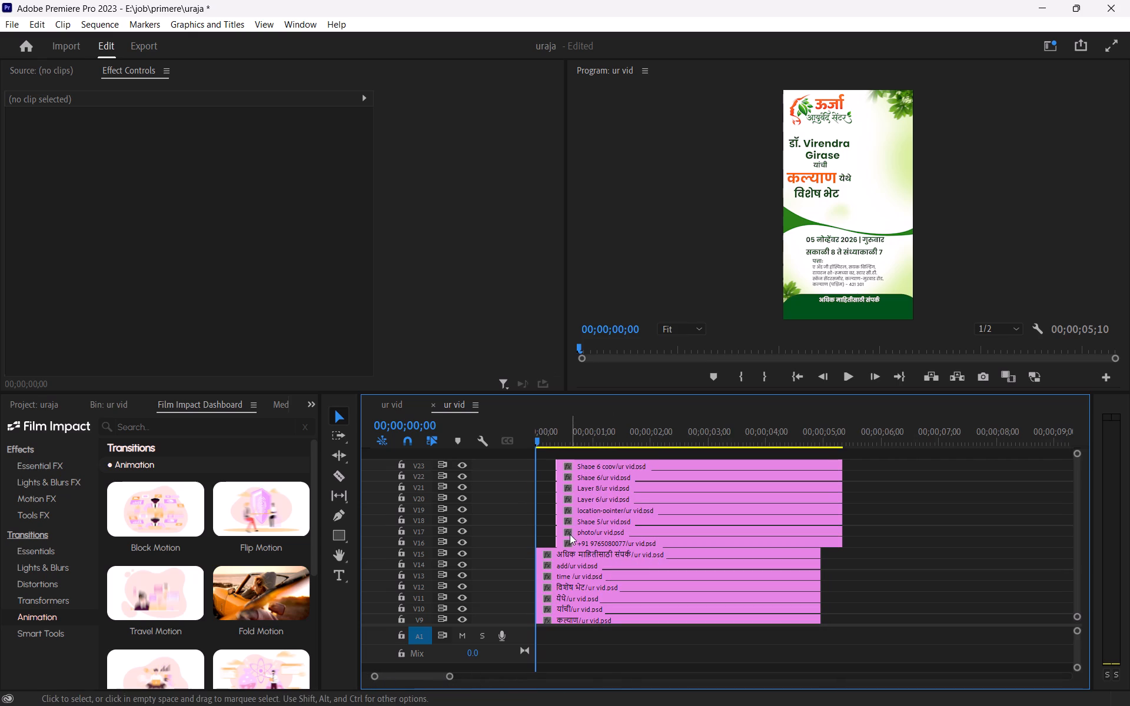
ctrl+scroll(549, 545, down, 3)
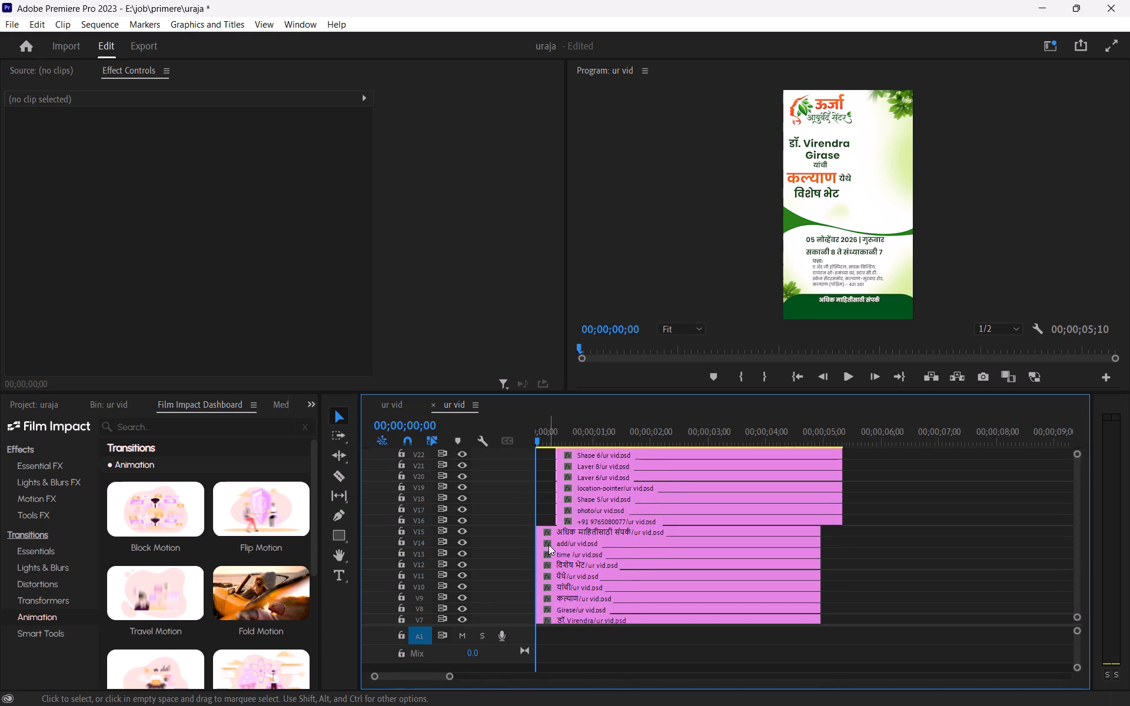
ctrl+scroll(549, 545, down, 3)
ctrl+scroll(549, 545, up, 1)
ctrl+scroll(549, 545, down, 14)
ctrl+scroll(717, 587, down, 6)
ctrl+scroll(769, 599, down, 5)
ctrl+scroll(776, 600, up, 16)
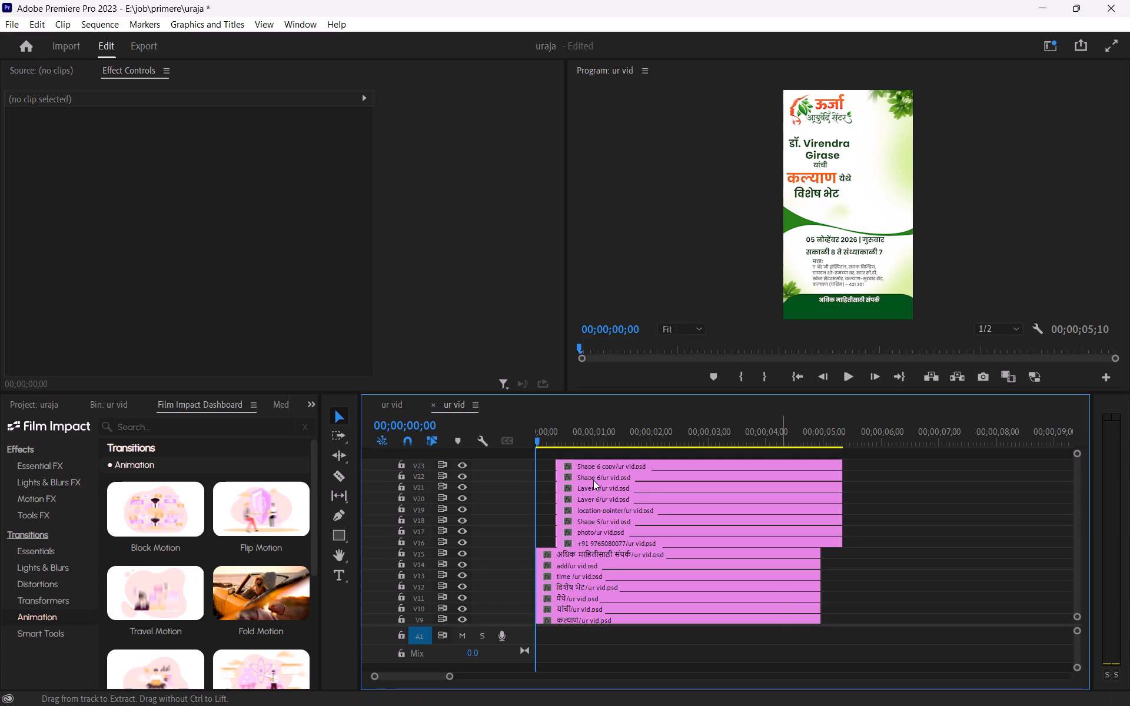
Move the clips on tracks V2 to V15 together to start at 00;00;00;11, leaving the background clip in place.
ctrl+scroll(630, 530, down, 19)
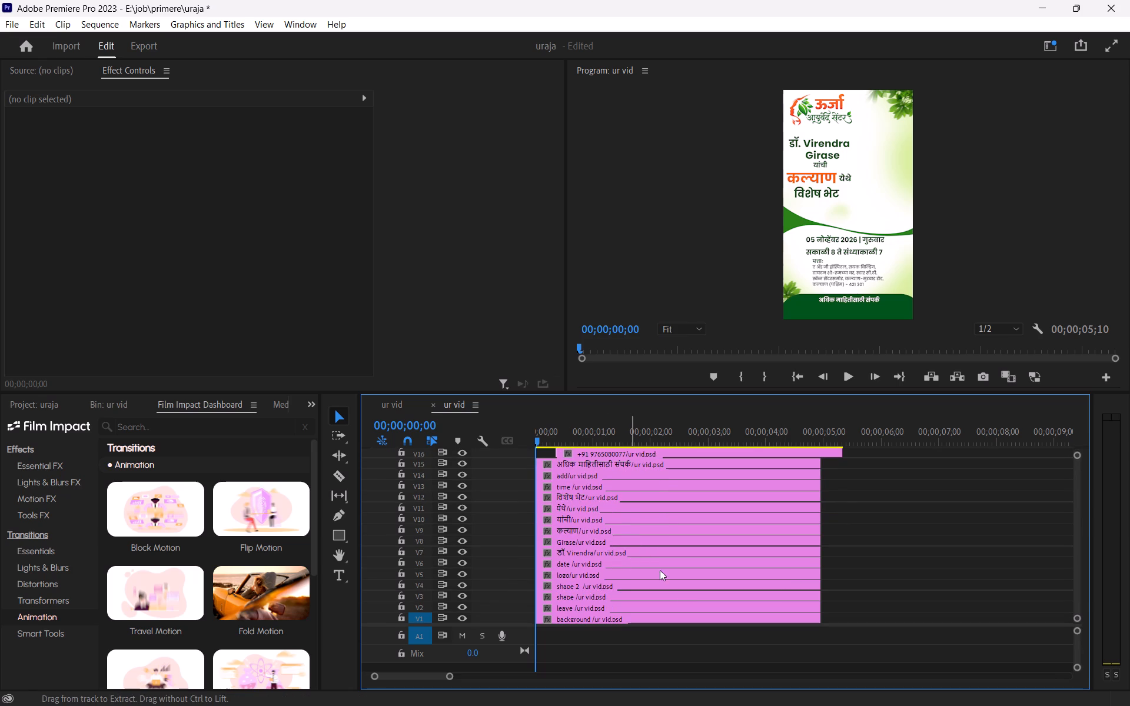
drag(836, 608, 766, 469)
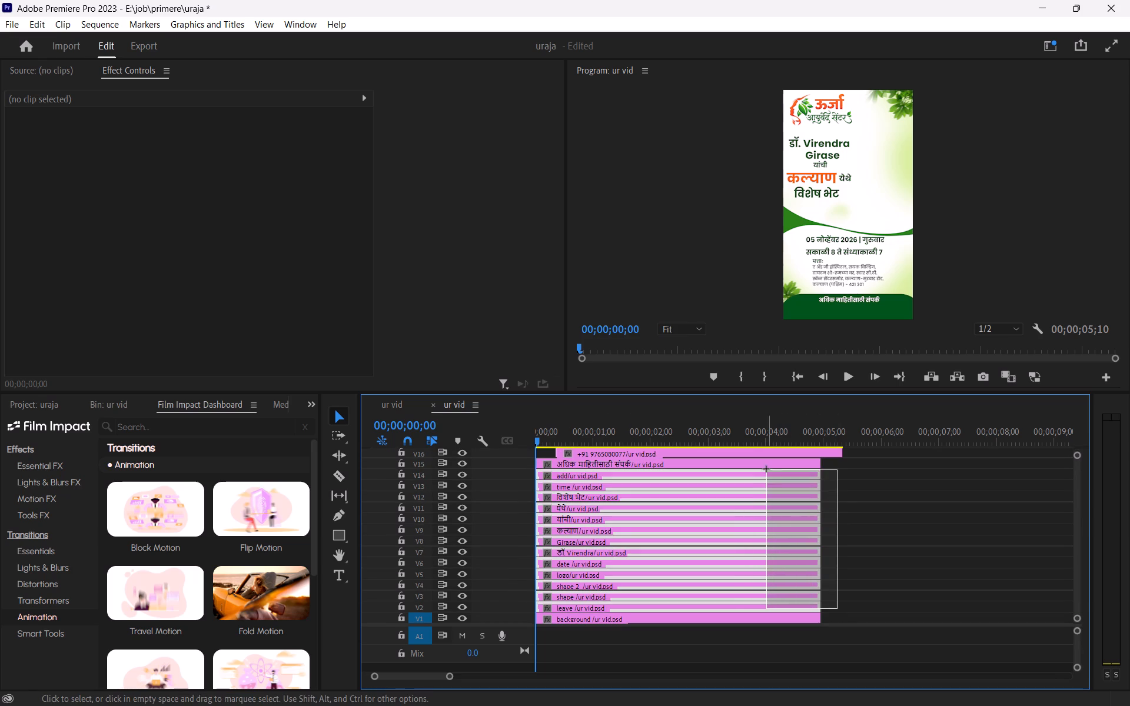
drag(766, 469, 759, 464)
drag(733, 462, 752, 462)
Play the opening of the sequence and set the playhead back to 00;00;00;03.
key(space)
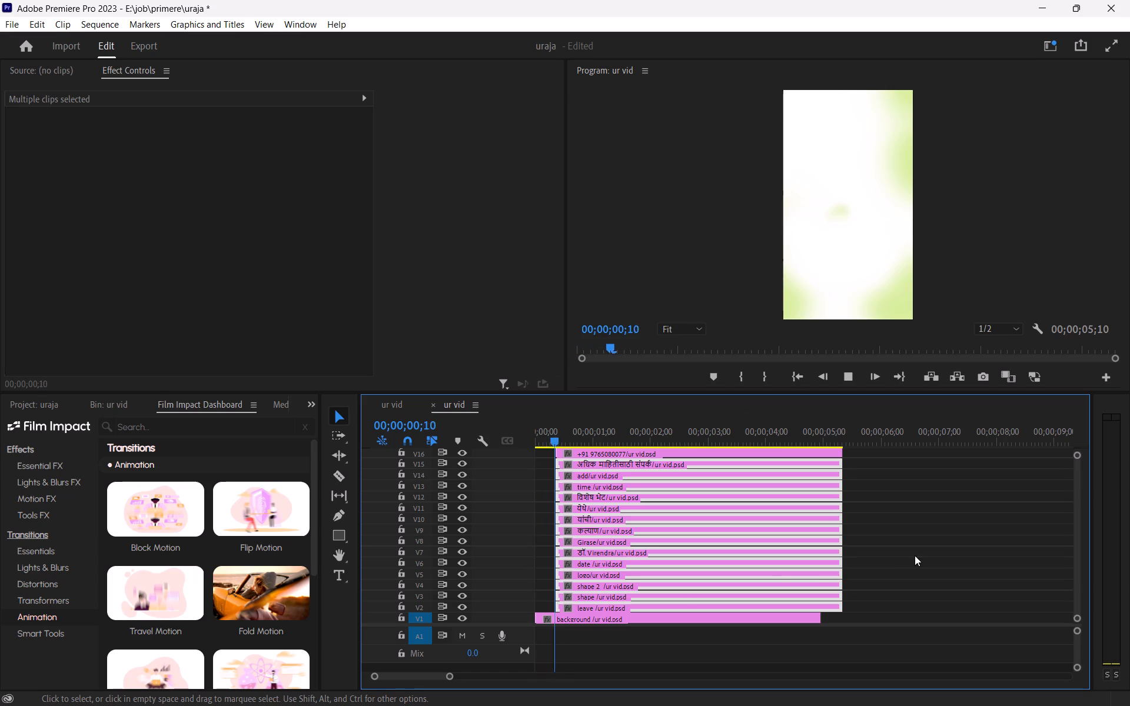
key(space)
click(908, 554)
drag(557, 440, 541, 442)
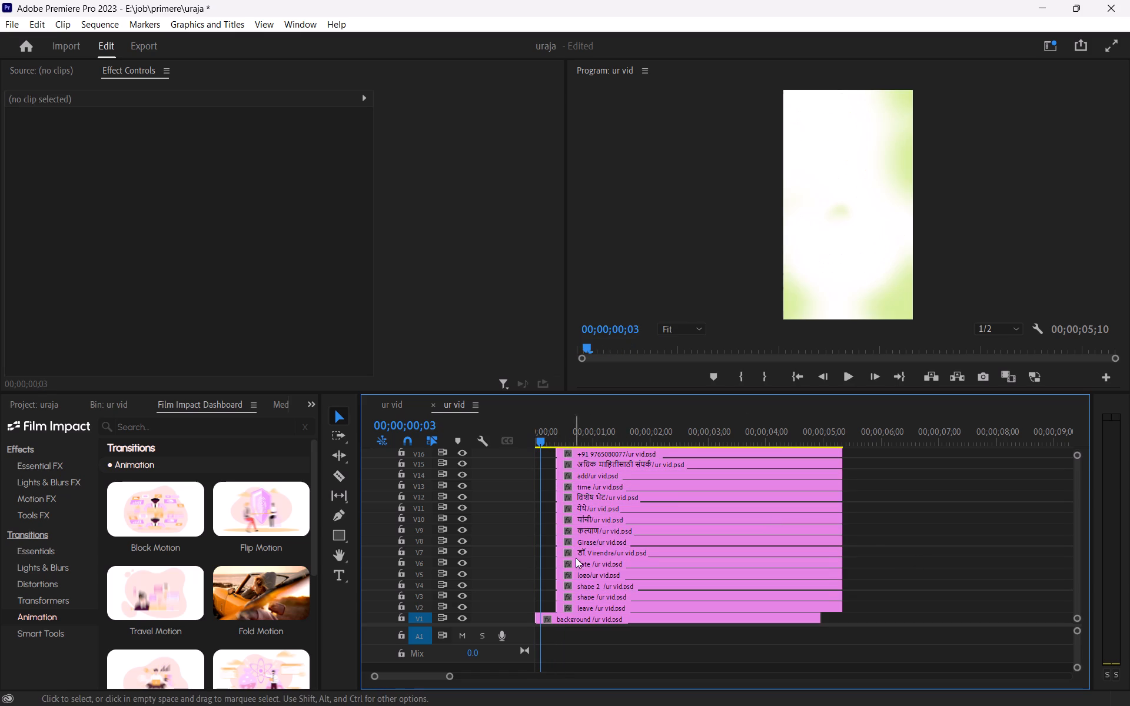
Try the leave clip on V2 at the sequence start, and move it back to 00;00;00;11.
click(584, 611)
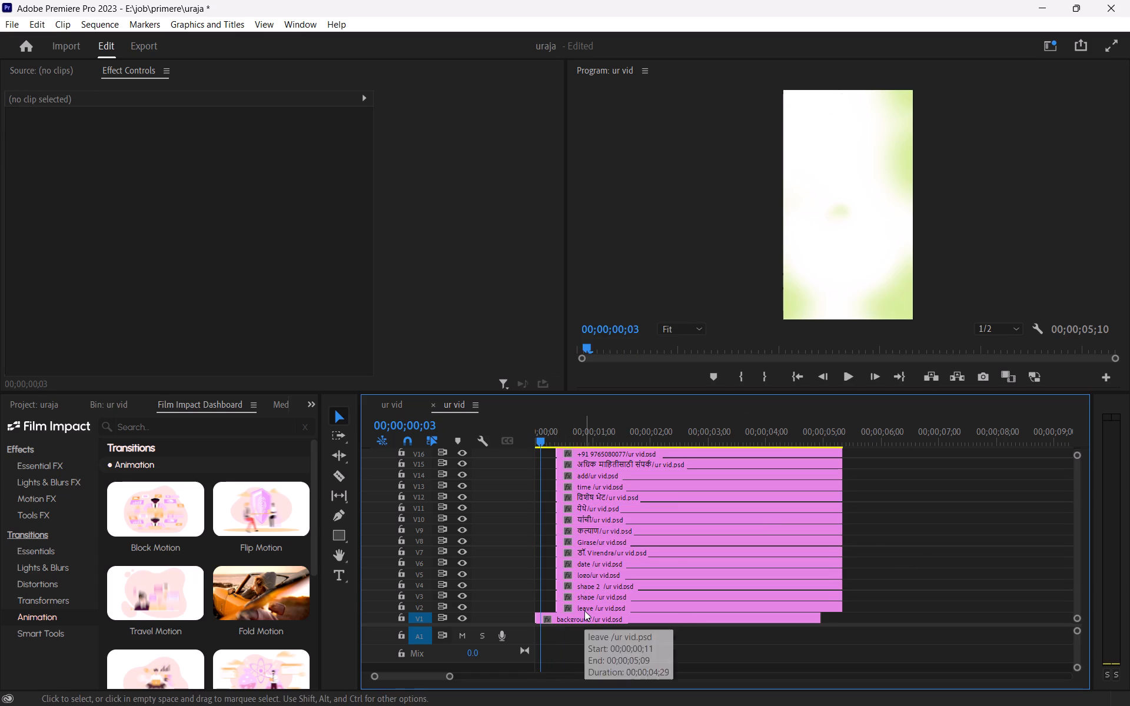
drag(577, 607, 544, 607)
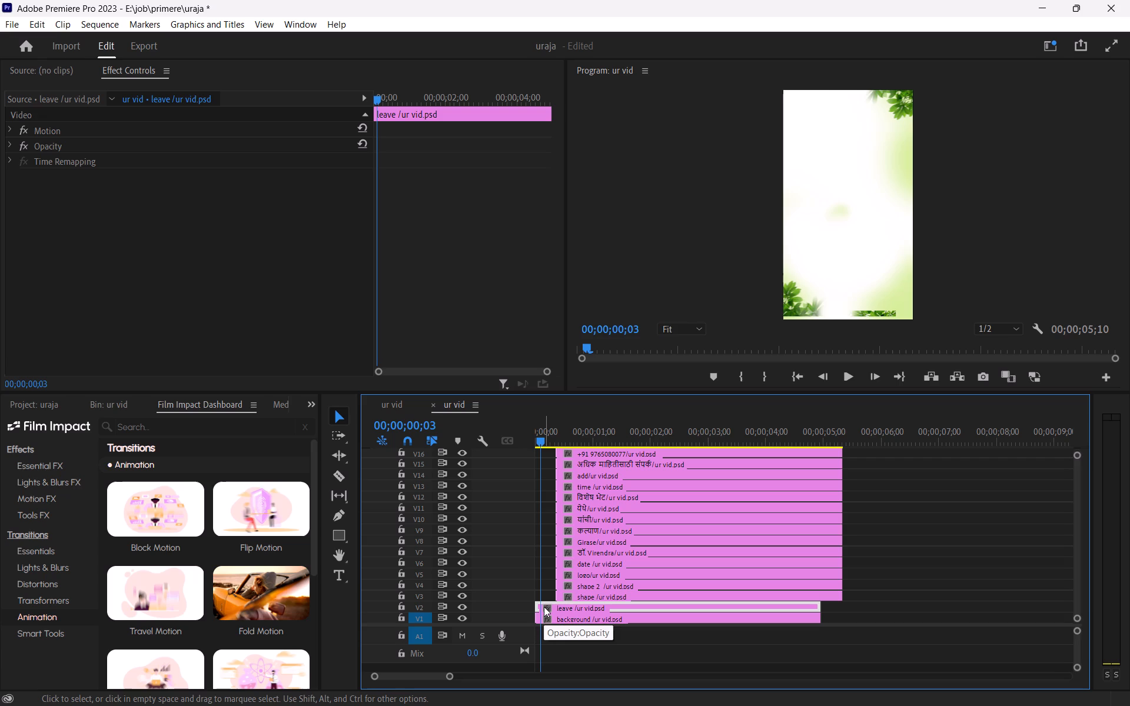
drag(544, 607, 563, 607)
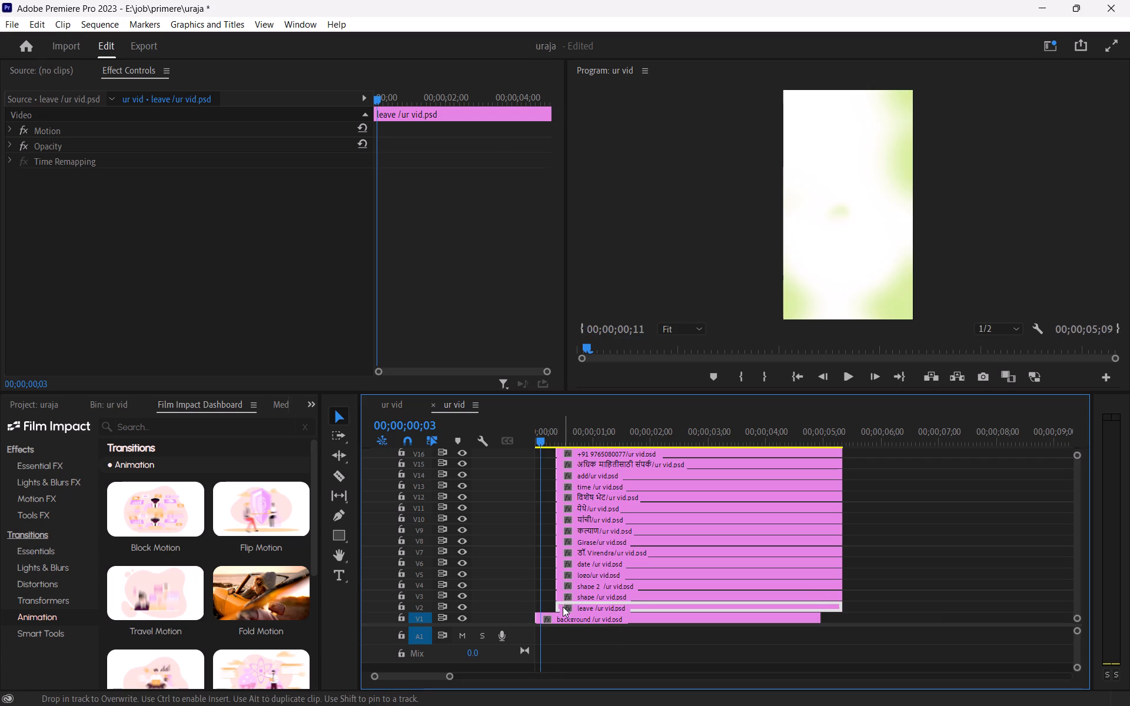
Extend the start of the shape clip on V3 back to the beginning of the sequence, keeping its end in place.
click(573, 598)
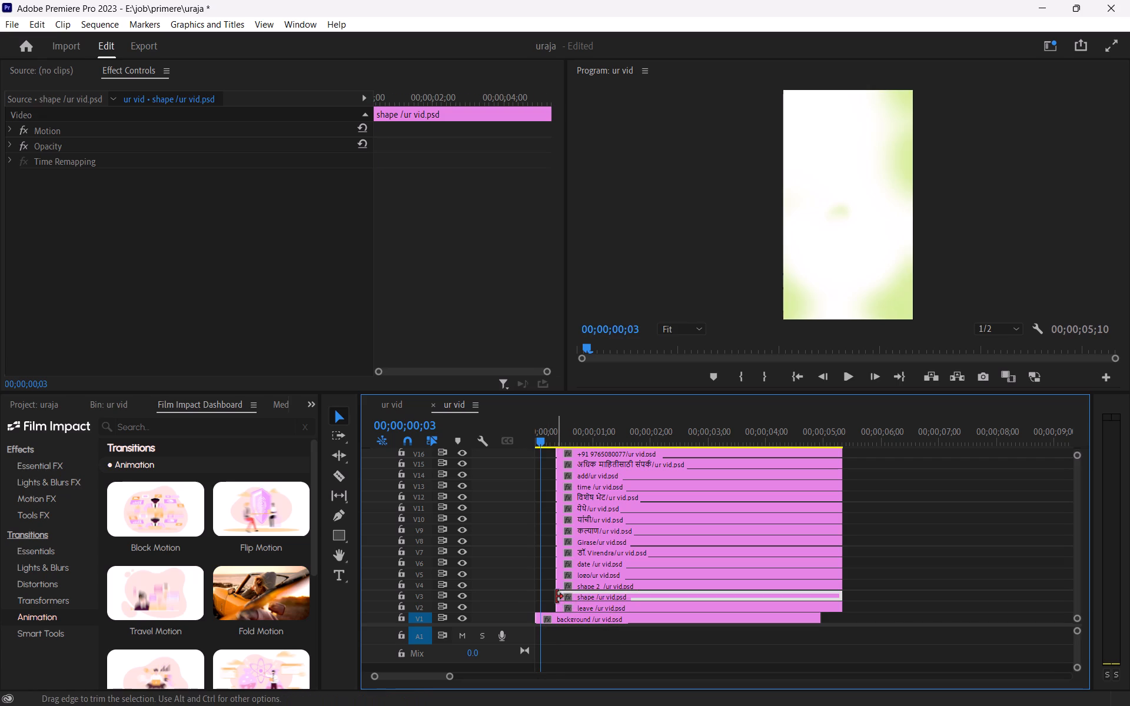
drag(556, 597, 514, 600)
key(ctrl+z)
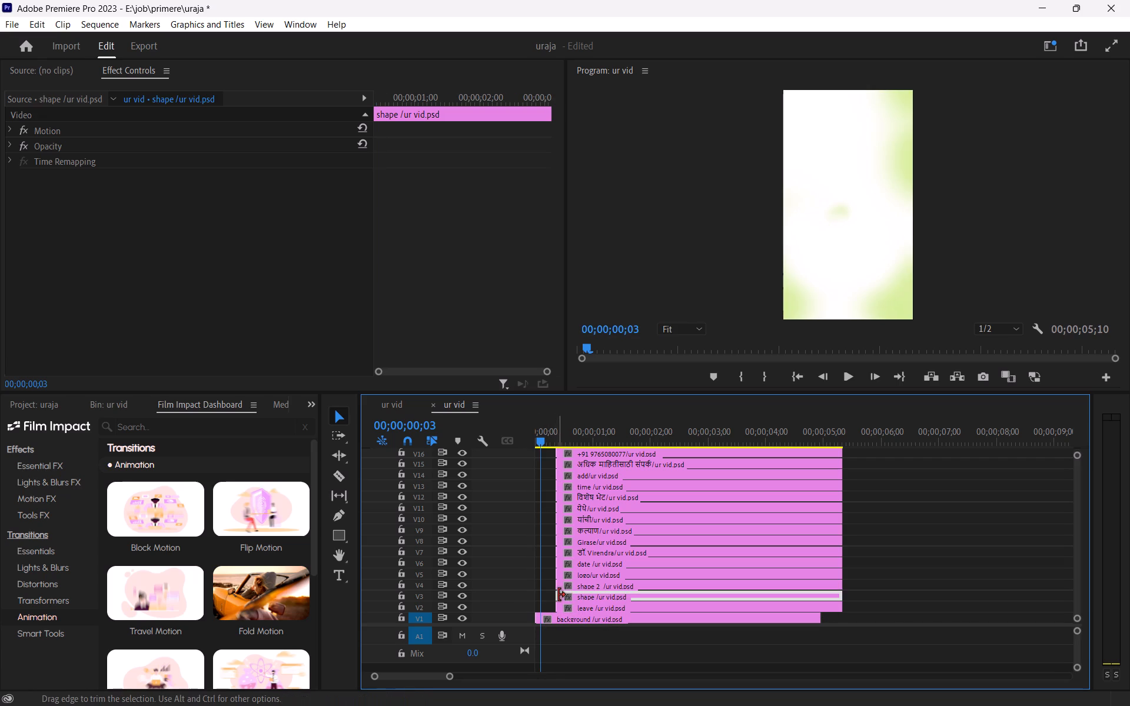
drag(557, 597, 507, 600)
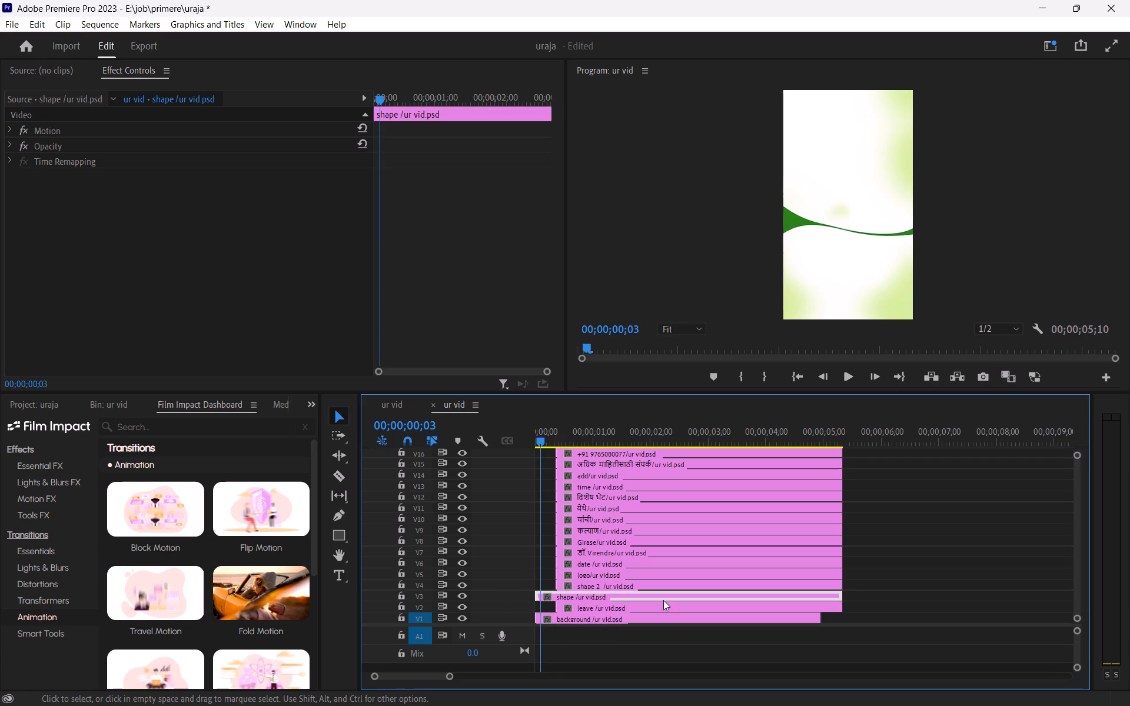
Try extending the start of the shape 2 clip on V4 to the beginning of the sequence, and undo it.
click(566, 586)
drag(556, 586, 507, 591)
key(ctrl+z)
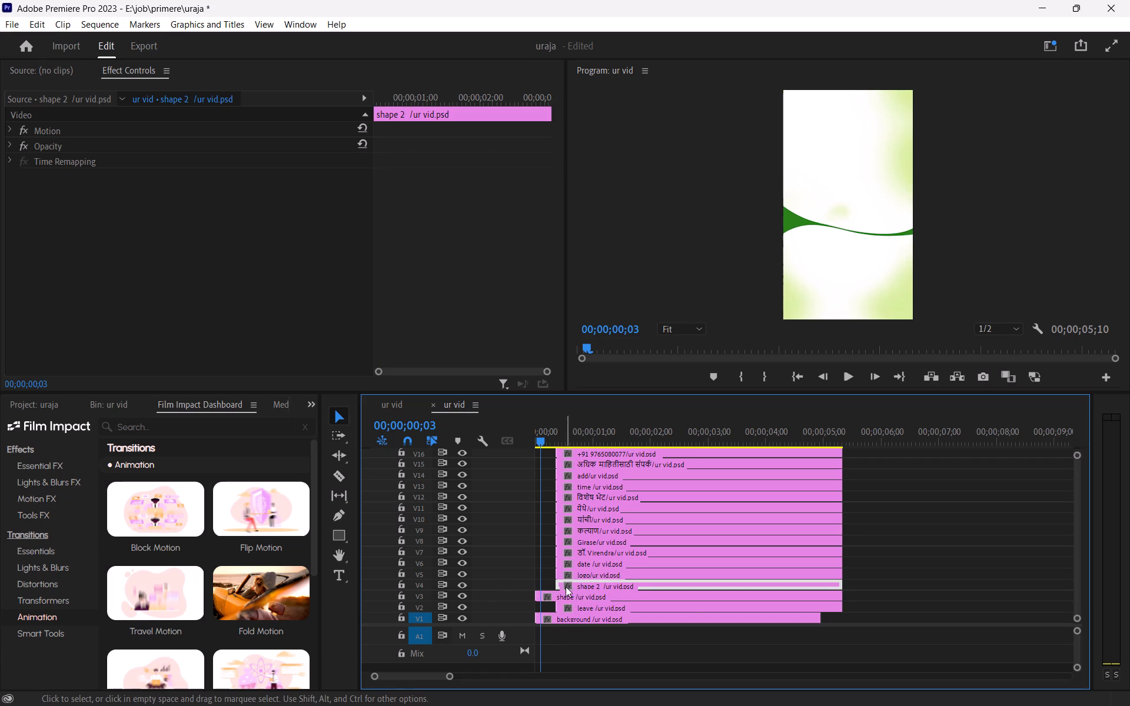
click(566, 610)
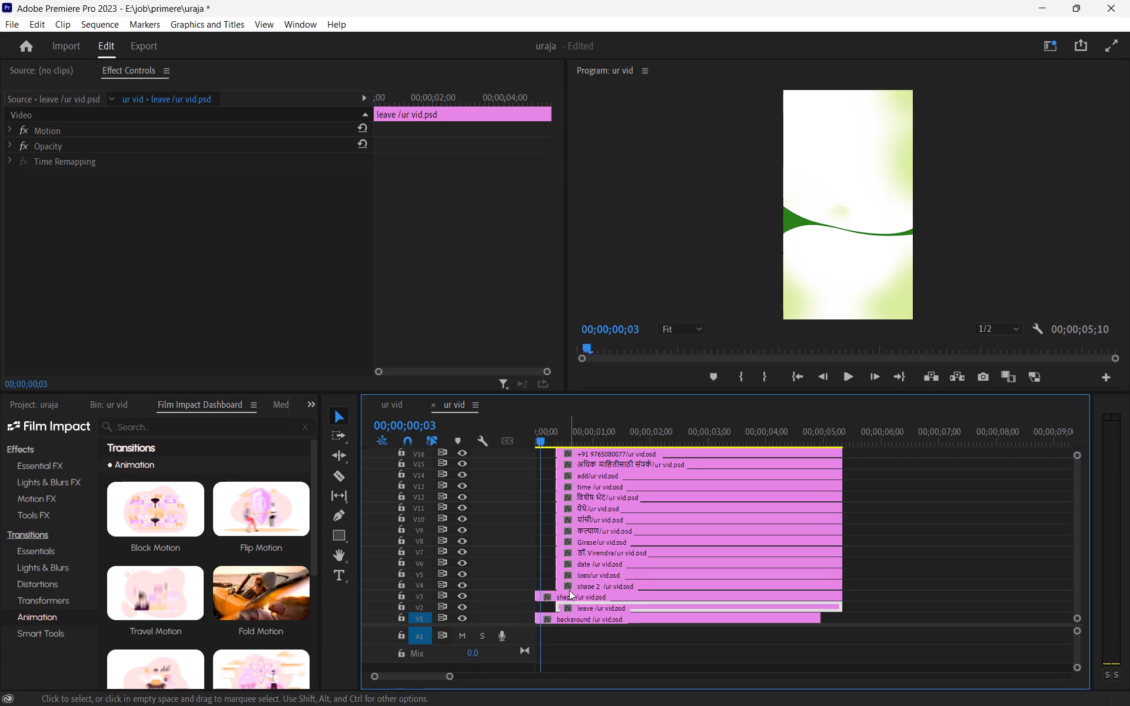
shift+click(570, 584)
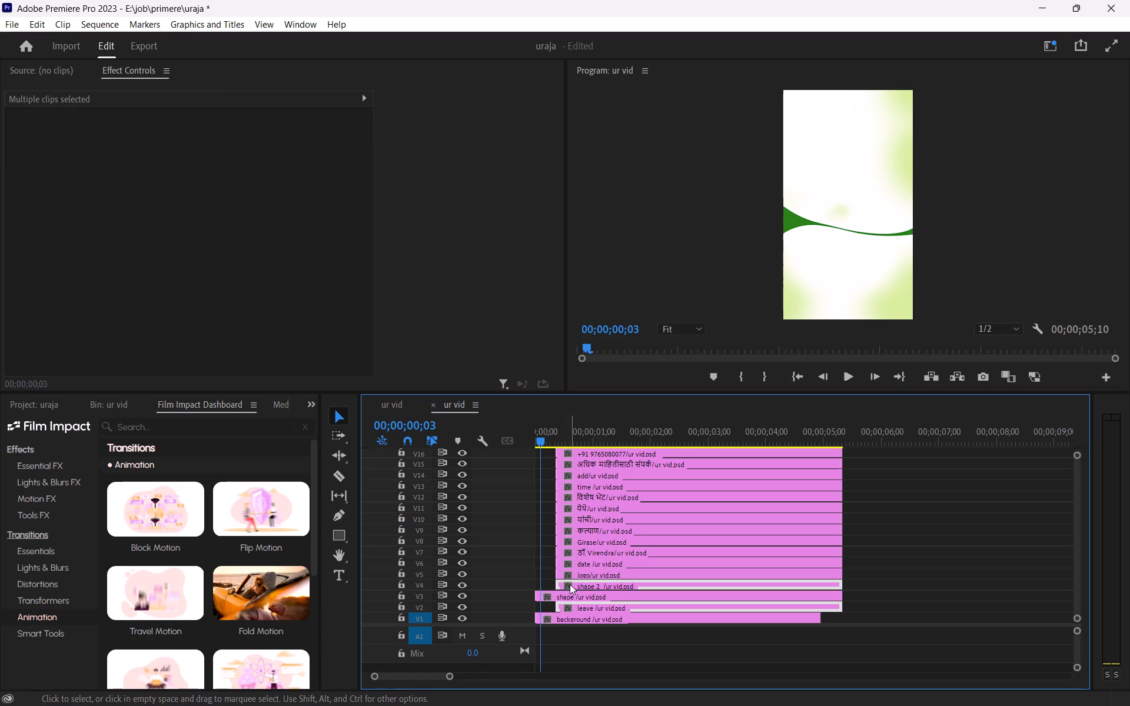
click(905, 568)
Play the opening of the sequence in short bursts and return the playhead to 00;00;00;00.
key(space)
key(space)
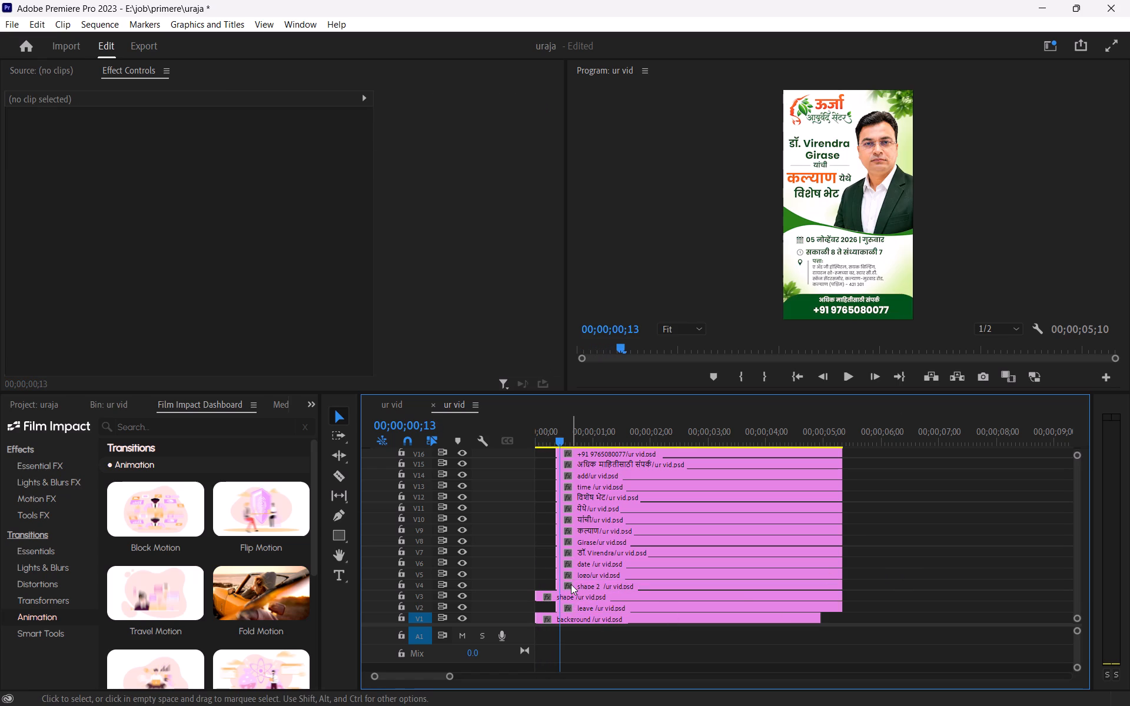
key(space)
key(space)
drag(555, 438, 480, 442)
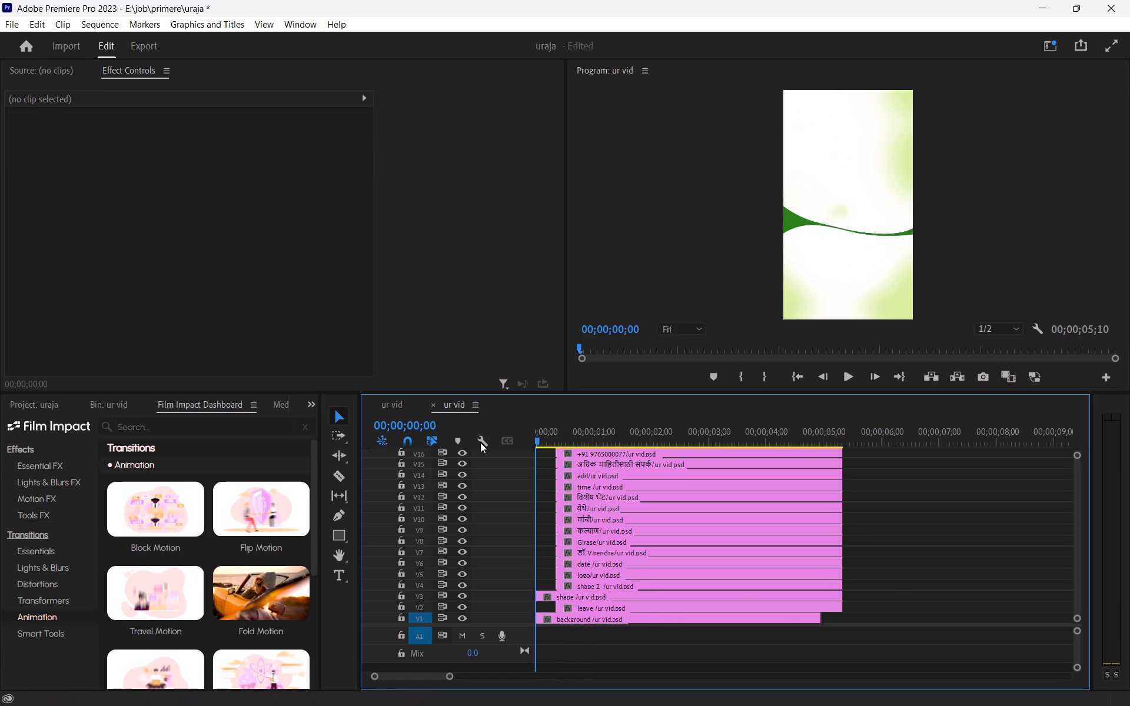
drag(480, 442, 453, 445)
Move the clips on V3 and the tracks above together about 1.5 seconds later, leaving background and leave in place.
drag(863, 599, 766, 374)
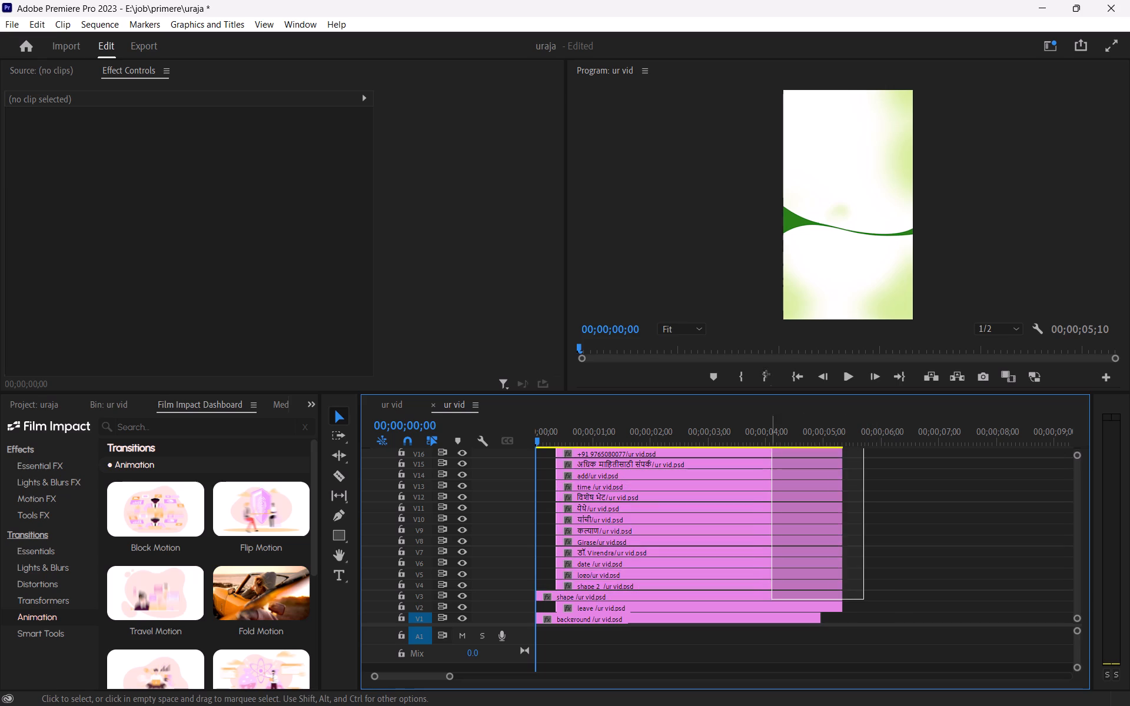
drag(766, 374, 752, 348)
drag(749, 574, 795, 572)
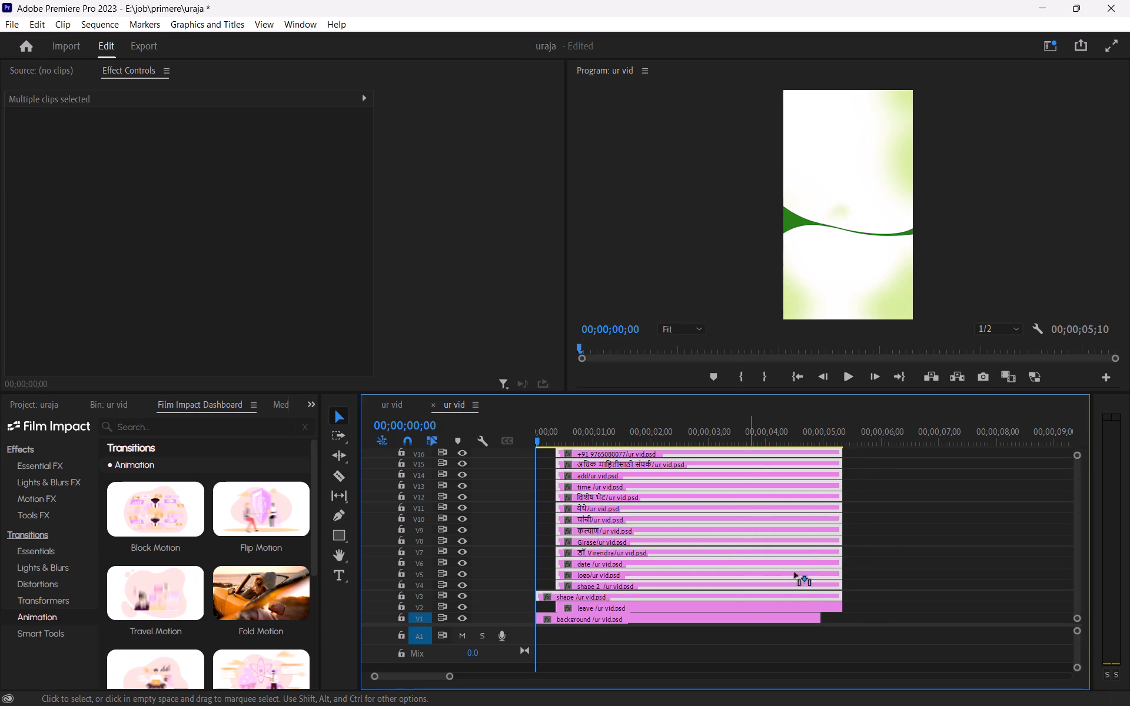
drag(795, 572, 837, 572)
click(899, 642)
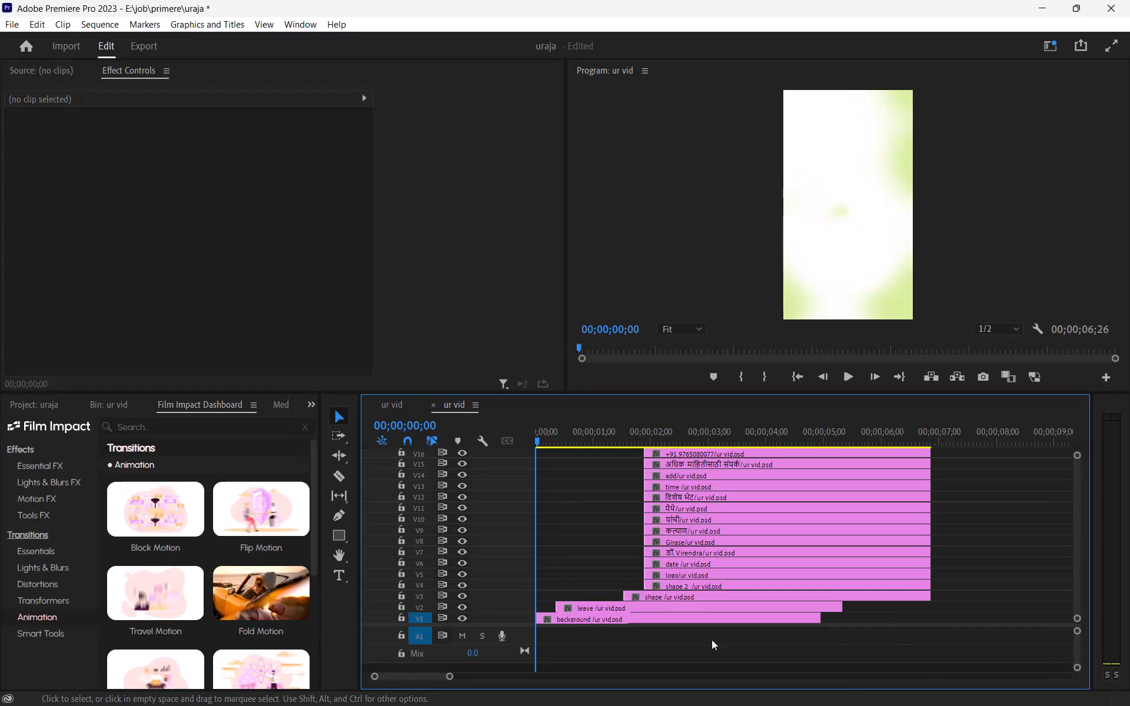
Move the shape clip on V3 back to the beginning of the sequence and play the opening.
drag(630, 595, 540, 594)
key(space)
key(space)
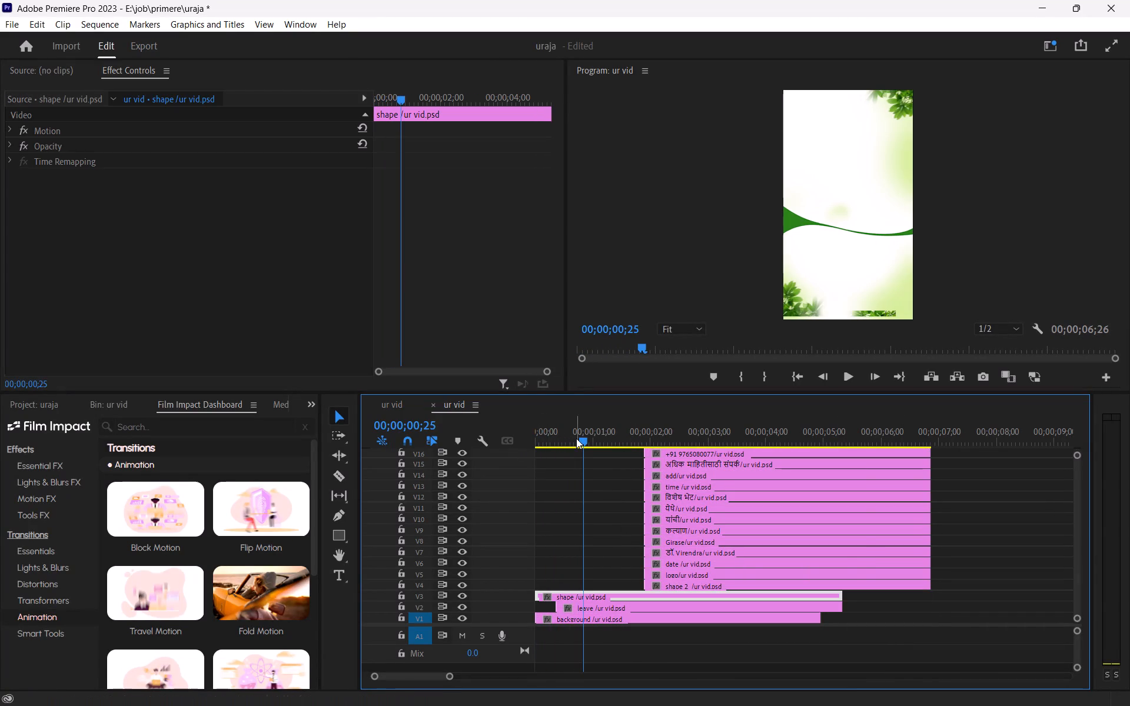
Move the shape 2 clip on V4 earlier until it starts together with the leave clip, checking the opening in playback.
drag(576, 438, 511, 448)
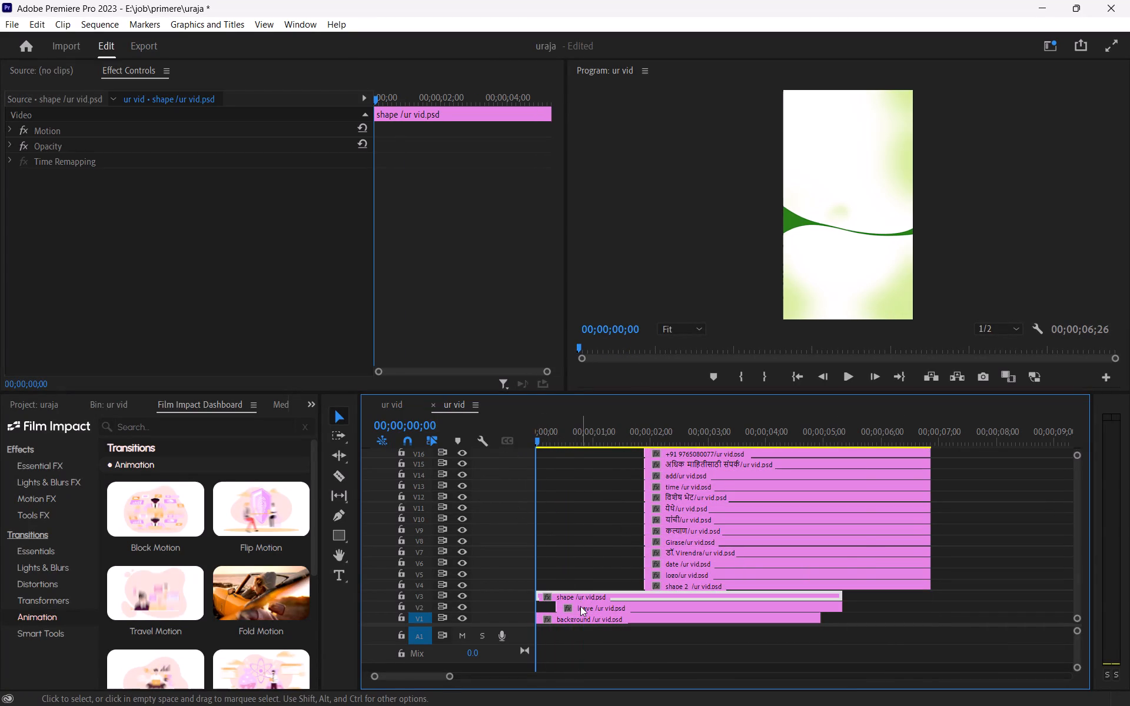
click(580, 606)
click(658, 584)
drag(652, 584, 576, 586)
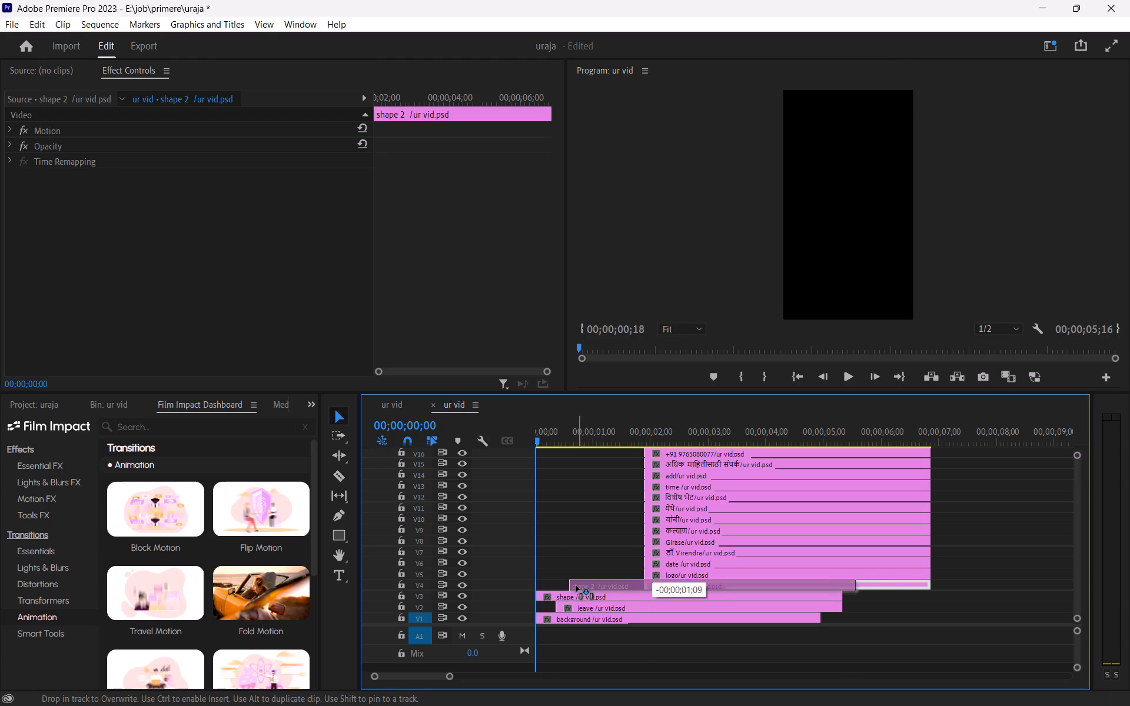
drag(576, 586, 576, 587)
key(space)
key(space)
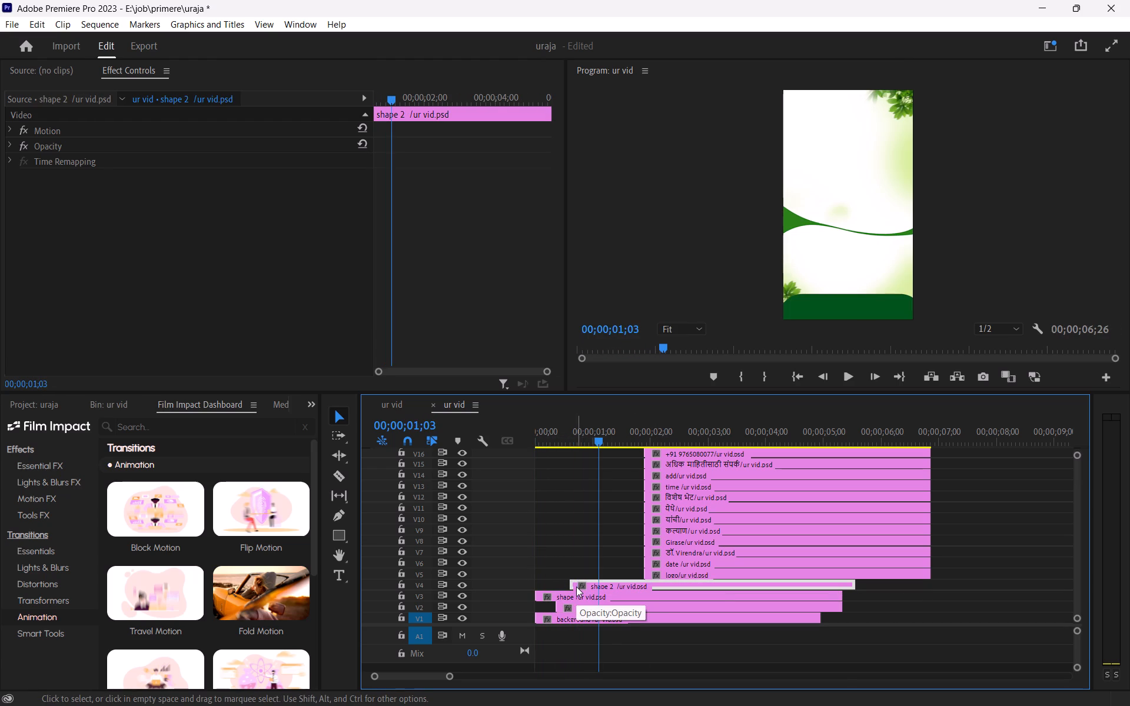
drag(566, 428, 515, 442)
key(space)
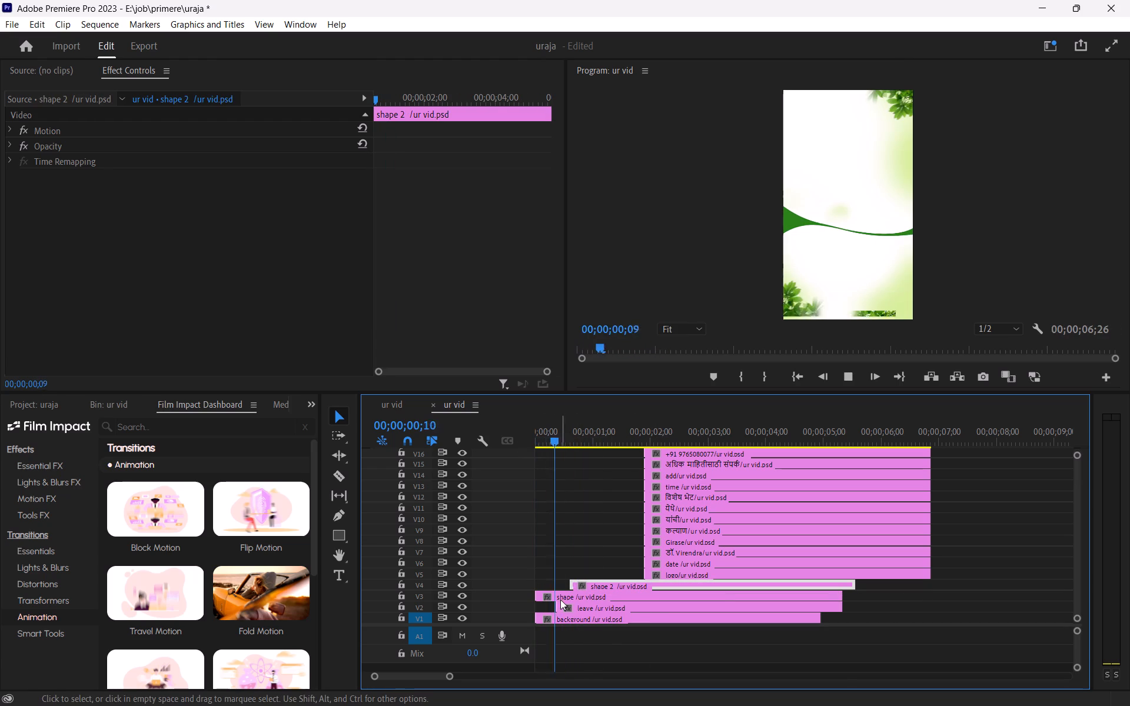
key(space)
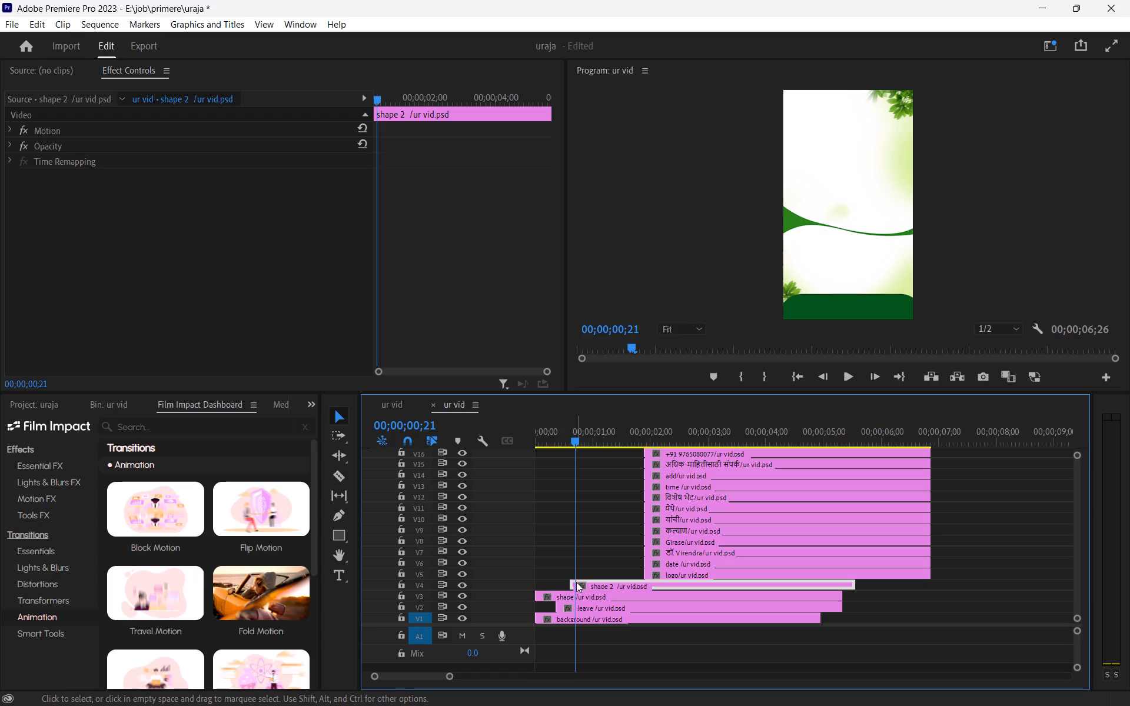
drag(561, 433, 500, 442)
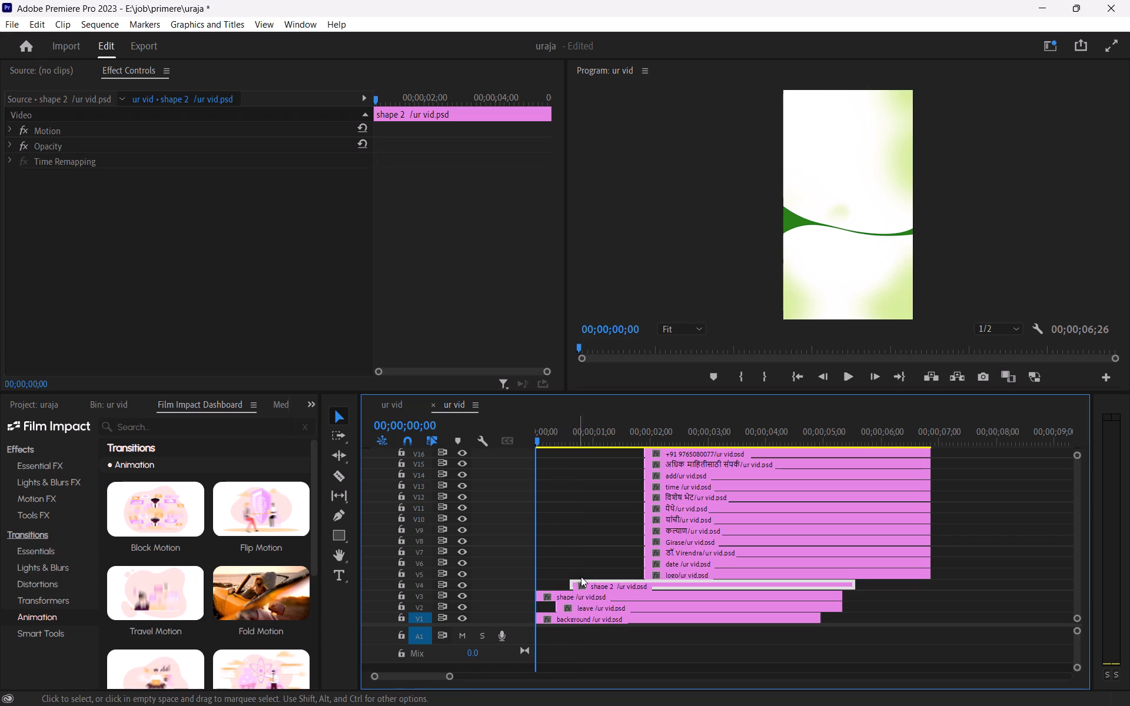
drag(585, 582, 563, 582)
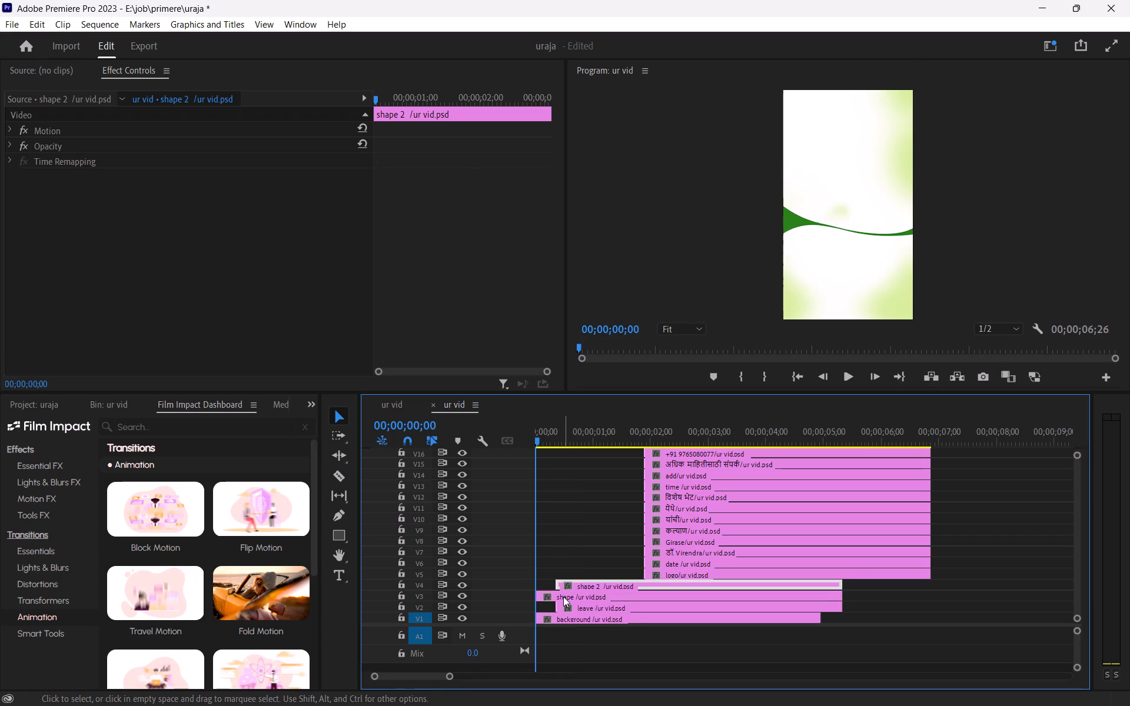
Shorten the shape clip and swap the layers, putting shape on V4 at the sequence start and shape 2 on V3 above leave.
drag(843, 595, 703, 595)
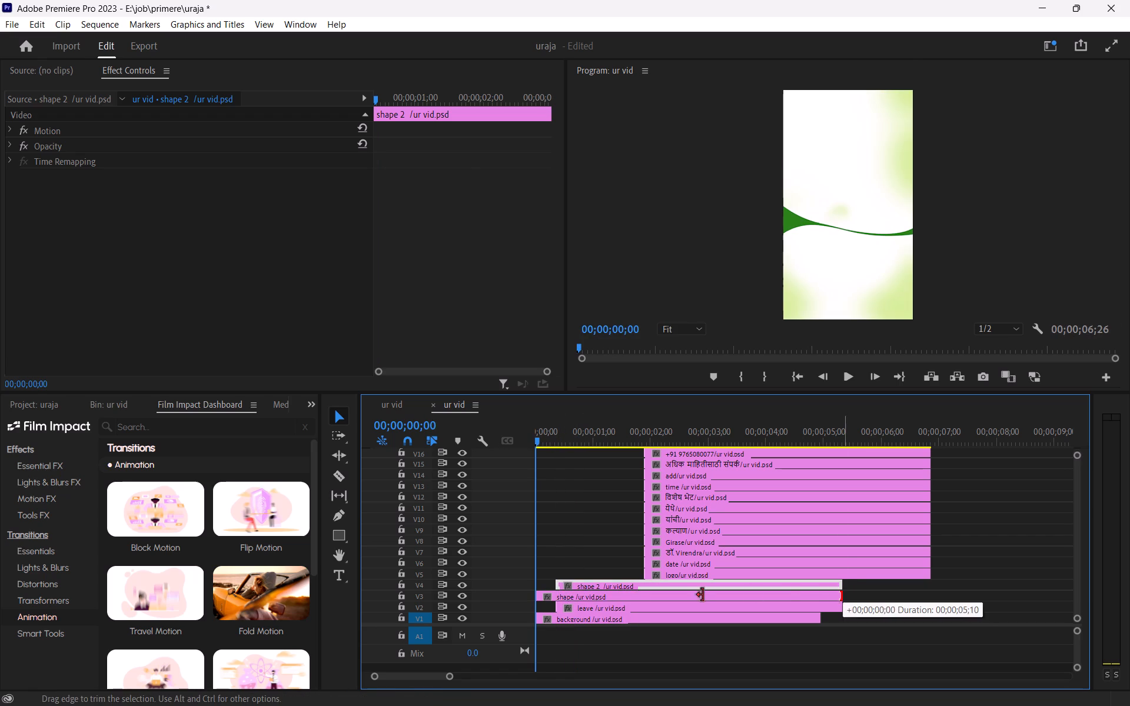
drag(703, 595, 560, 600)
drag(549, 599, 547, 588)
click(561, 588)
drag(570, 585, 569, 598)
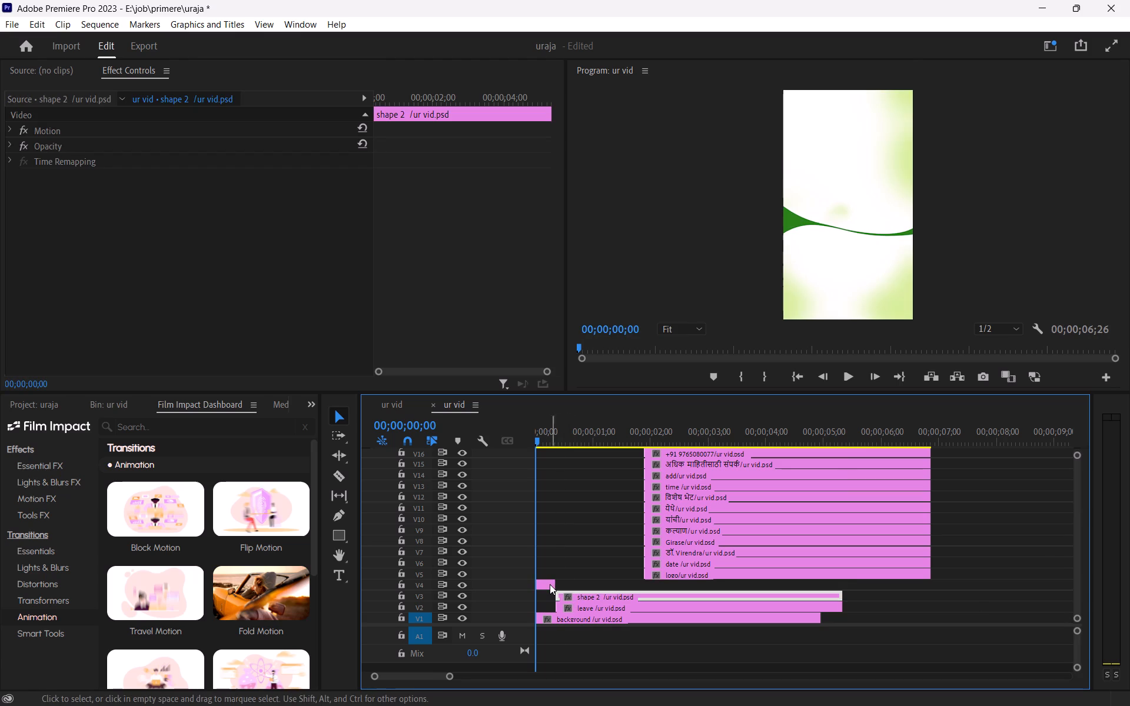
Extend the ends of the shape clip on V4 and the background clip on V1 to match shape 2 and leave.
click(549, 584)
drag(554, 585, 820, 603)
drag(819, 586, 847, 587)
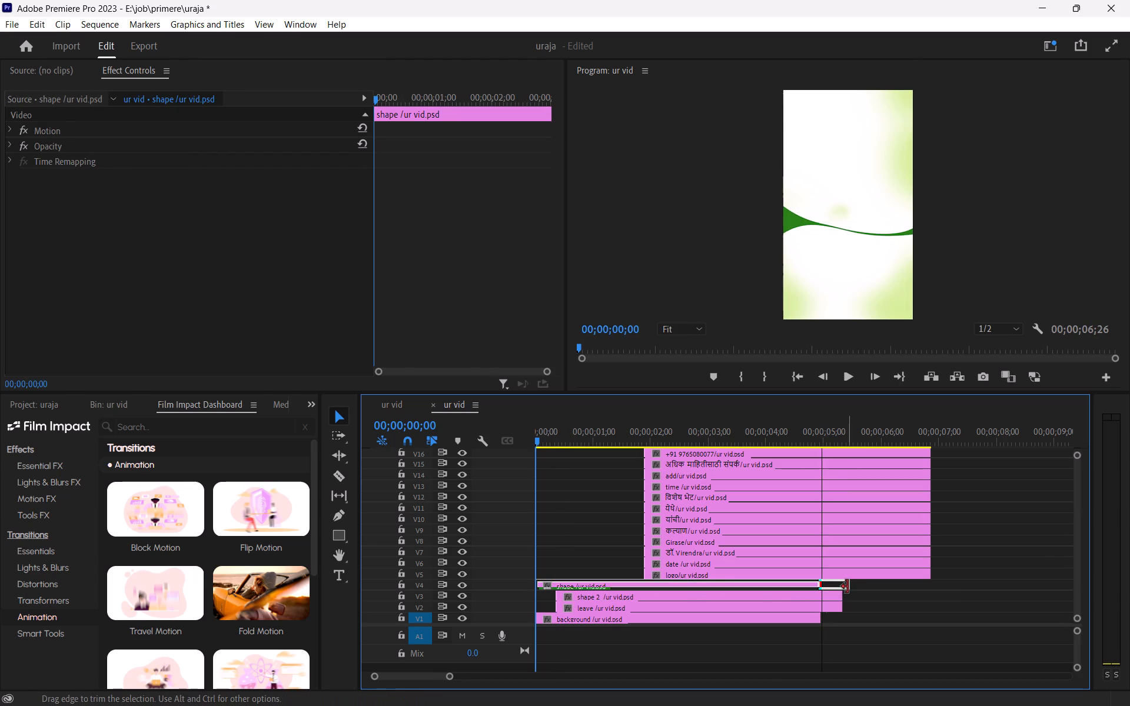
drag(849, 588, 843, 593)
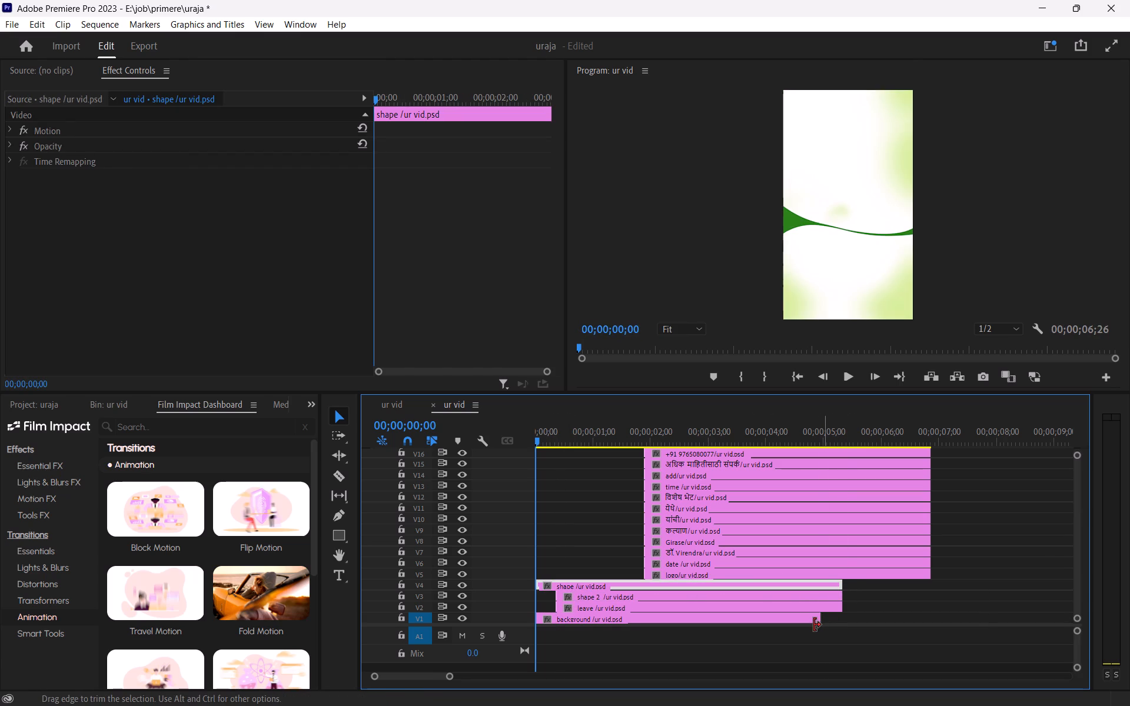
click(814, 625)
click(806, 617)
drag(820, 620, 841, 620)
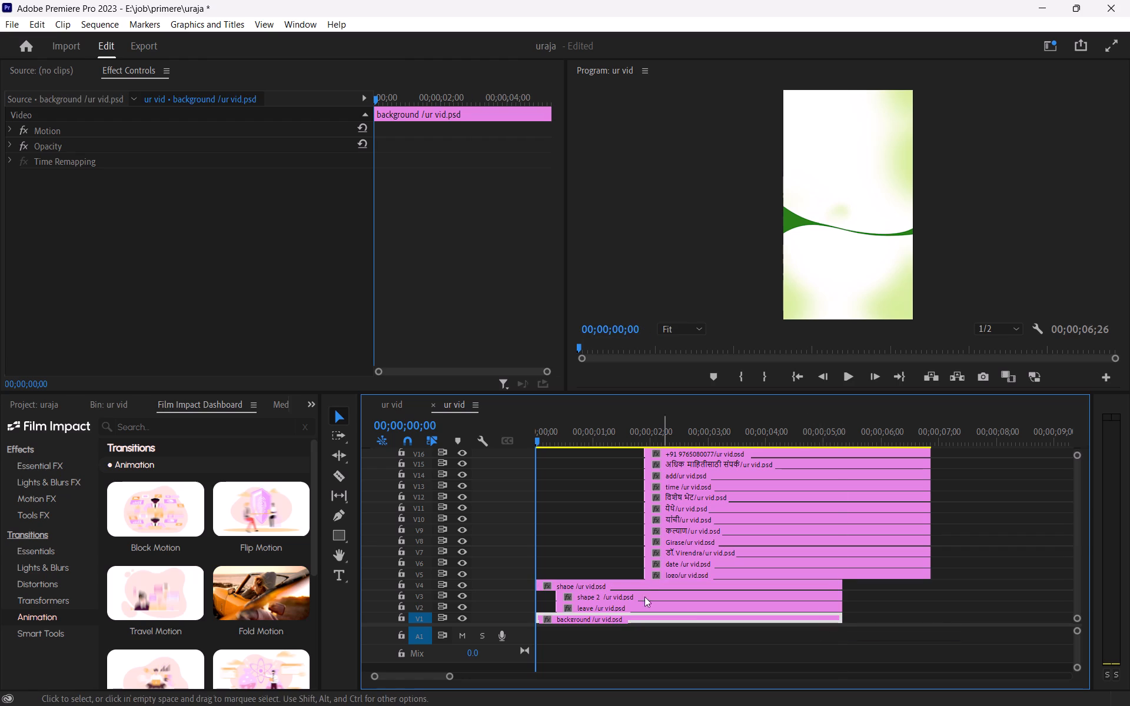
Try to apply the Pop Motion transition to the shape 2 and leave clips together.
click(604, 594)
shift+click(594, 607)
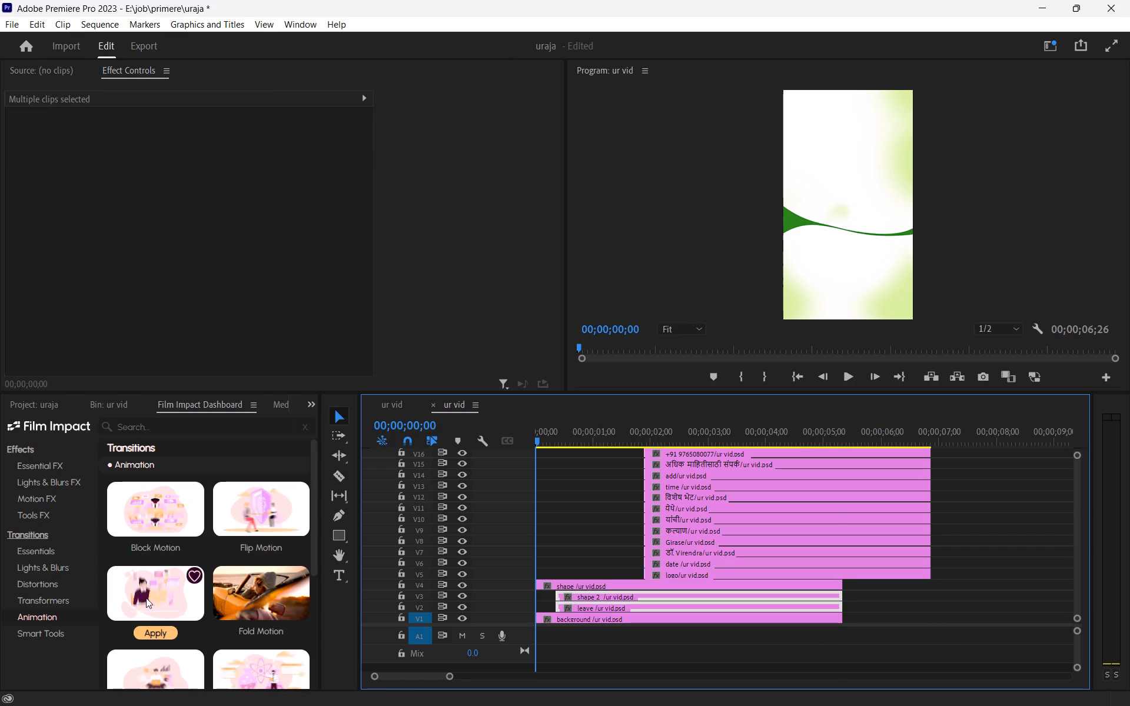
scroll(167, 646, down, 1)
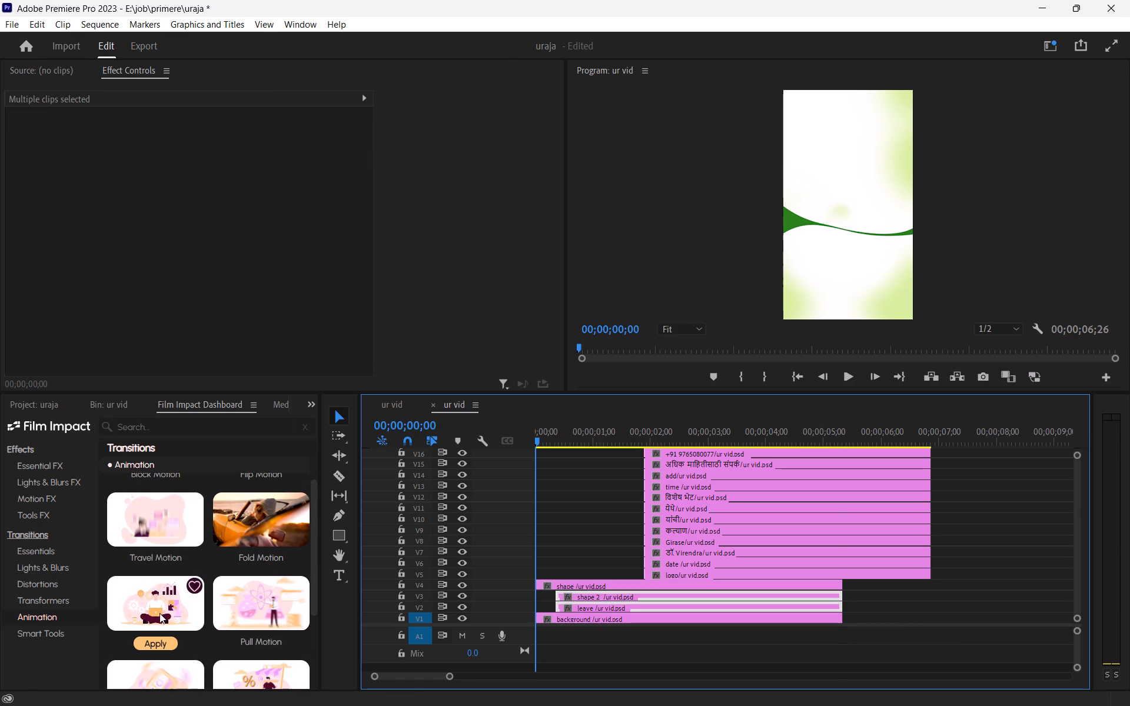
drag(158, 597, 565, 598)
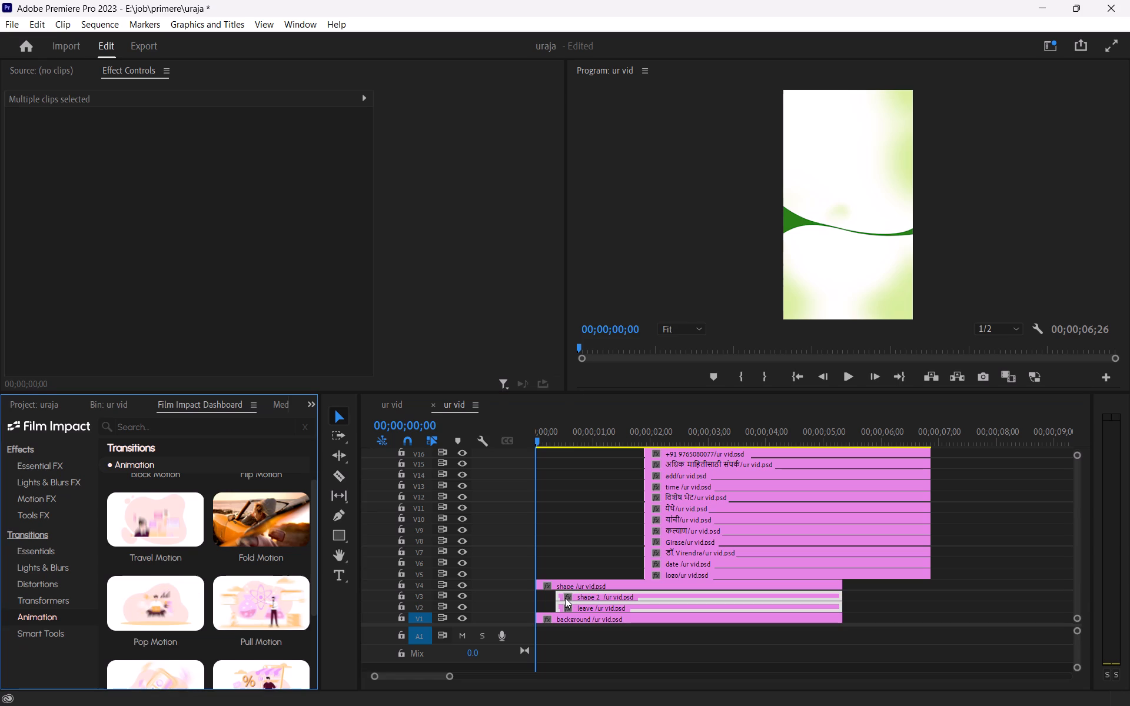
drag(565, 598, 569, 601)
Apply the Film Impact Pop Motion transition to the leave clip on V2.
click(566, 543)
click(562, 603)
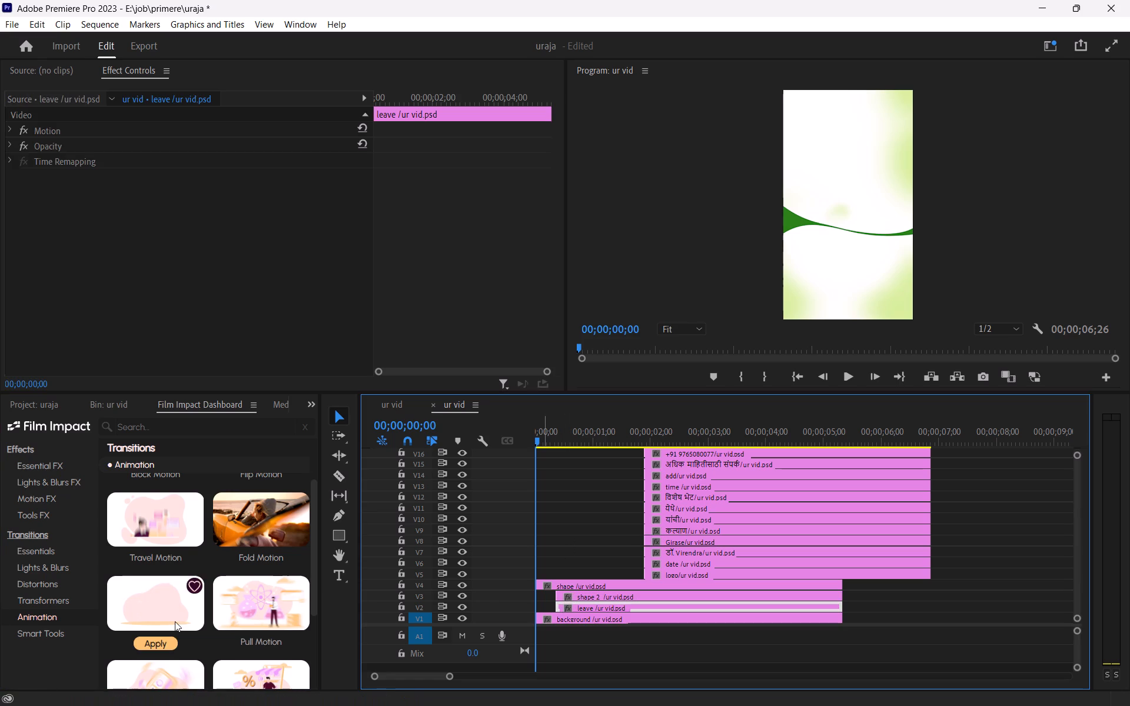
drag(127, 610, 564, 607)
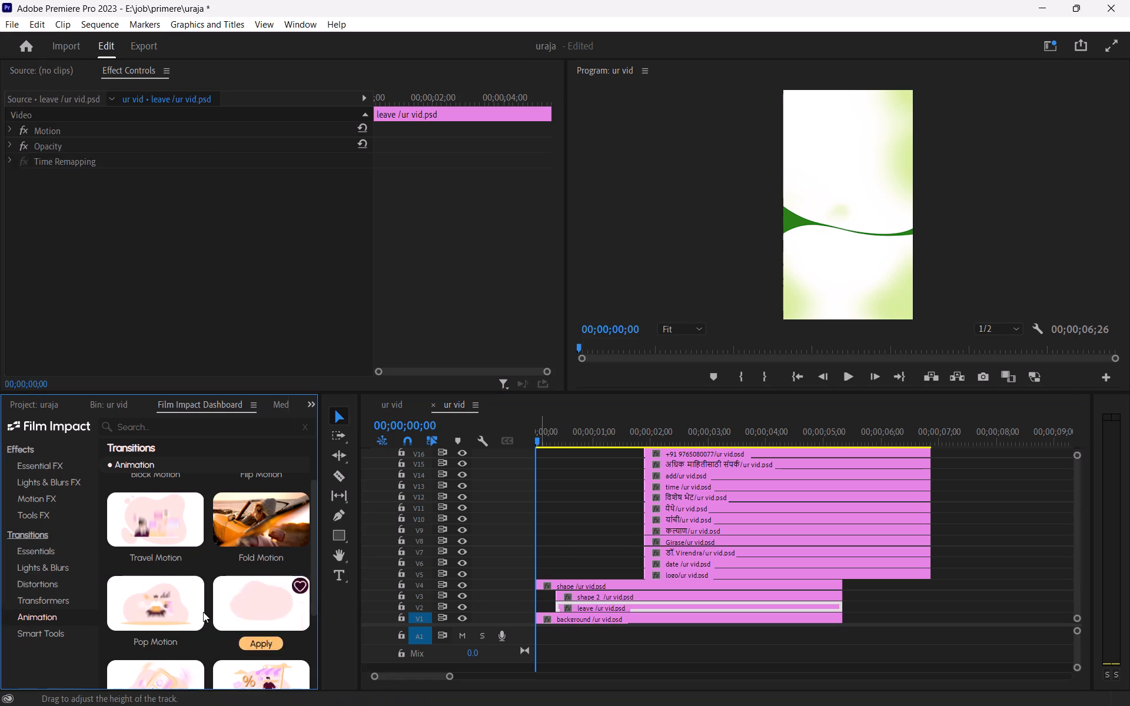
click(155, 645)
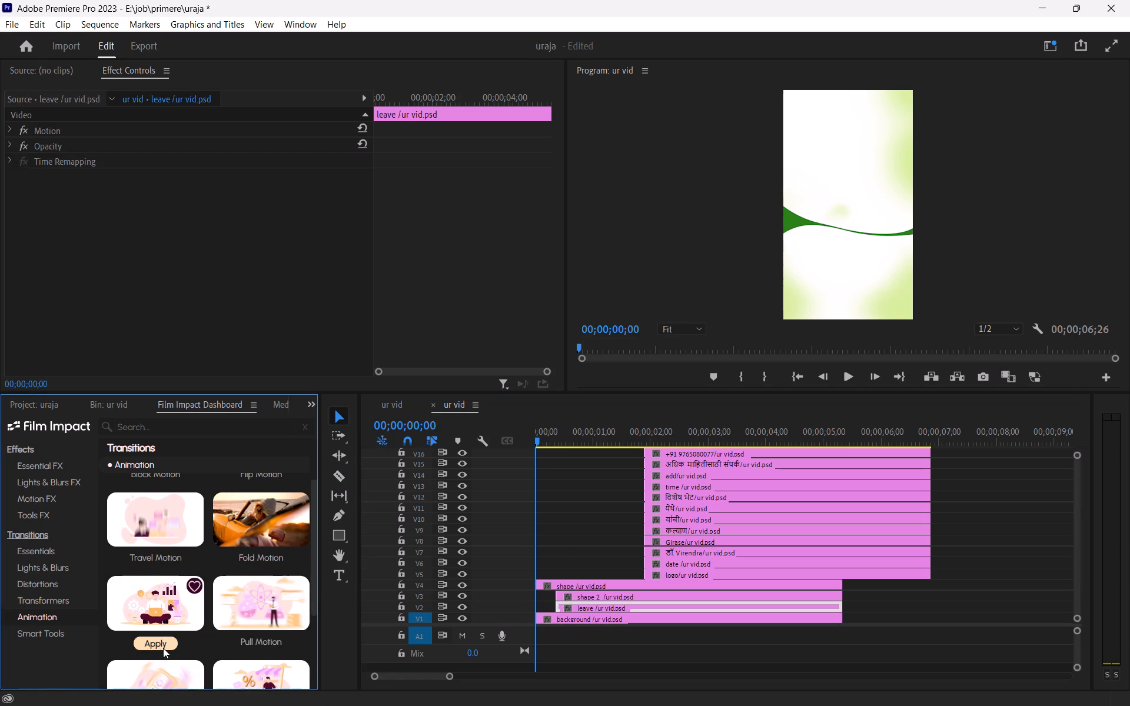
Play the opening of the sequence to check the Pop Motion animation on the leave clip.
key(space)
click(568, 512)
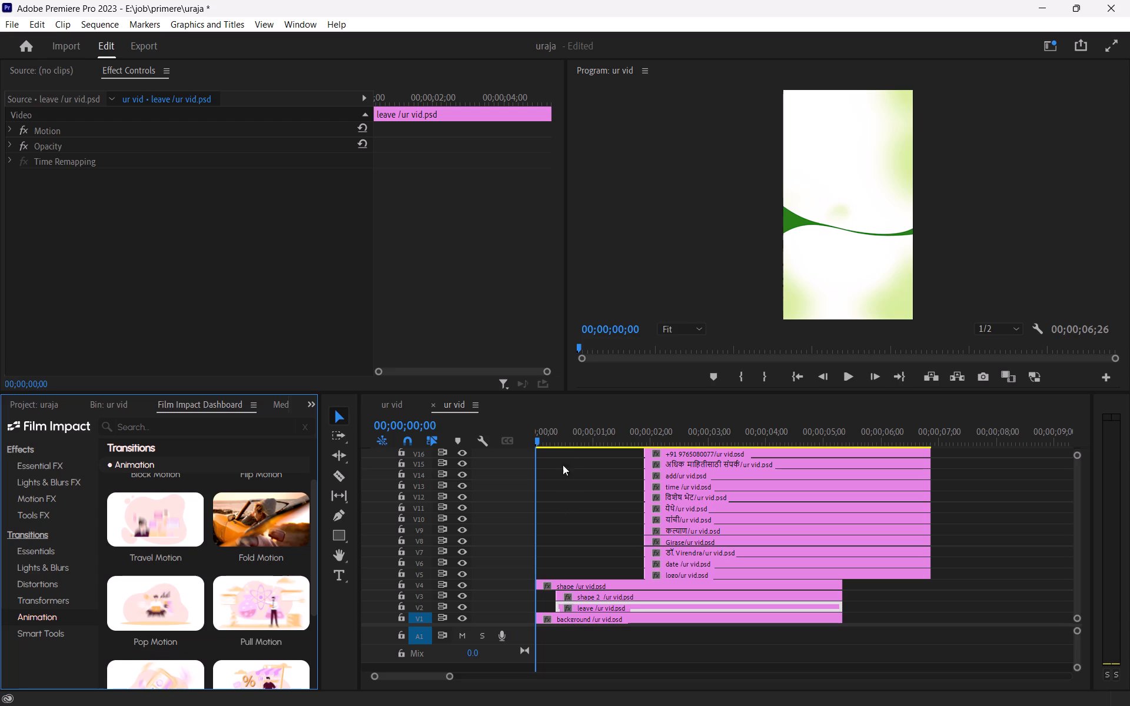
drag(554, 433, 581, 437)
triple_click(544, 445)
alt+scroll(611, 594, down, 9)
alt+scroll(611, 594, up, 1)
alt+scroll(611, 594, down, 1)
alt+scroll(611, 594, up, 6)
click(594, 600)
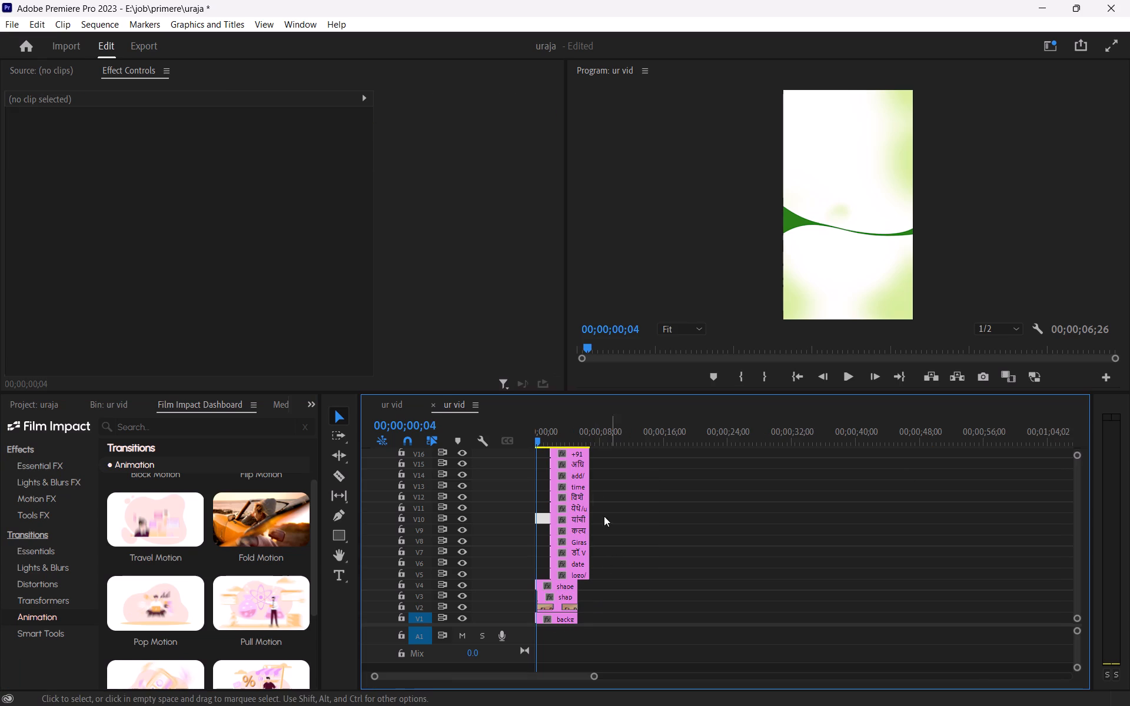
drag(593, 679, 648, 679)
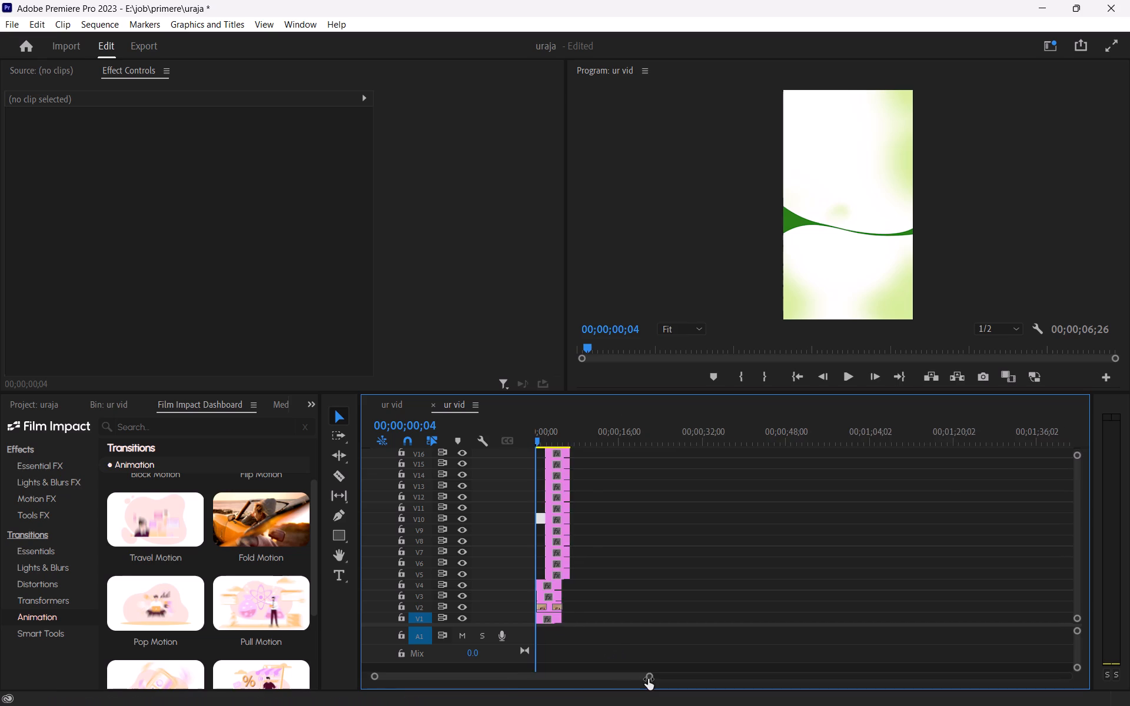
drag(648, 679, 534, 688)
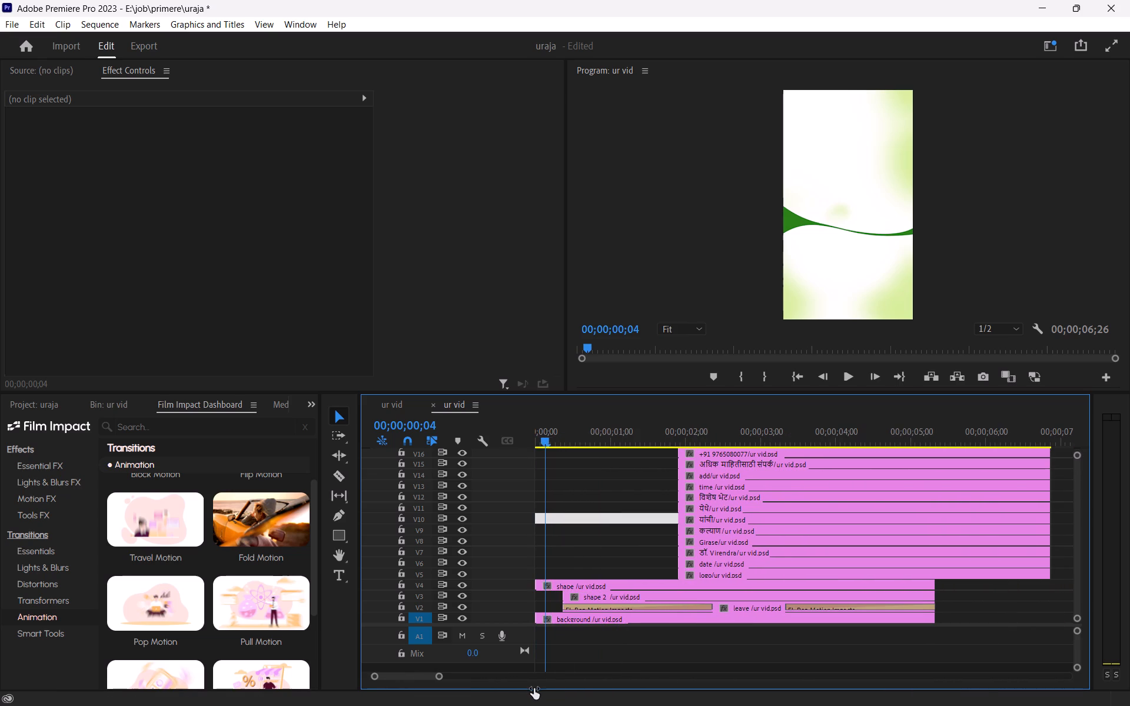
drag(534, 688, 534, 689)
key(space)
key(space)
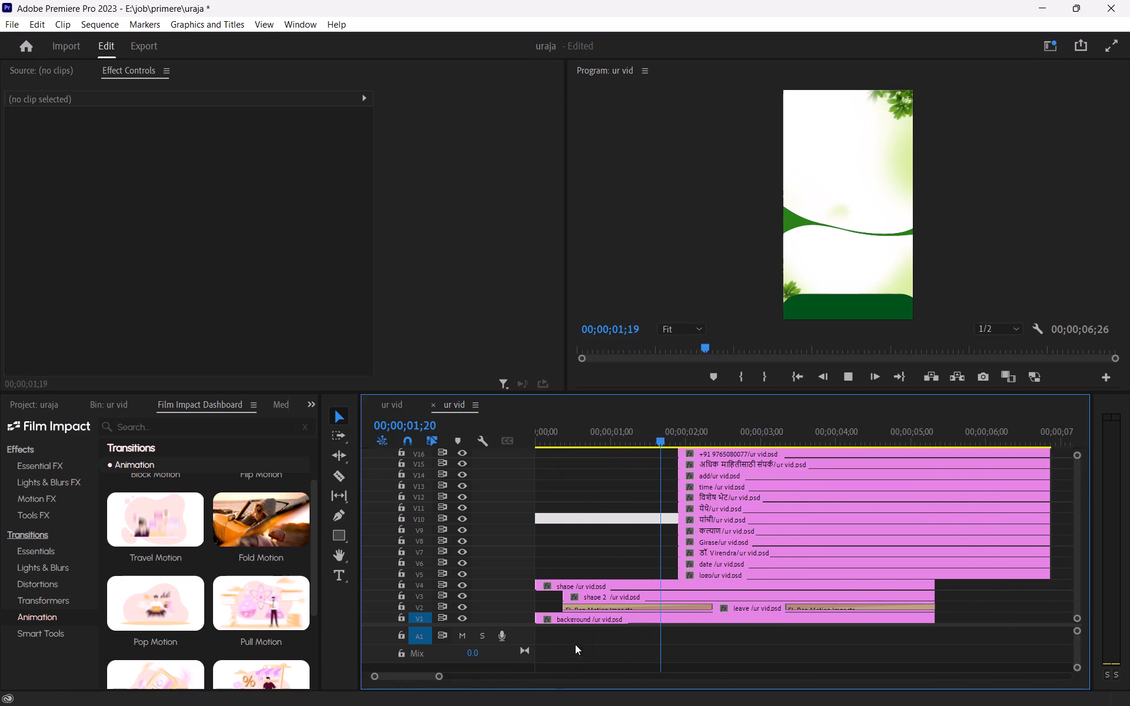
drag(606, 434, 543, 442)
key(space)
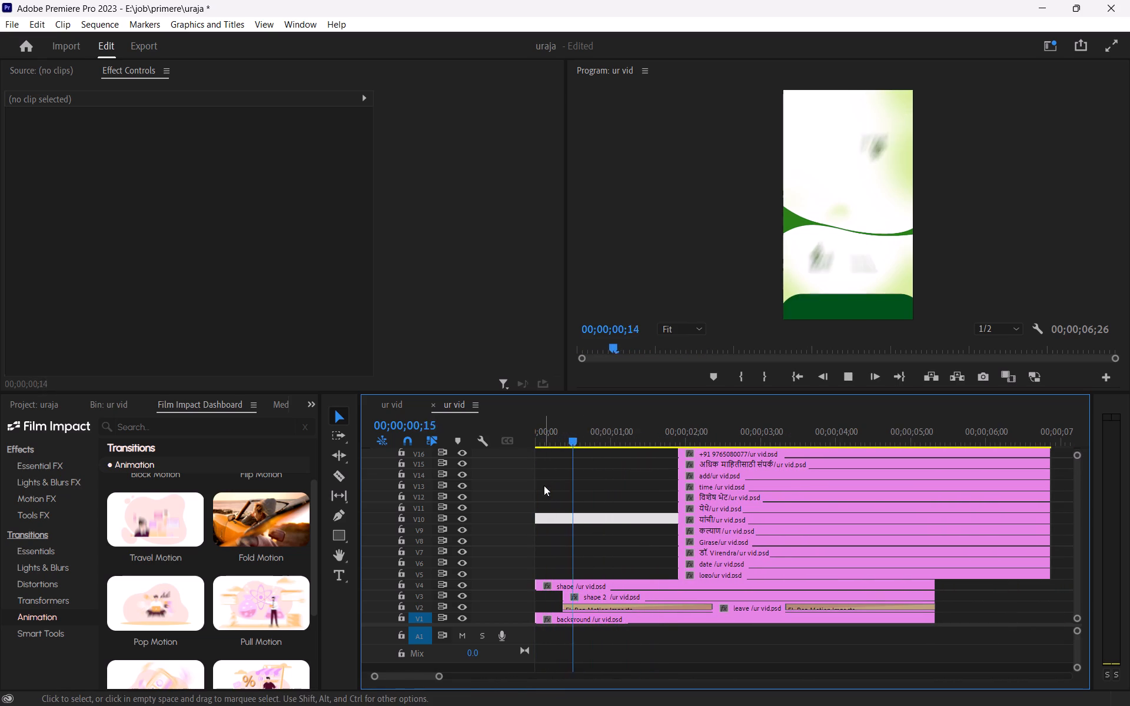
key(space)
Apply the Pop Motion transition to the shape 2 clip on V3.
click(591, 595)
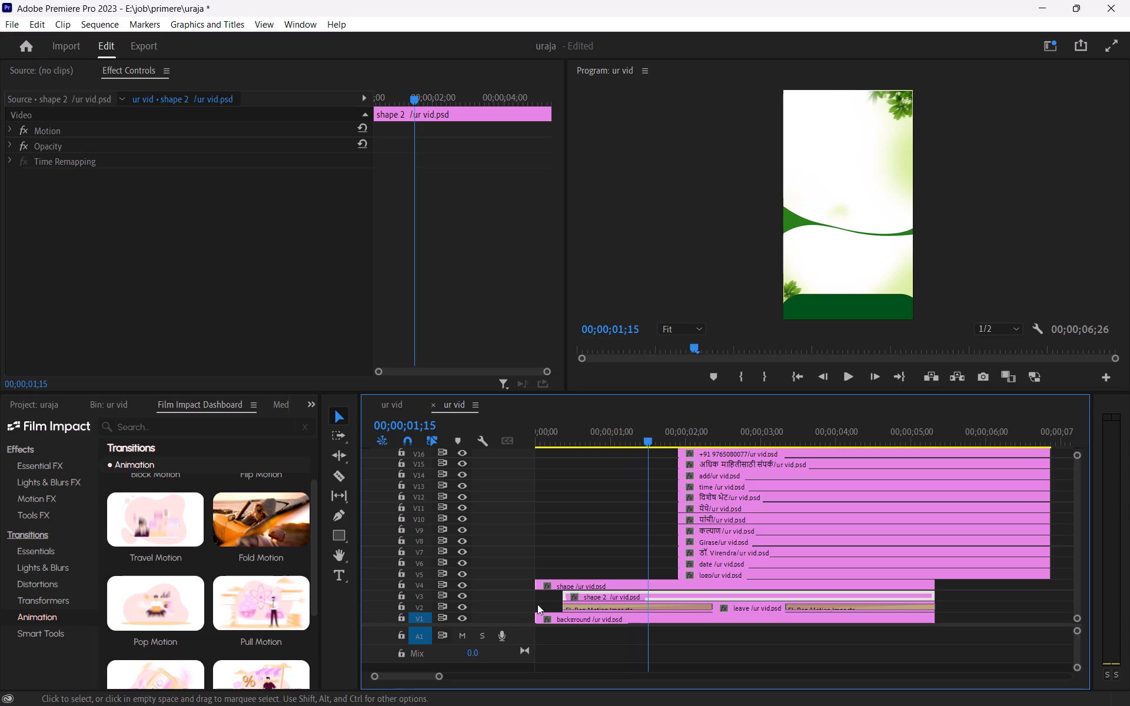
click(161, 643)
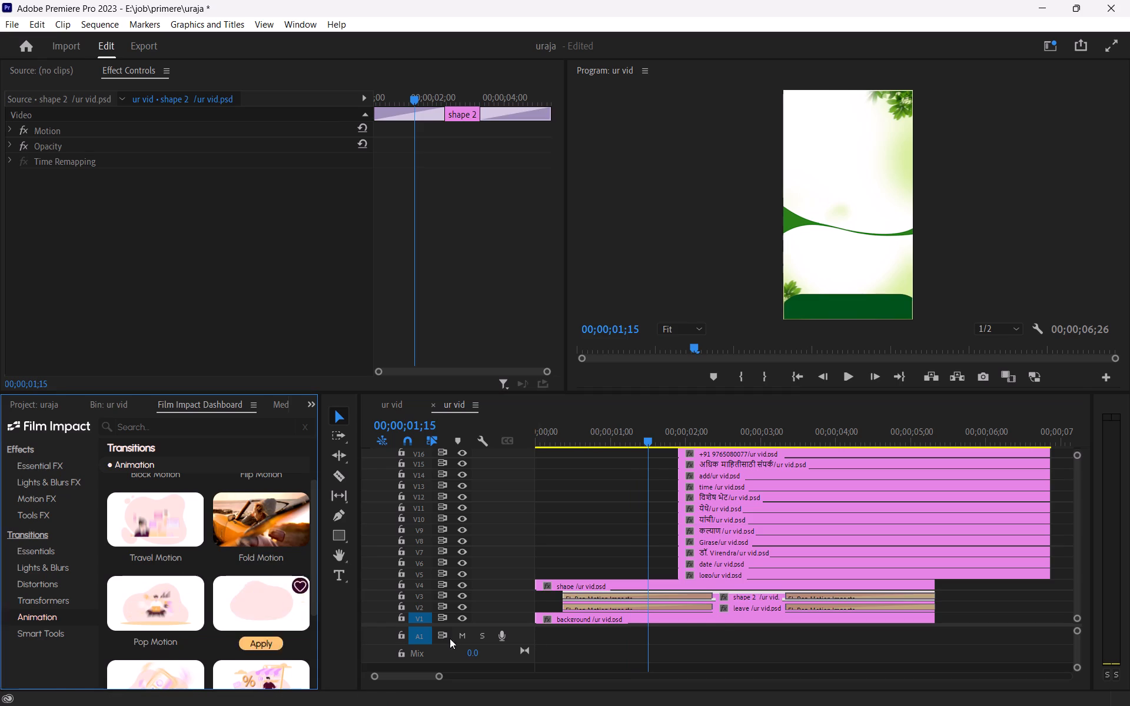
Shorten the opening Pop Motion transitions of the leave and shape 2 clips to end at about 00;00;01;15.
click(694, 597)
shift+click(694, 607)
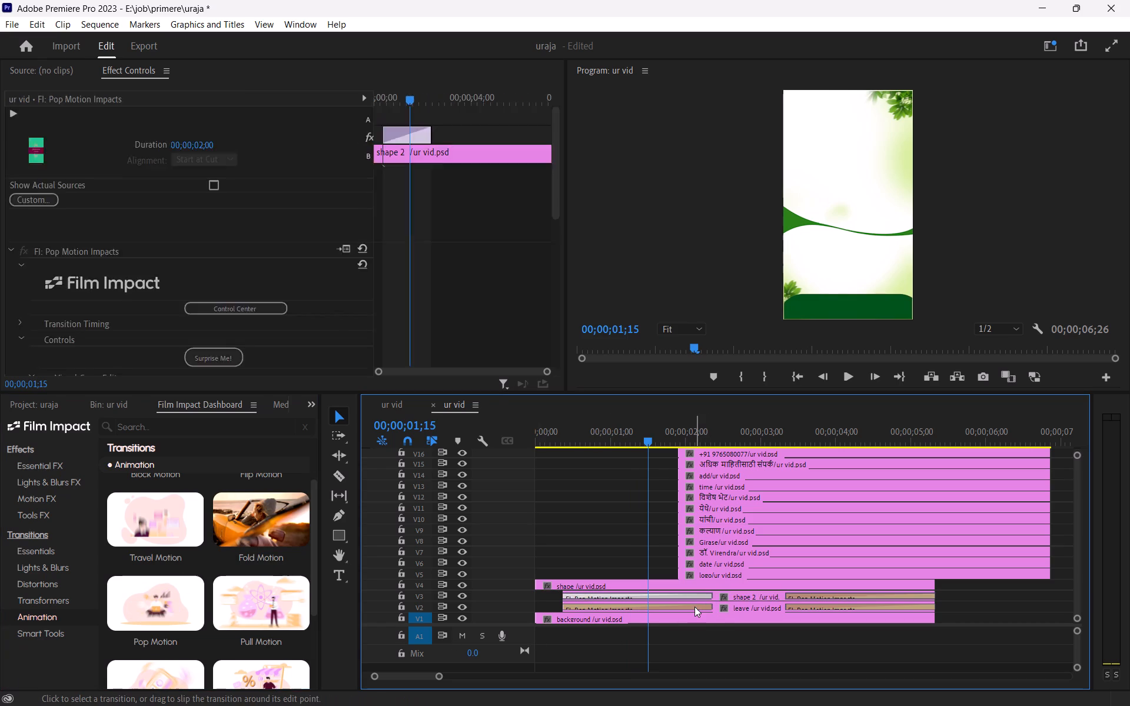
drag(709, 604, 643, 608)
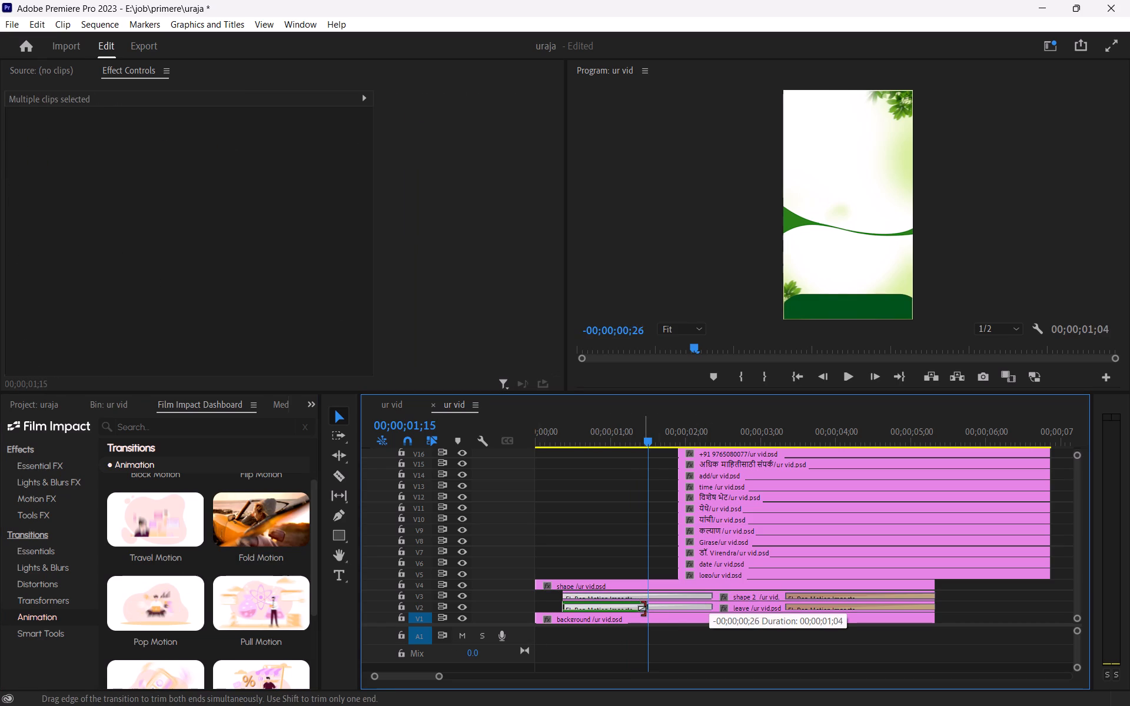
drag(643, 608, 647, 611)
click(662, 596)
drag(712, 594, 646, 608)
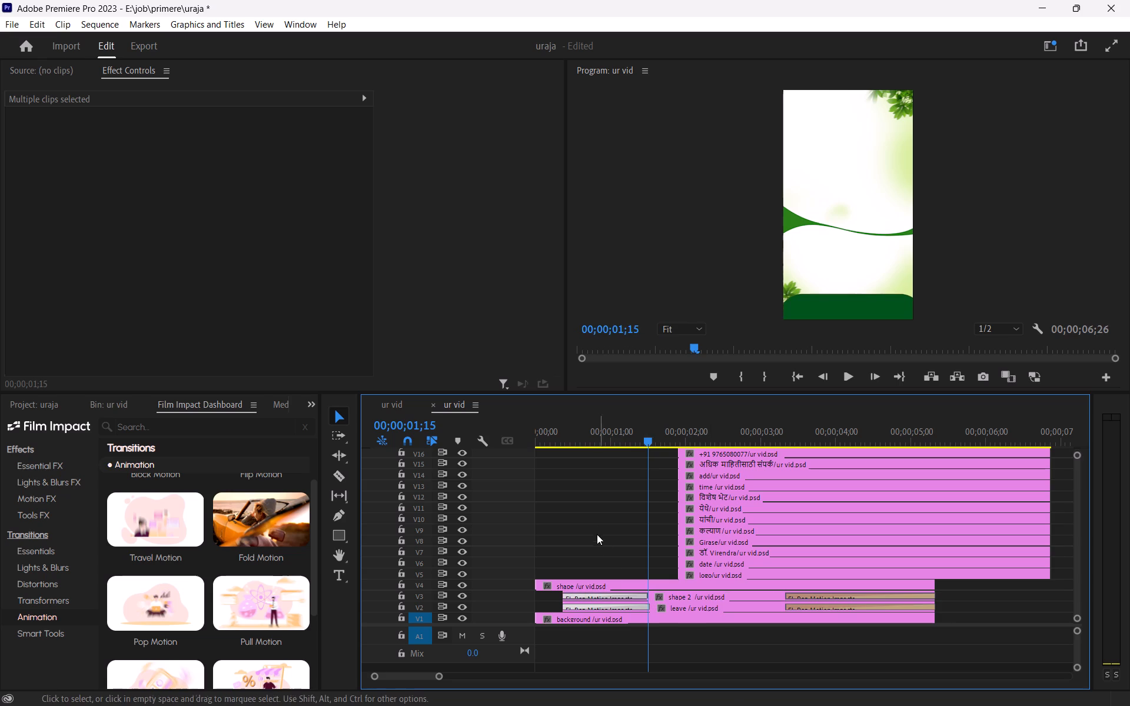
Play the sequence from near its start to review the shortened opening transitions and the closing ones.
click(595, 528)
click(569, 439)
click(551, 434)
key(space)
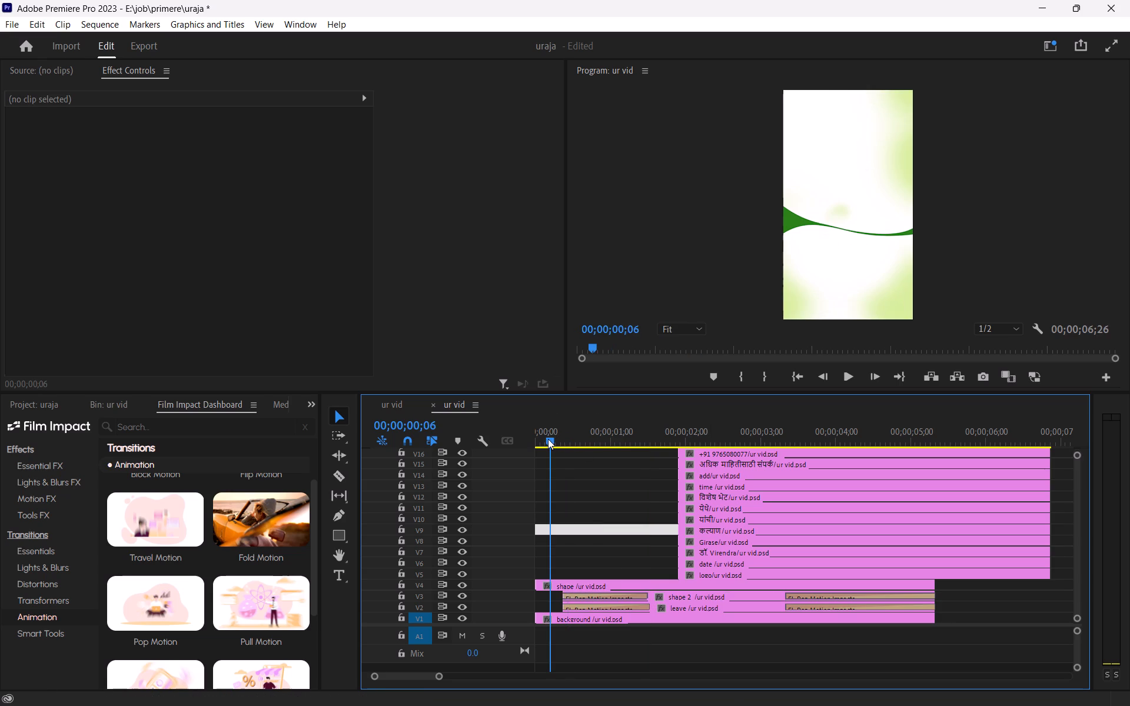
key(space)
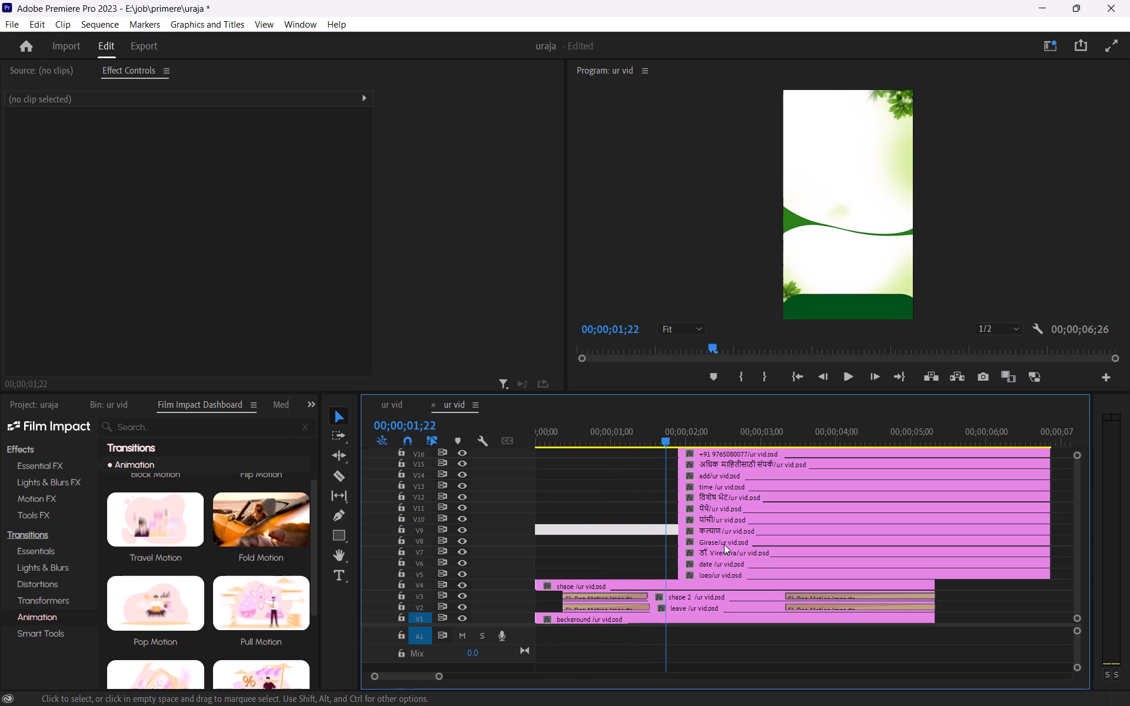
key(space)
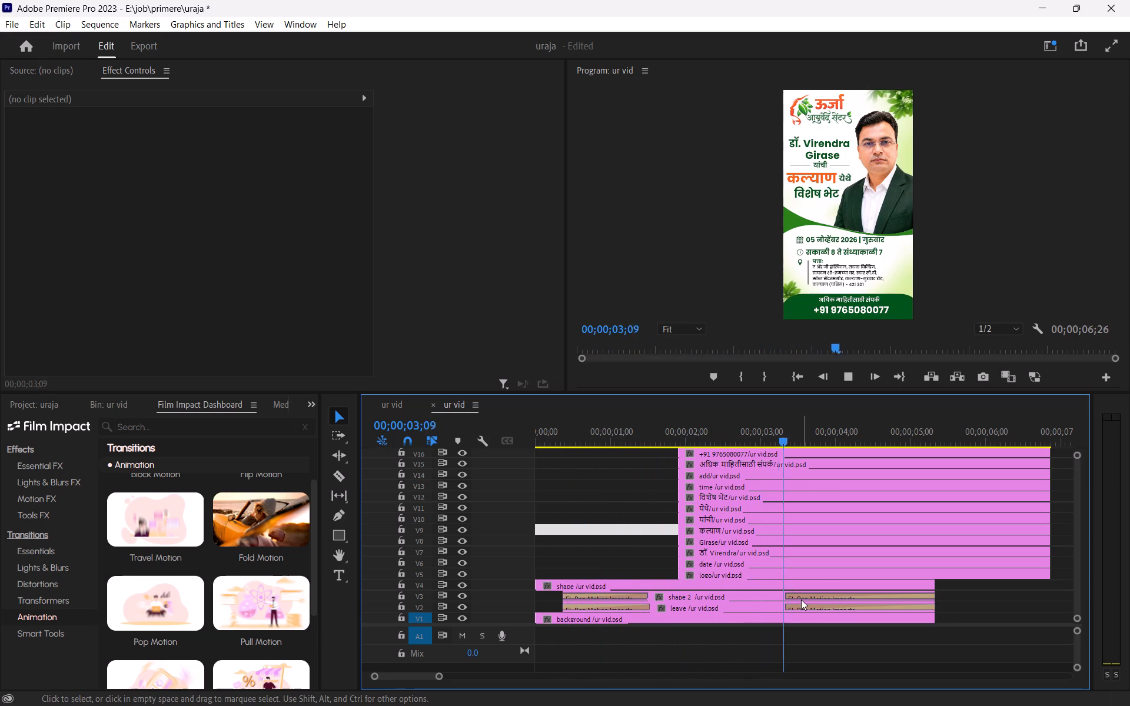
key(space)
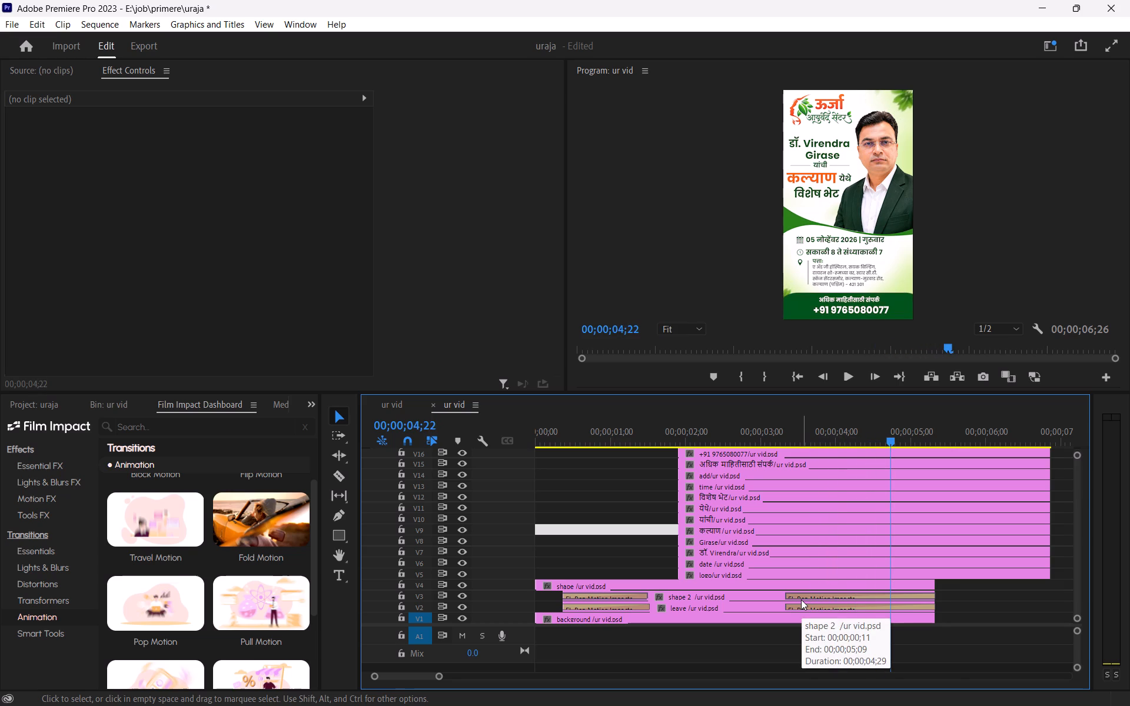
Play the closing part of the sequence to check the ending Pop Motion transitions of the leave and shape 2 clips.
key(space)
key(space)
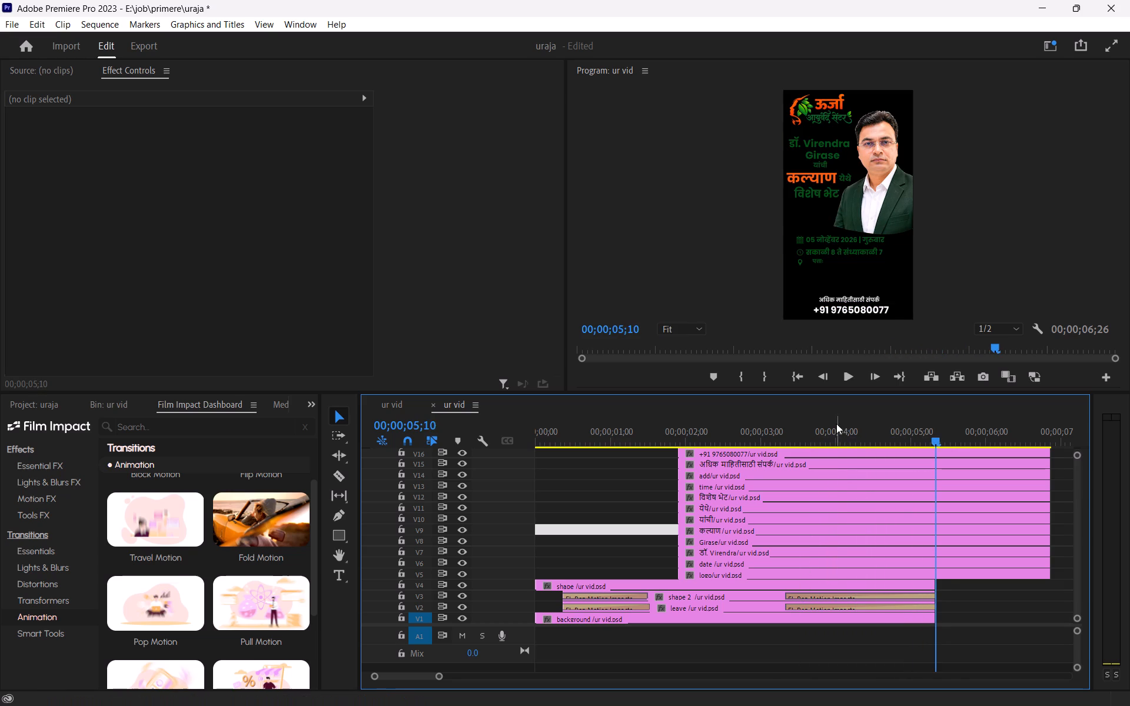
drag(836, 424, 765, 436)
key(space)
key(space)
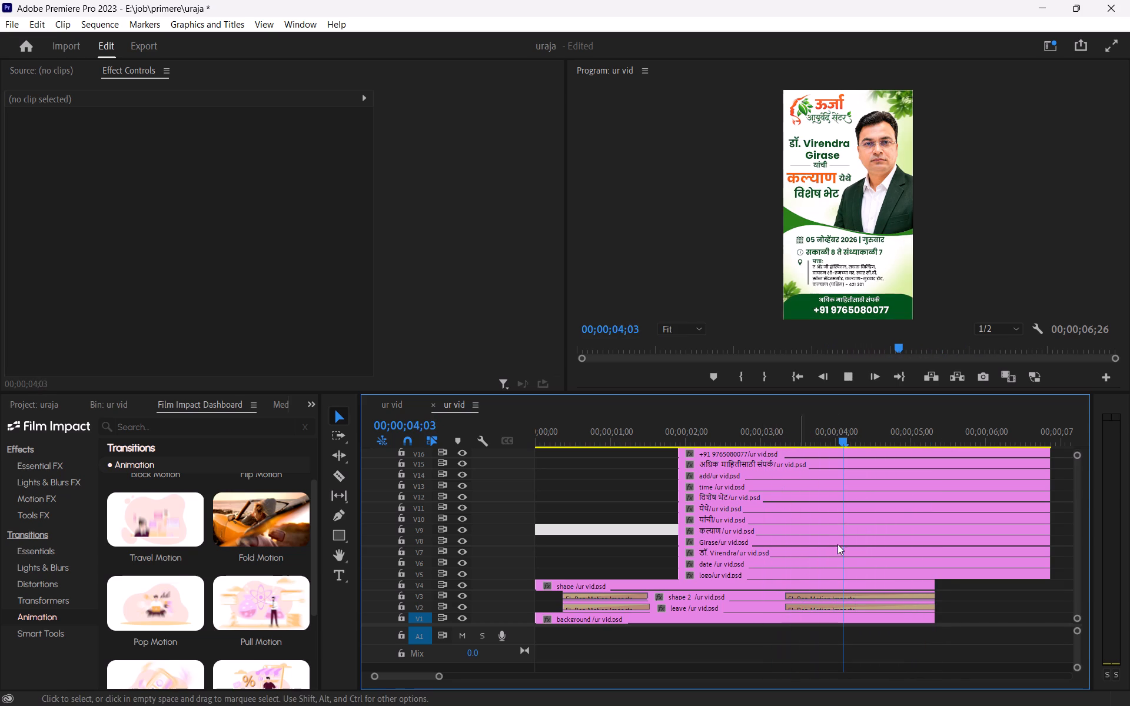
Shorten the closing Pop Motion transitions of the leave and shape 2 clips so both start at 00;00;04;03.
click(869, 597)
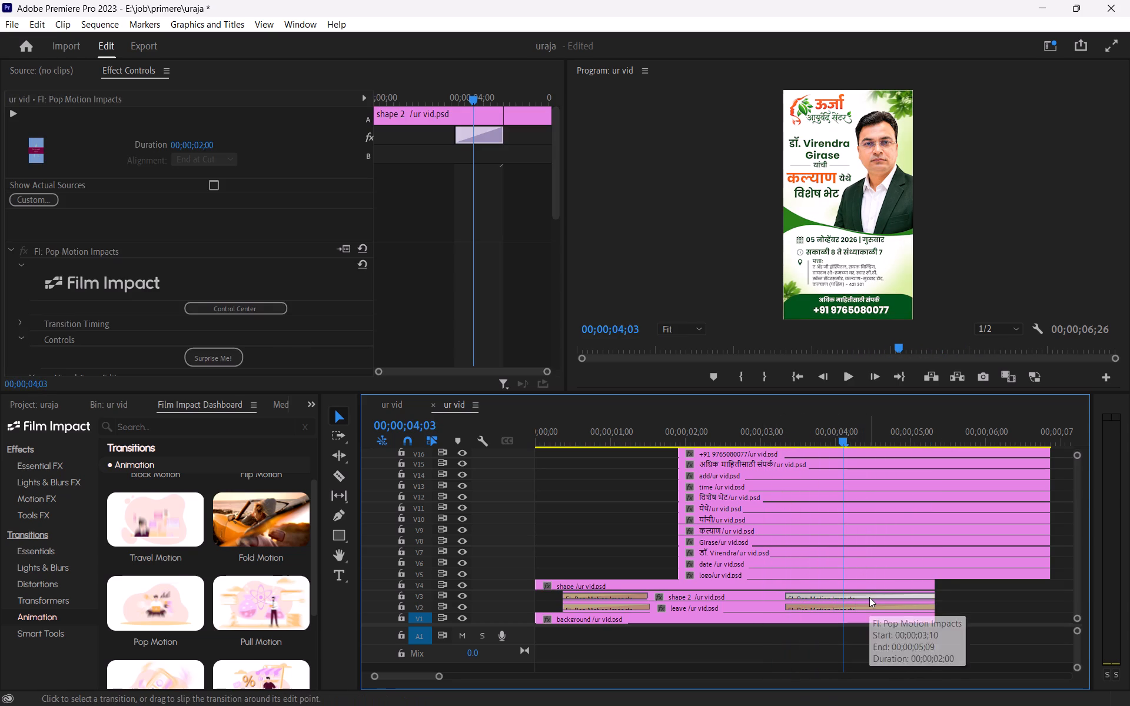
shift+click(792, 608)
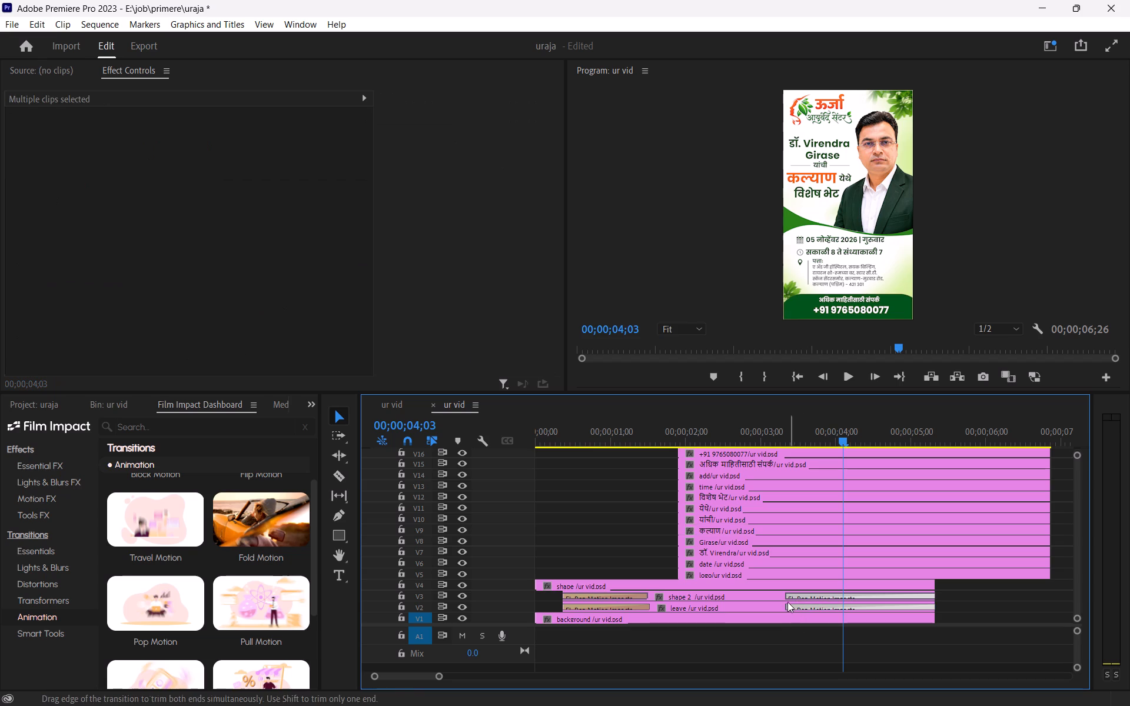
drag(788, 606, 849, 606)
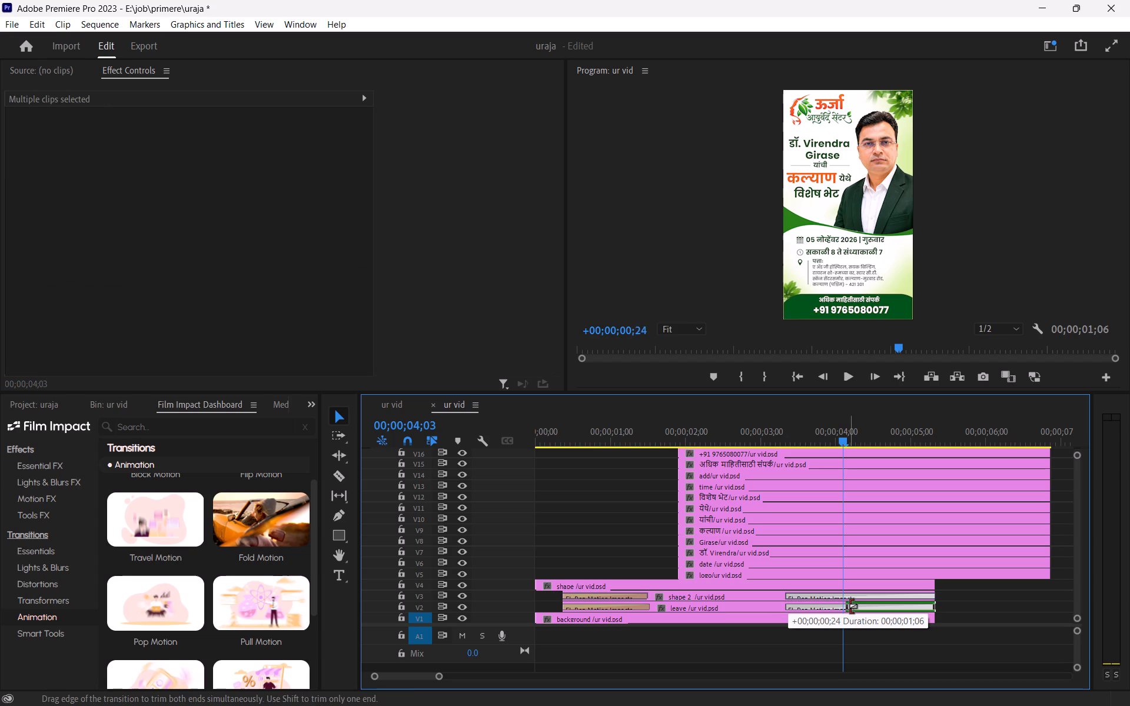
drag(849, 606, 845, 606)
click(826, 597)
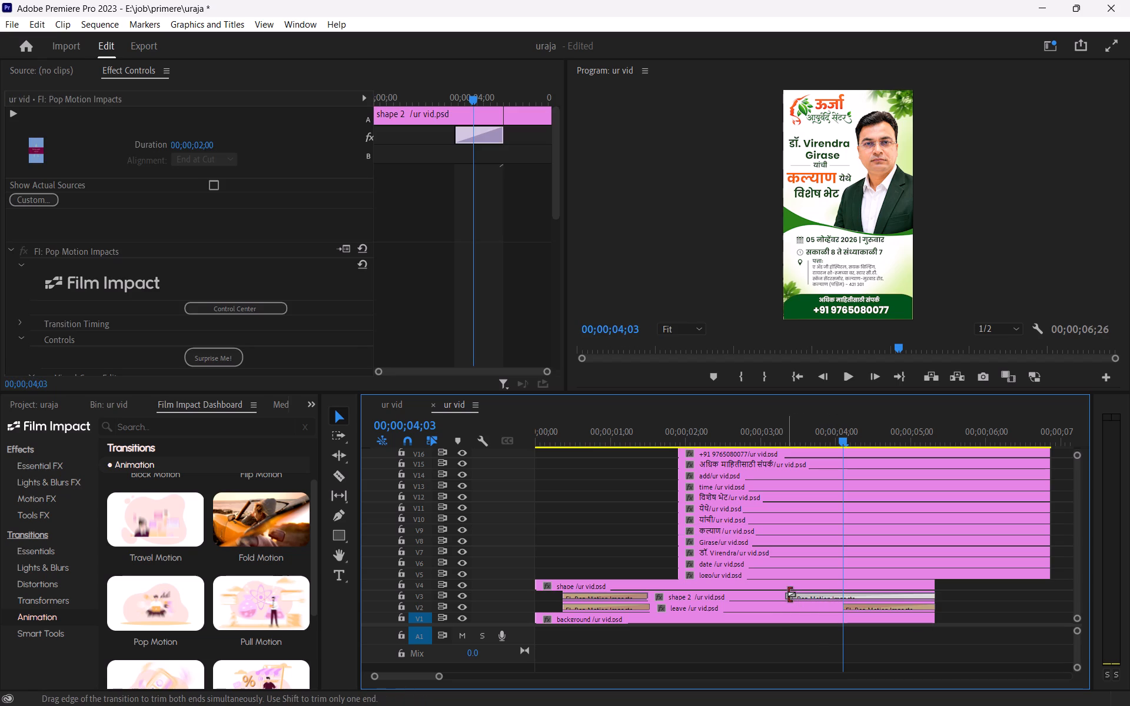
drag(787, 594, 843, 605)
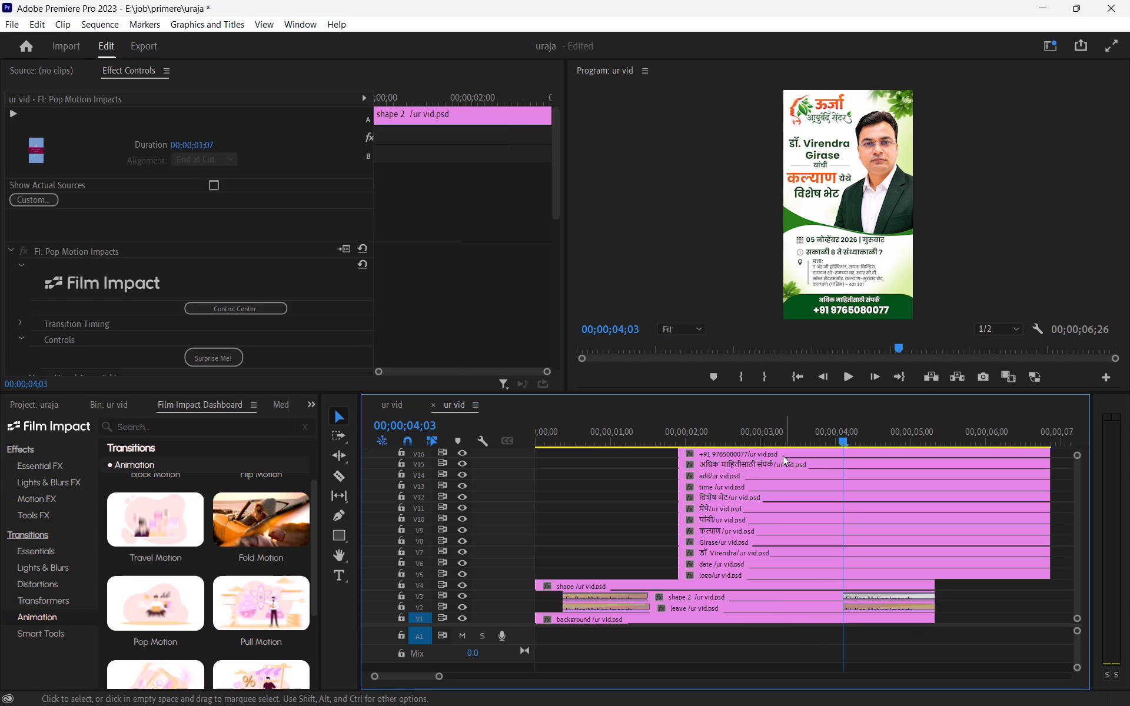
Play the sequence from its start to review the opening animation.
drag(757, 434, 436, 474)
key(space)
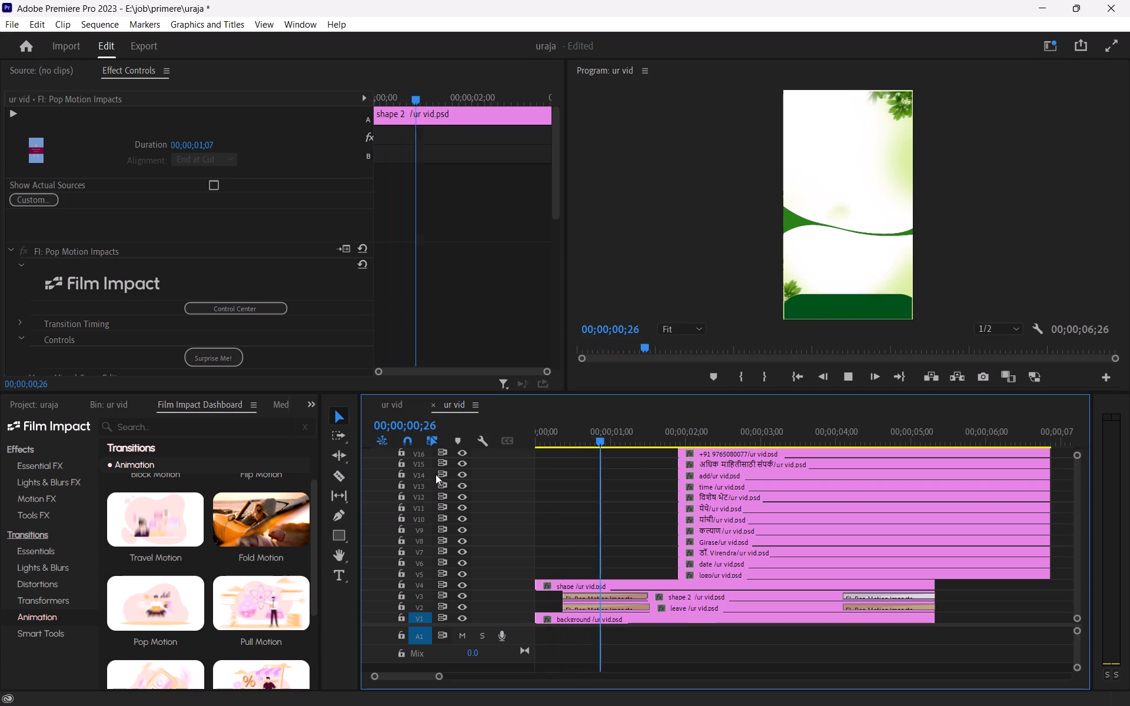
key(space)
Apply the Pull Motion transition to the shape clip on V4.
click(549, 585)
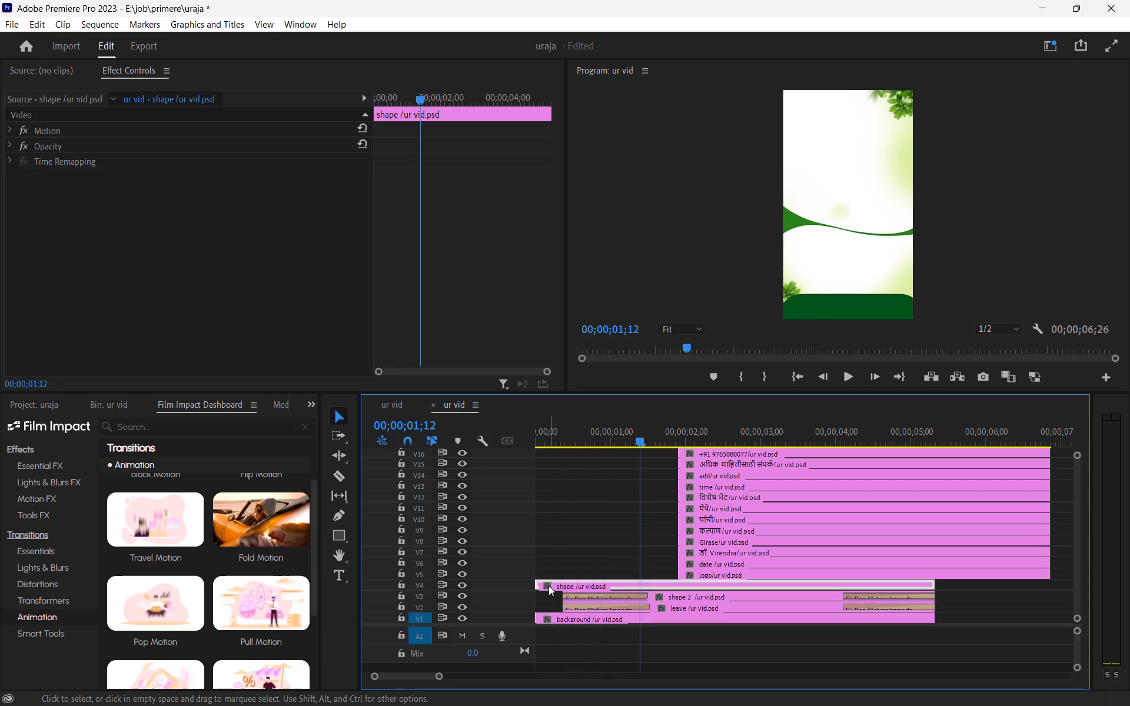
drag(567, 431, 531, 454)
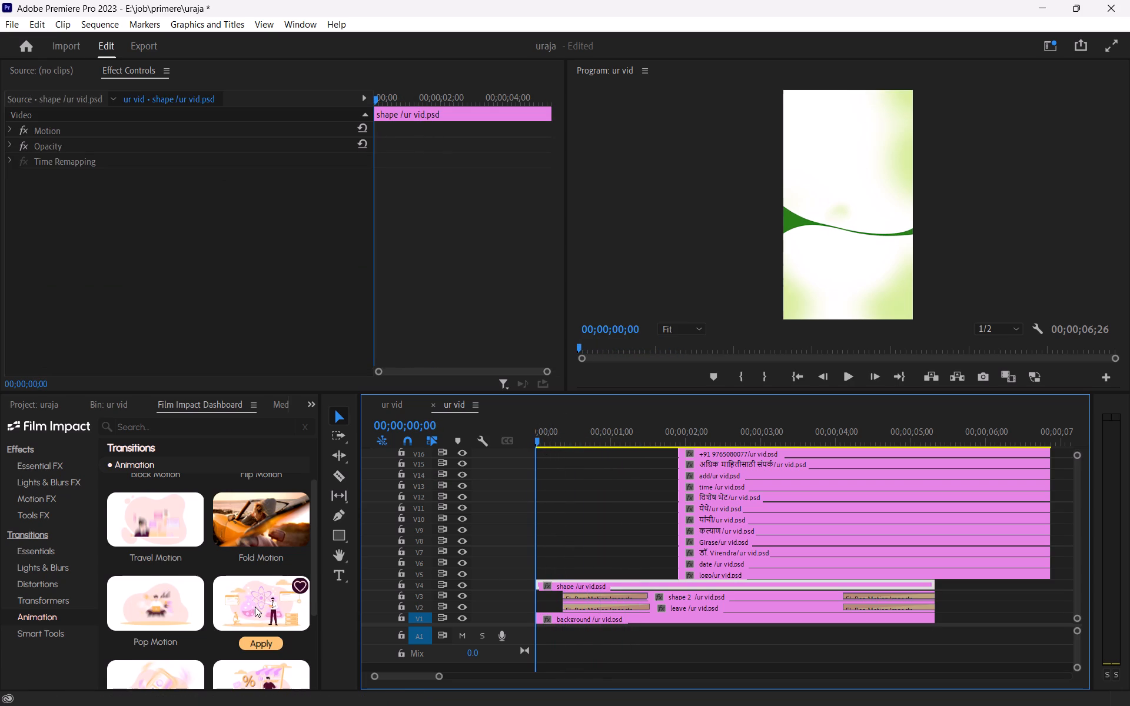
scroll(255, 607, down, 1)
click(258, 570)
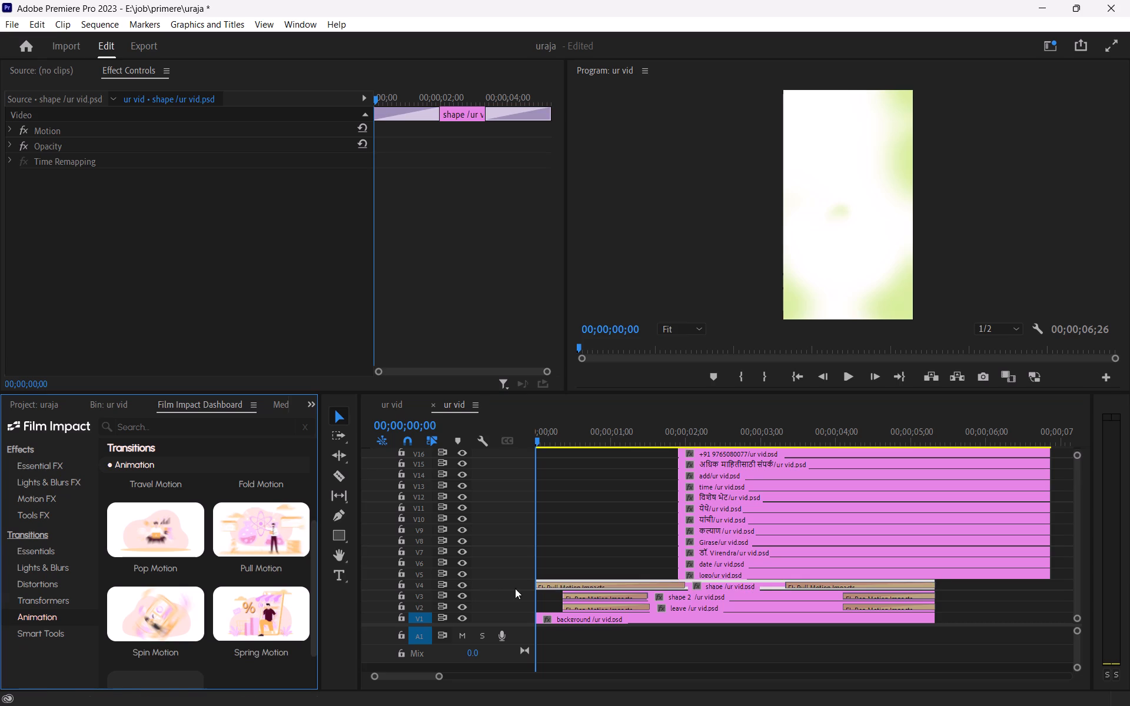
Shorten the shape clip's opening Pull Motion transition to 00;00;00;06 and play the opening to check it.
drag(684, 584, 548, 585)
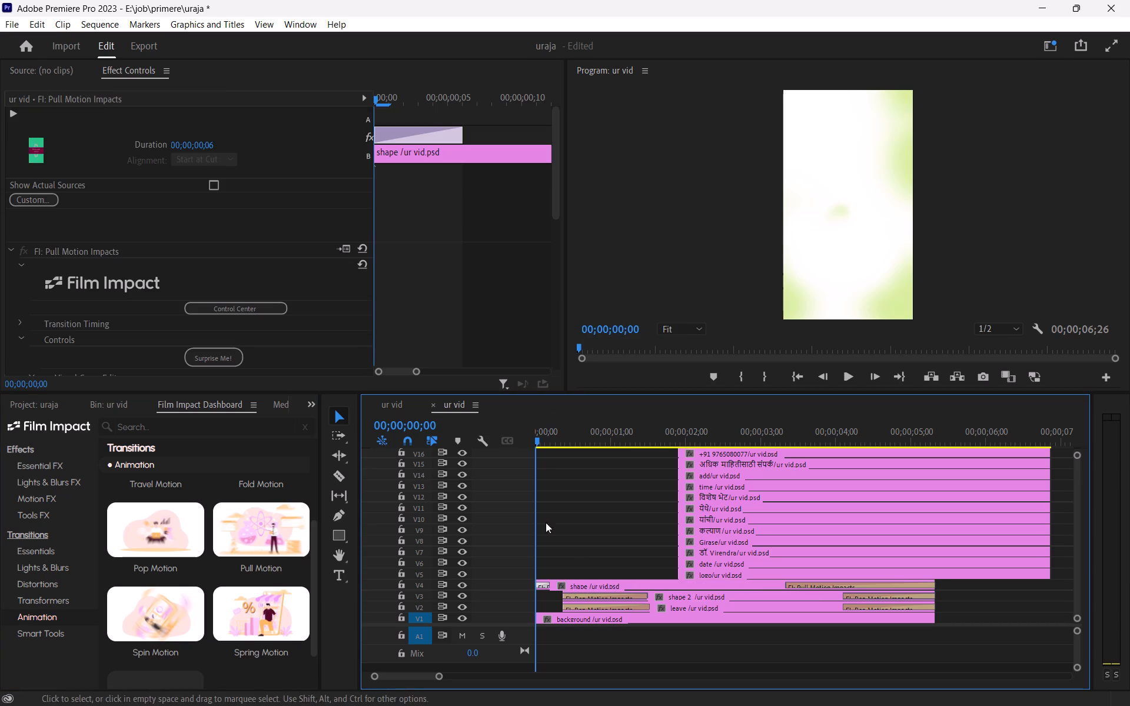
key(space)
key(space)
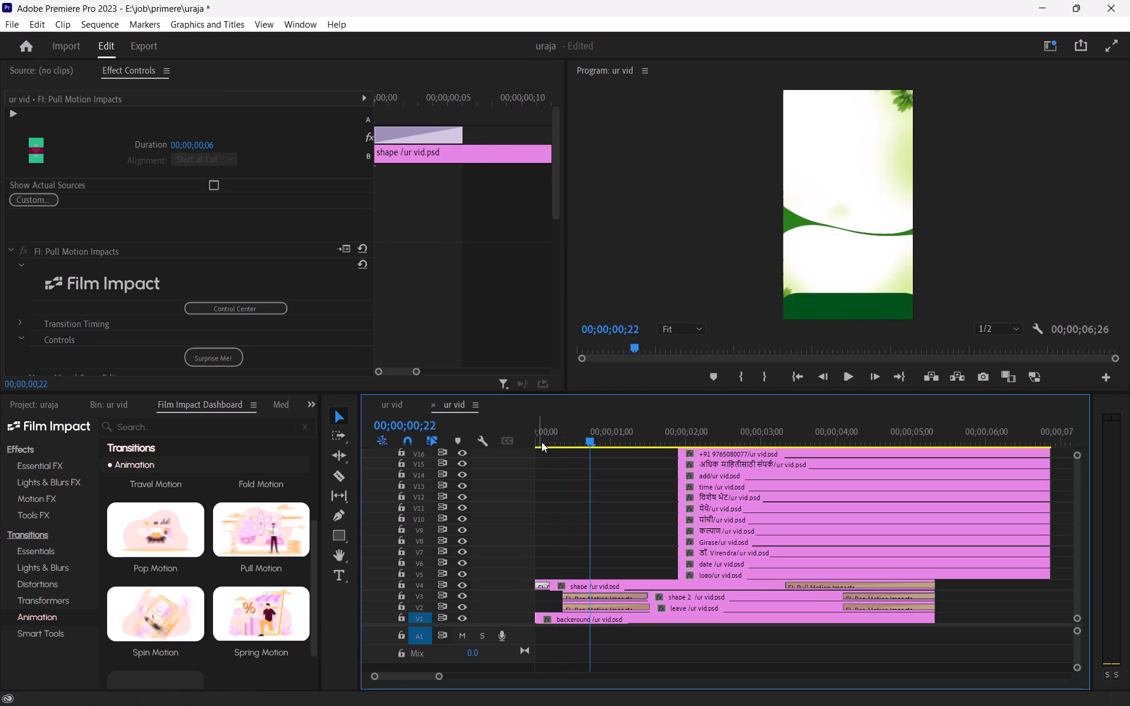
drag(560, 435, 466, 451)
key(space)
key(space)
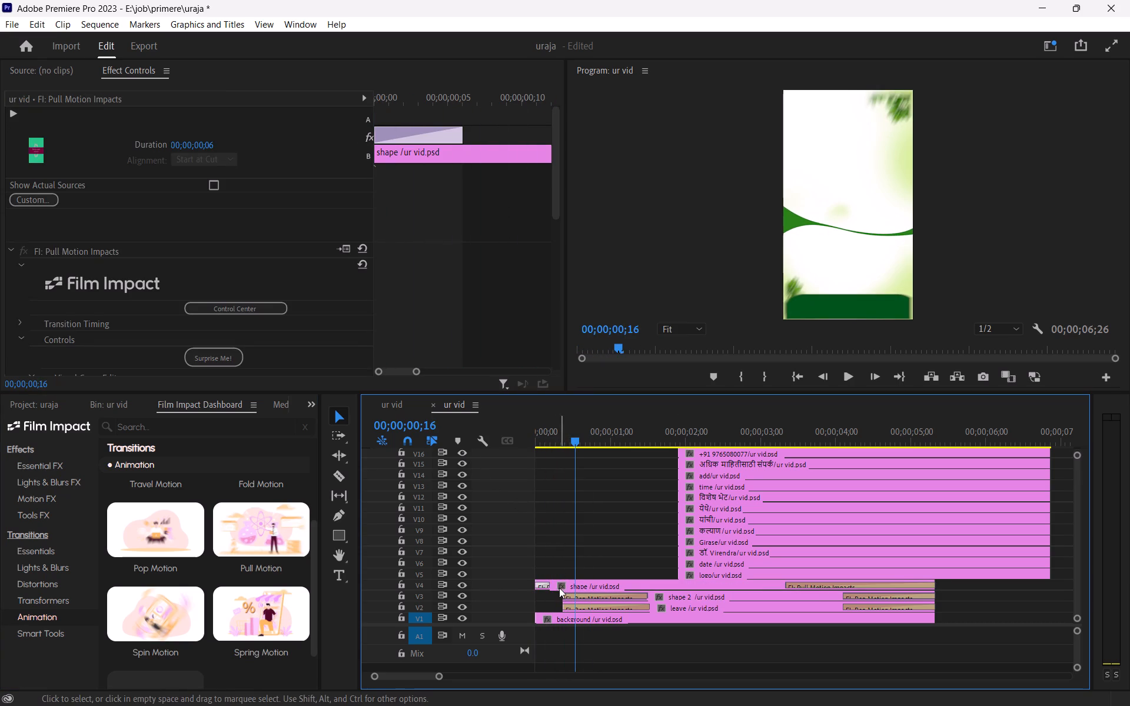
Set the shape clip's opening Pull Motion transition to a 00;00;00;13 duration and play the opening to check it.
drag(549, 585, 566, 585)
drag(557, 437, 497, 442)
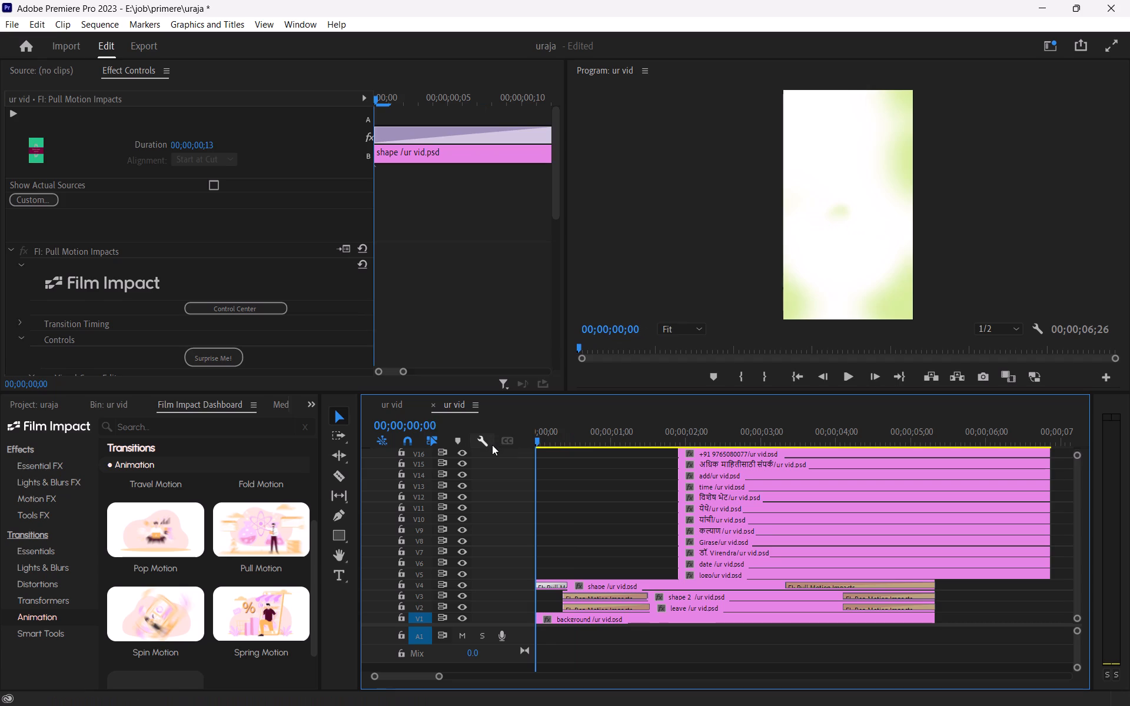
key(space)
key(space)
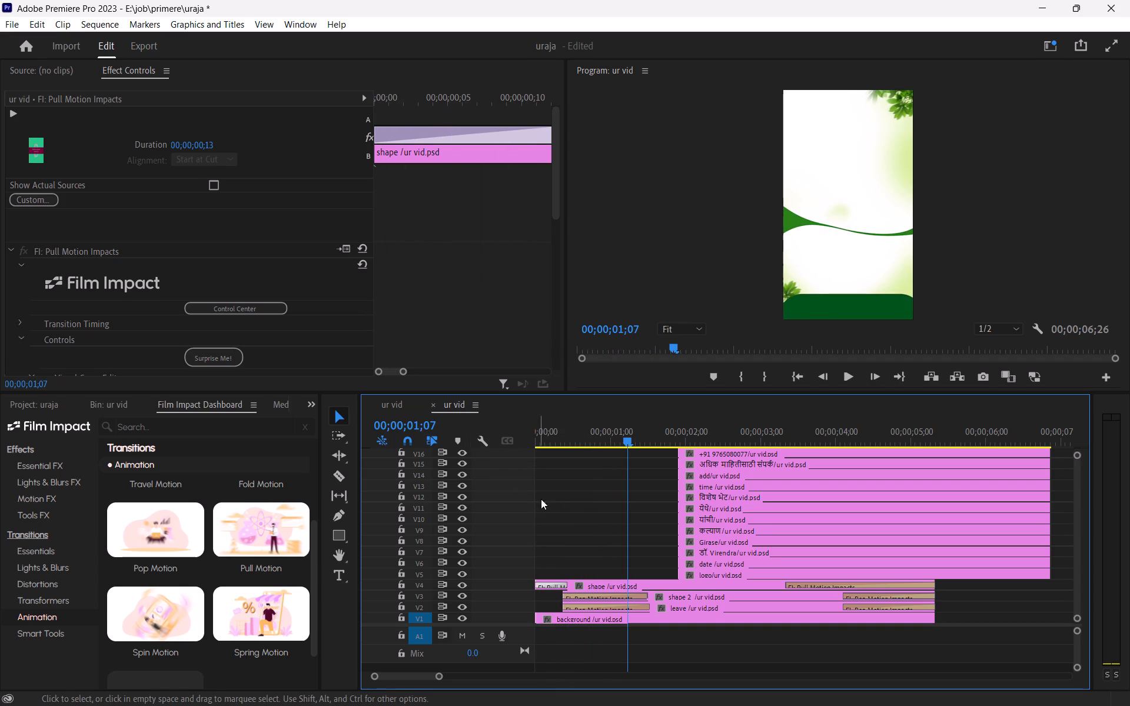
Move the logo clip on V5 earlier so it starts at about 00;00;00;26.
drag(698, 575, 640, 565)
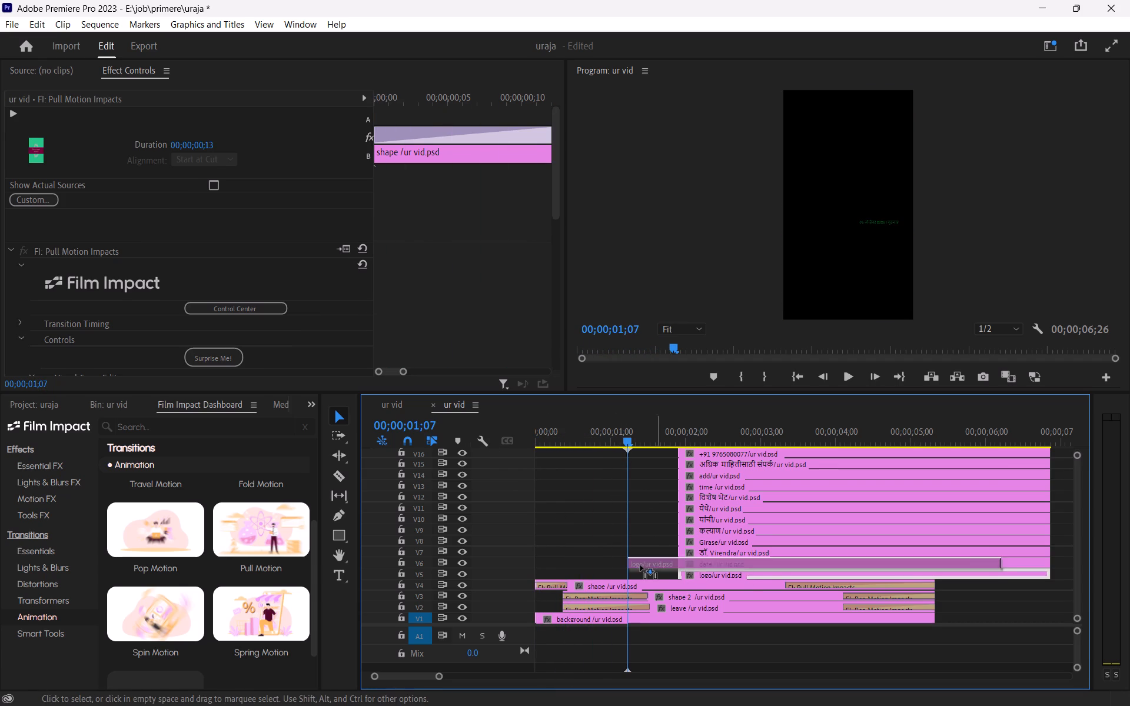
drag(640, 565, 646, 574)
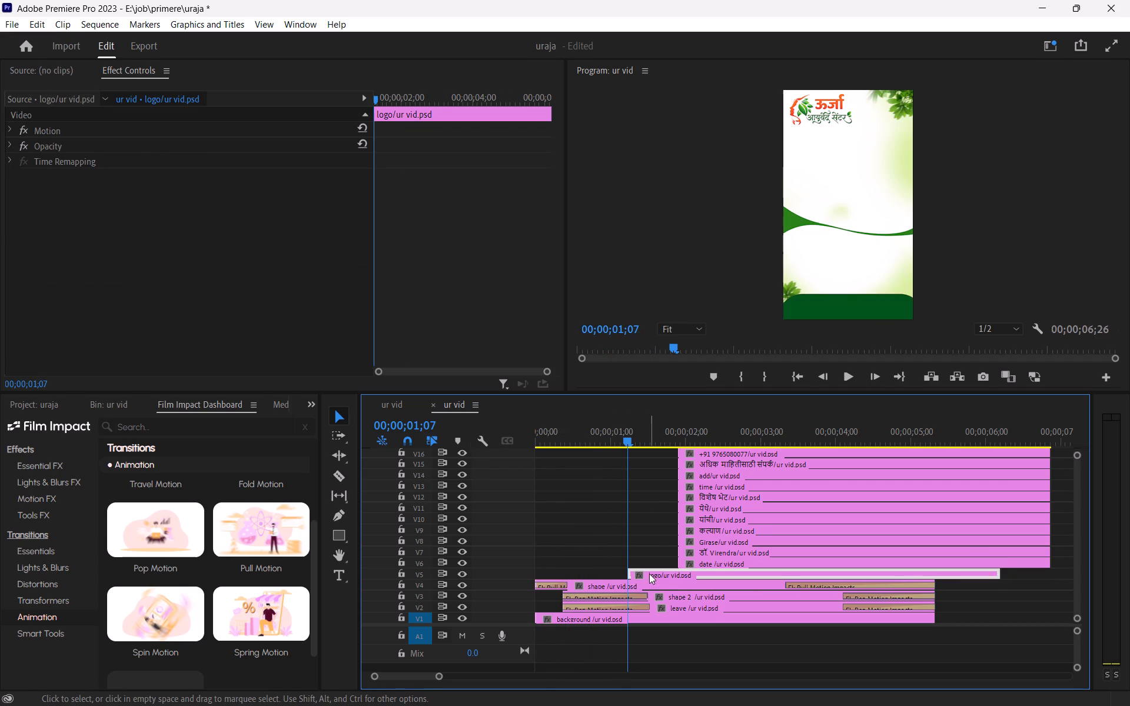
drag(650, 573, 639, 578)
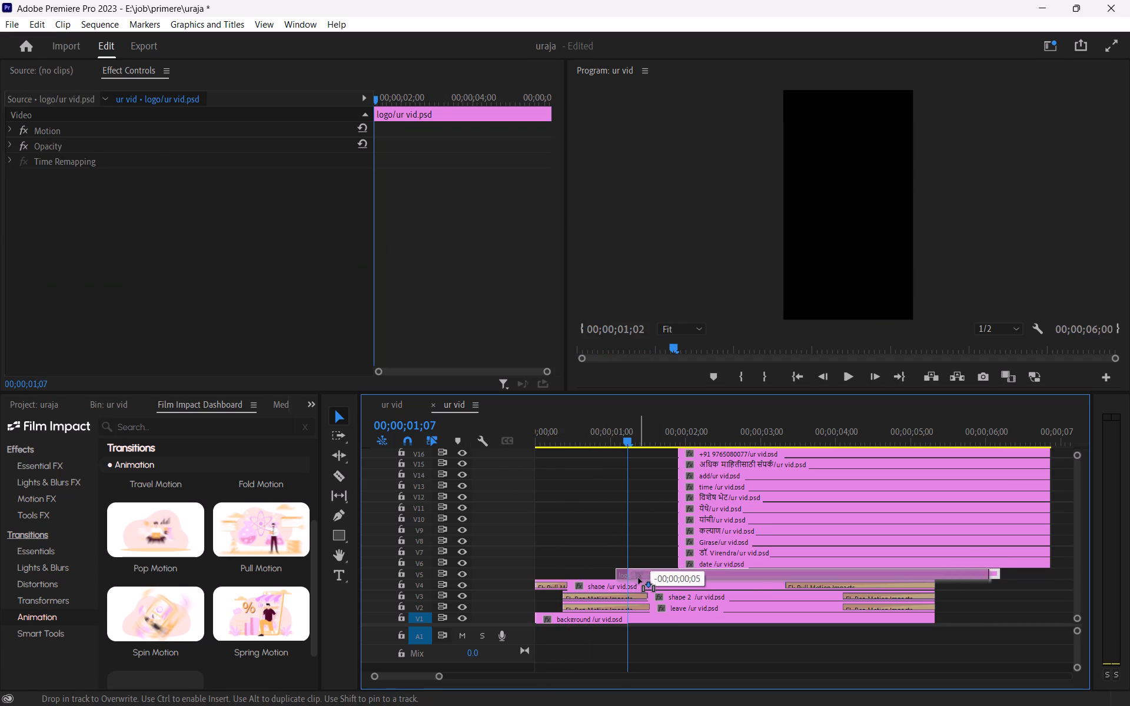
drag(639, 578, 623, 578)
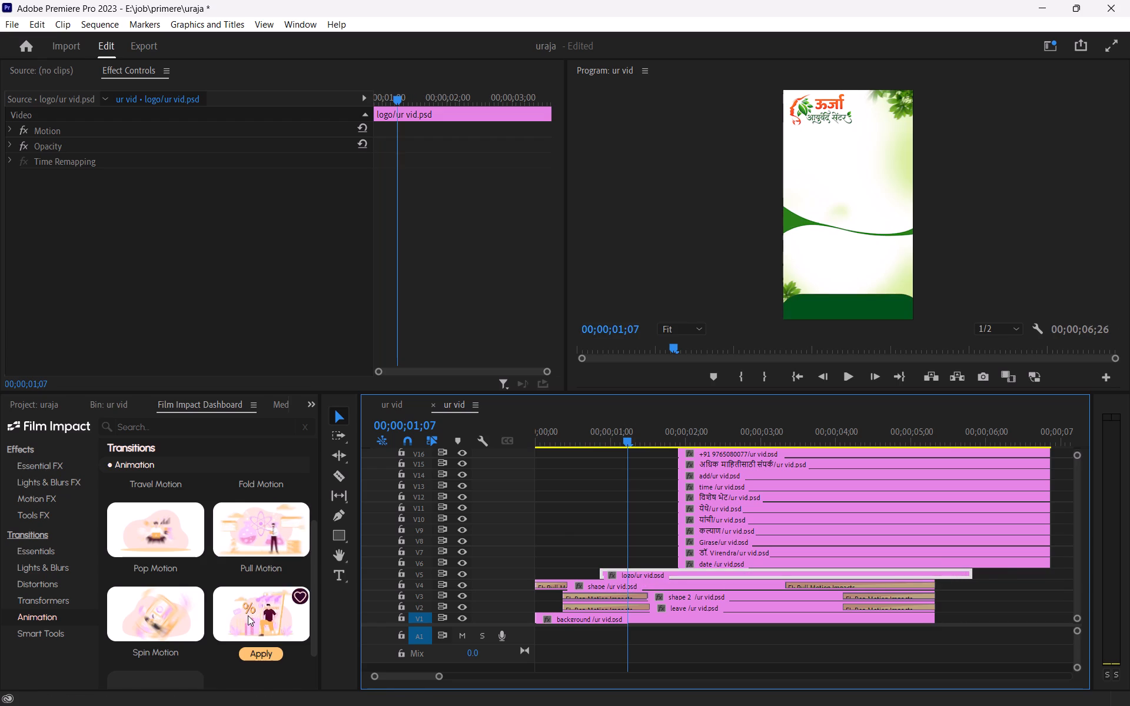
Apply the Spring Motion transition to the logo clip on V5, with its opening transition shortened to 00;00;00;12.
scroll(248, 615, down, 1)
click(256, 596)
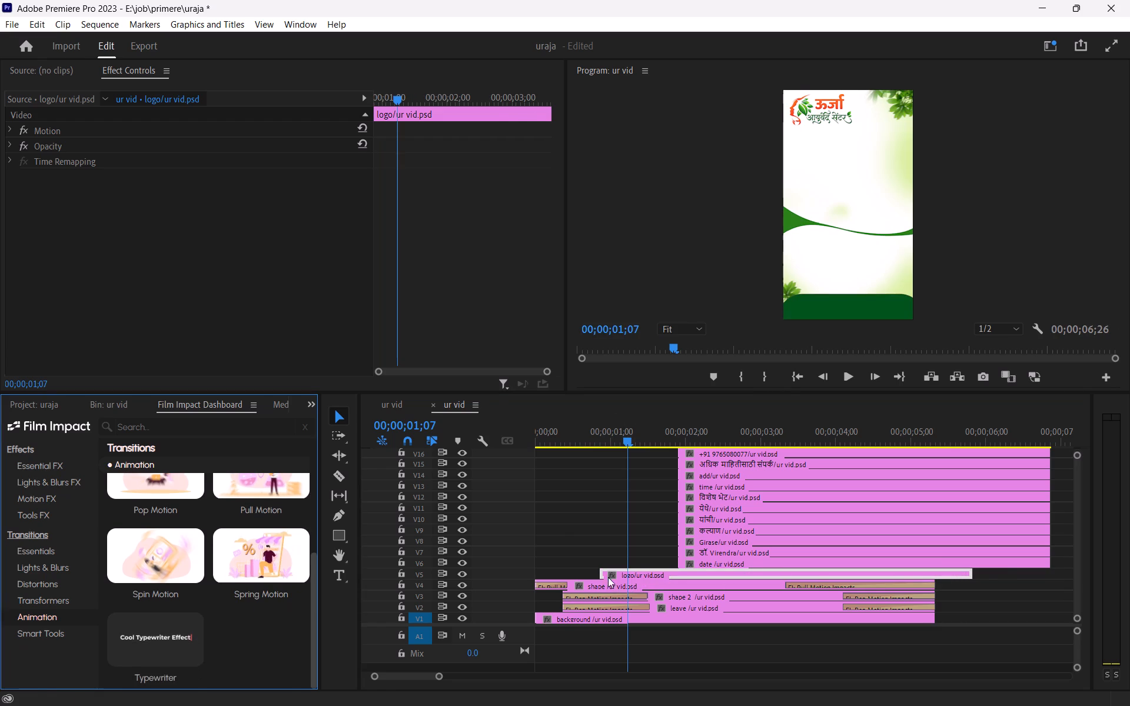
drag(750, 571, 630, 572)
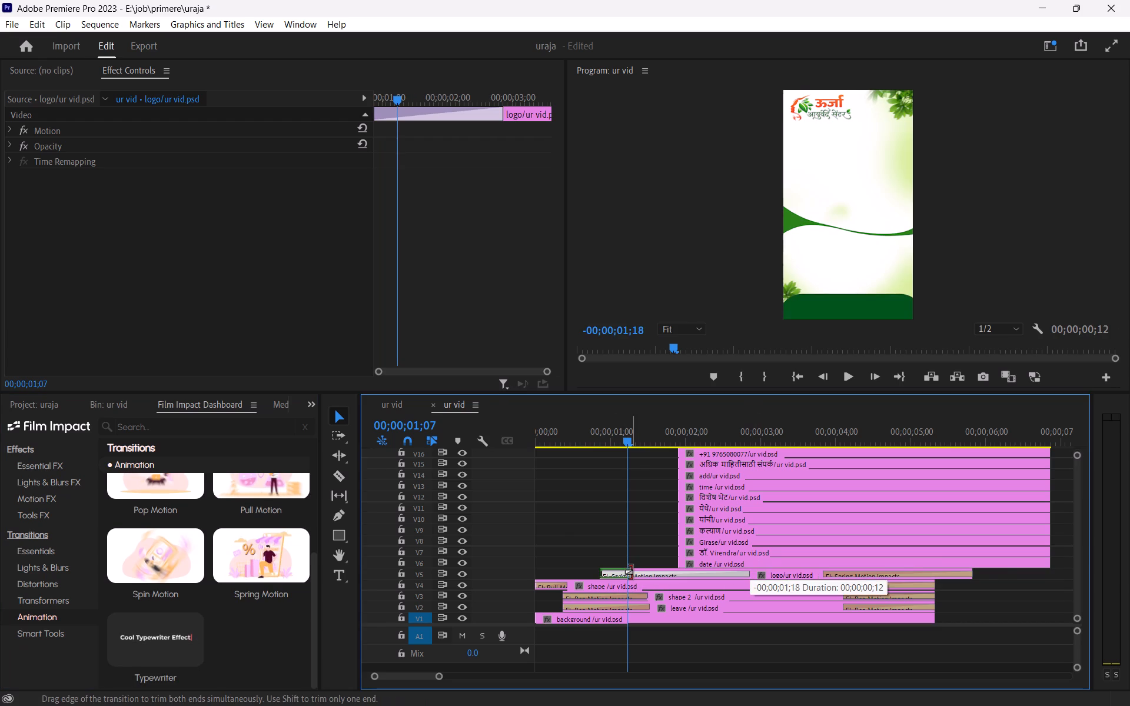
drag(630, 572, 629, 572)
Play the opening of the sequence repeatedly to review the logo's Spring Motion entrance against the background elements.
click(574, 437)
key(space)
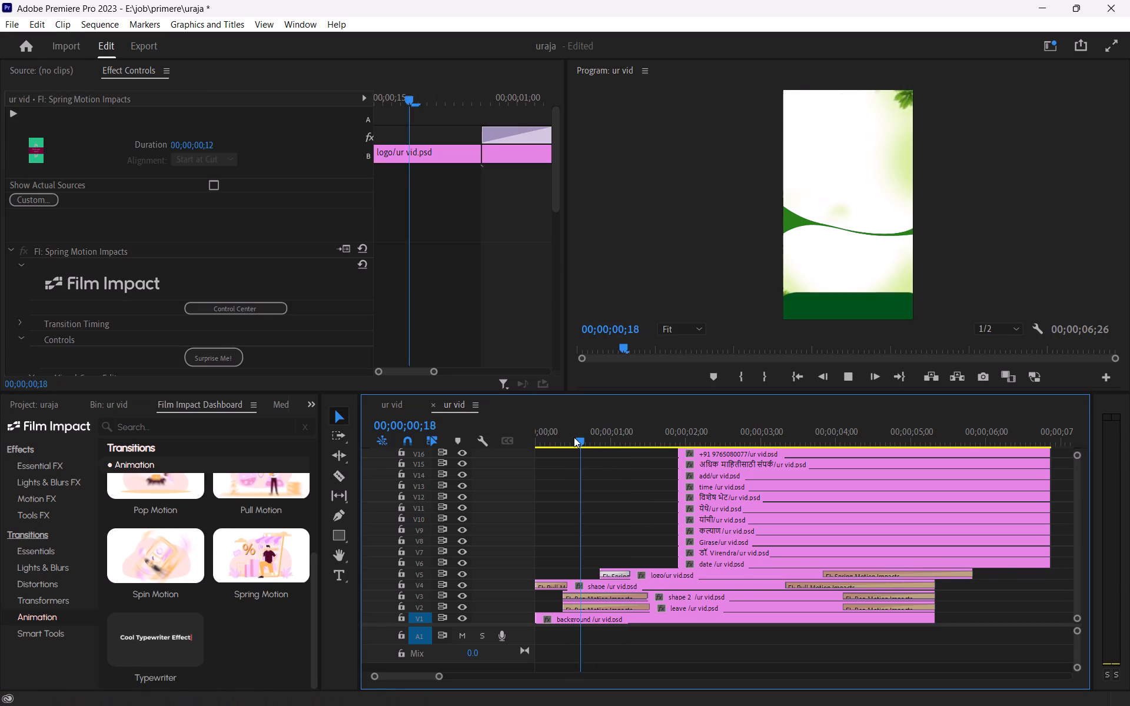
drag(597, 434, 488, 463)
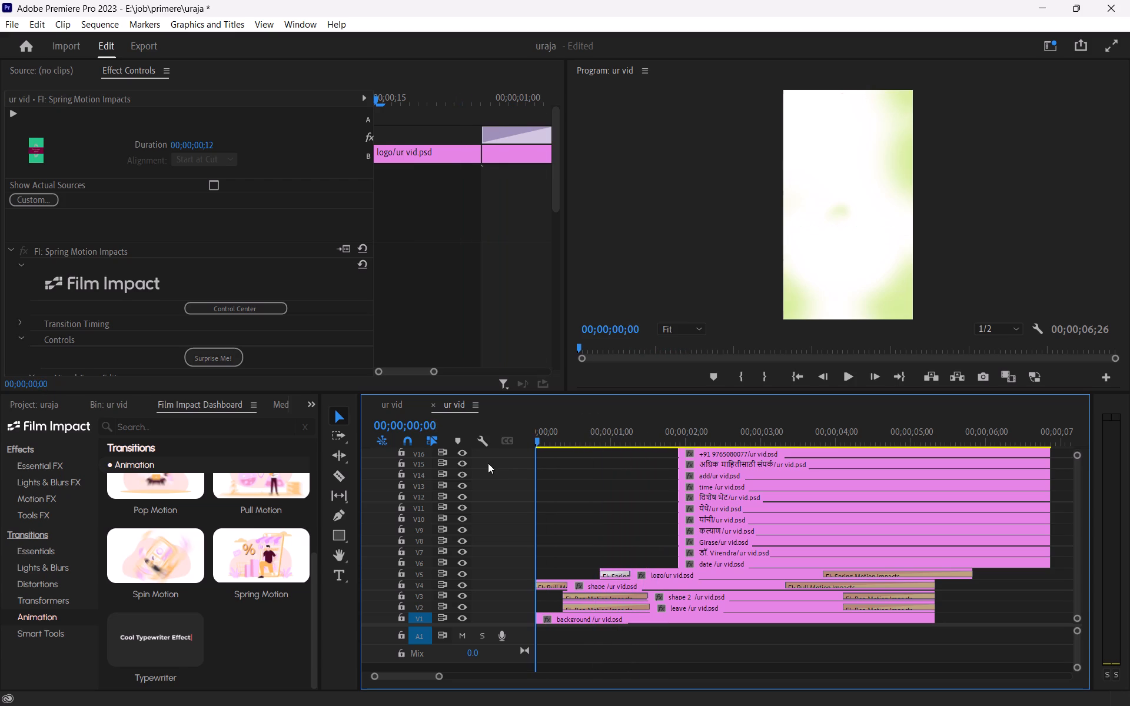
drag(488, 463, 443, 474)
key(space)
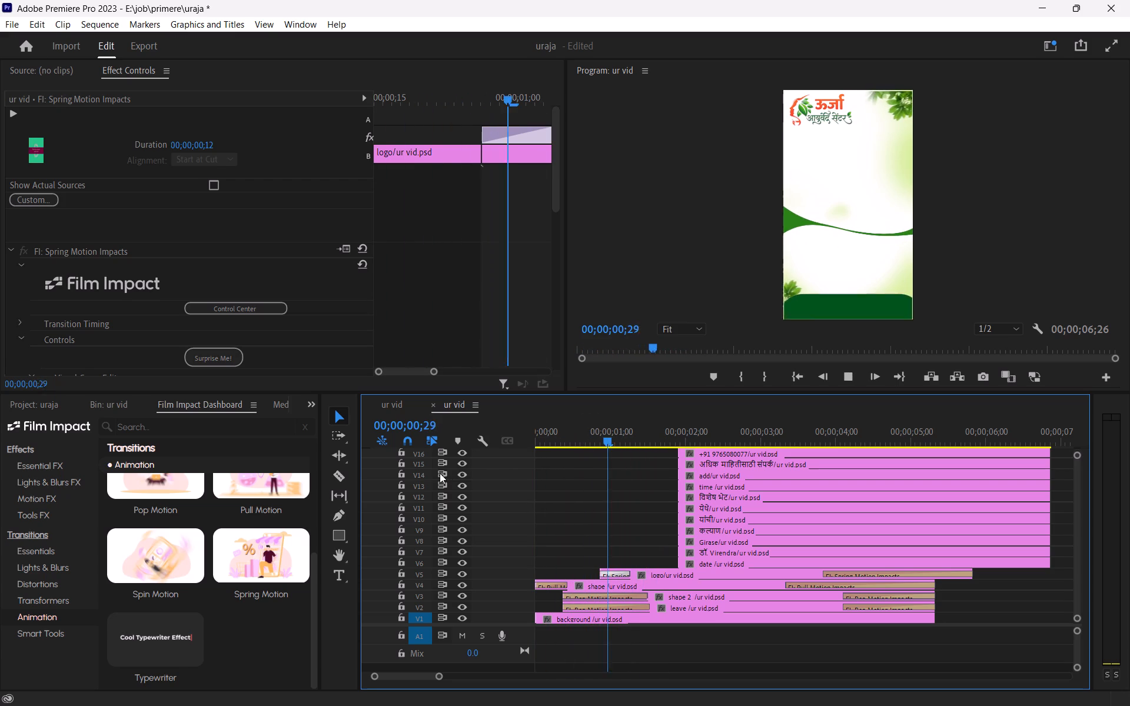
key(space)
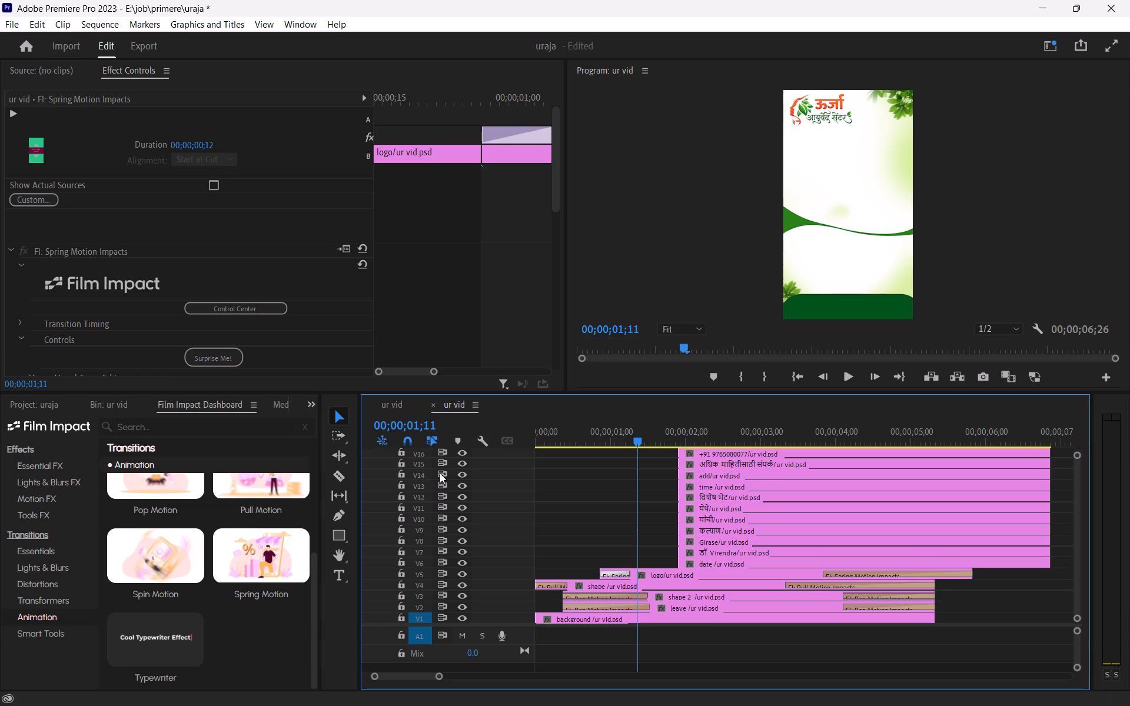
drag(601, 439, 410, 449)
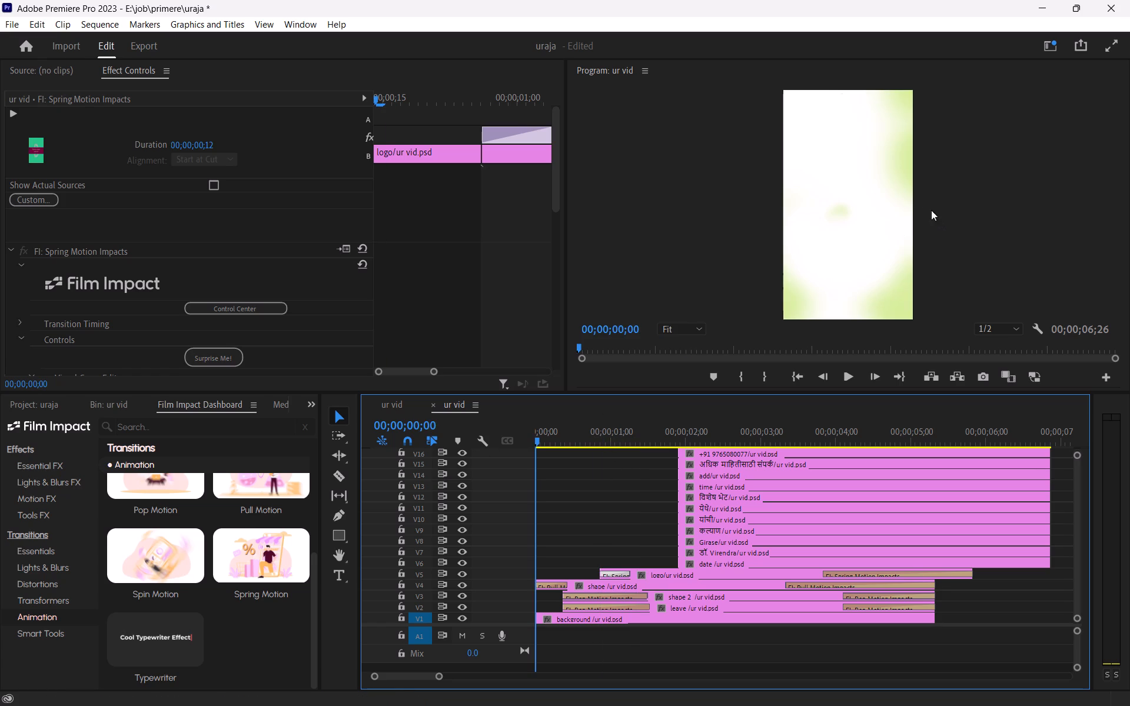
click(985, 204)
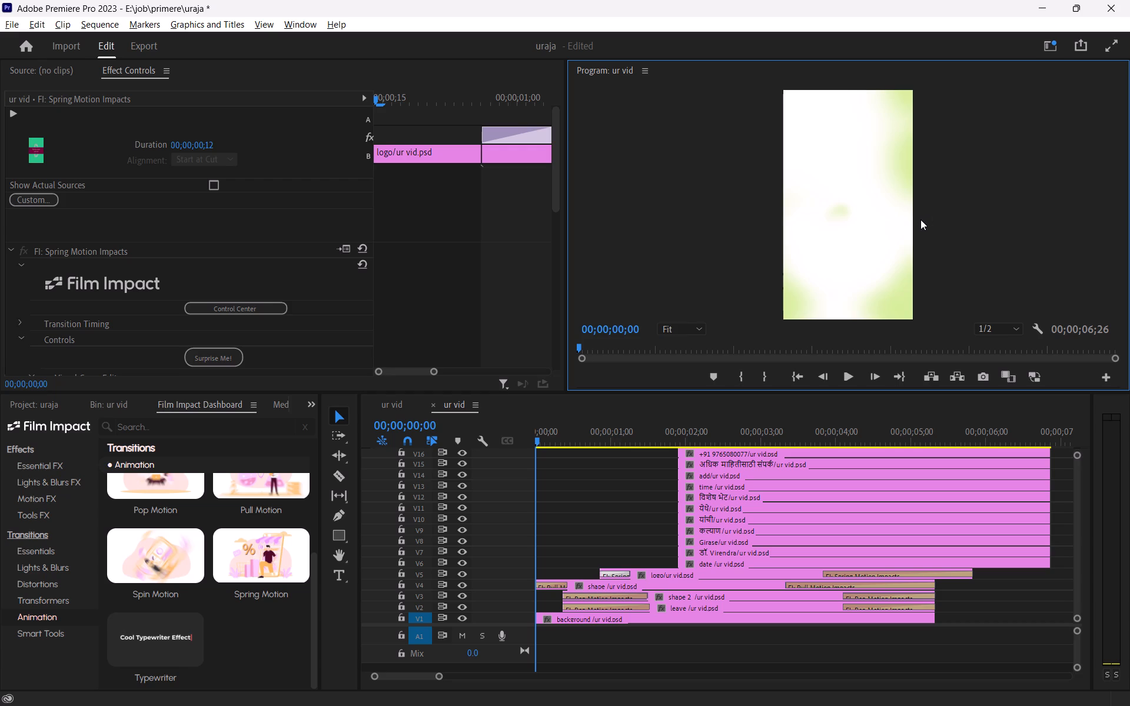
key(space)
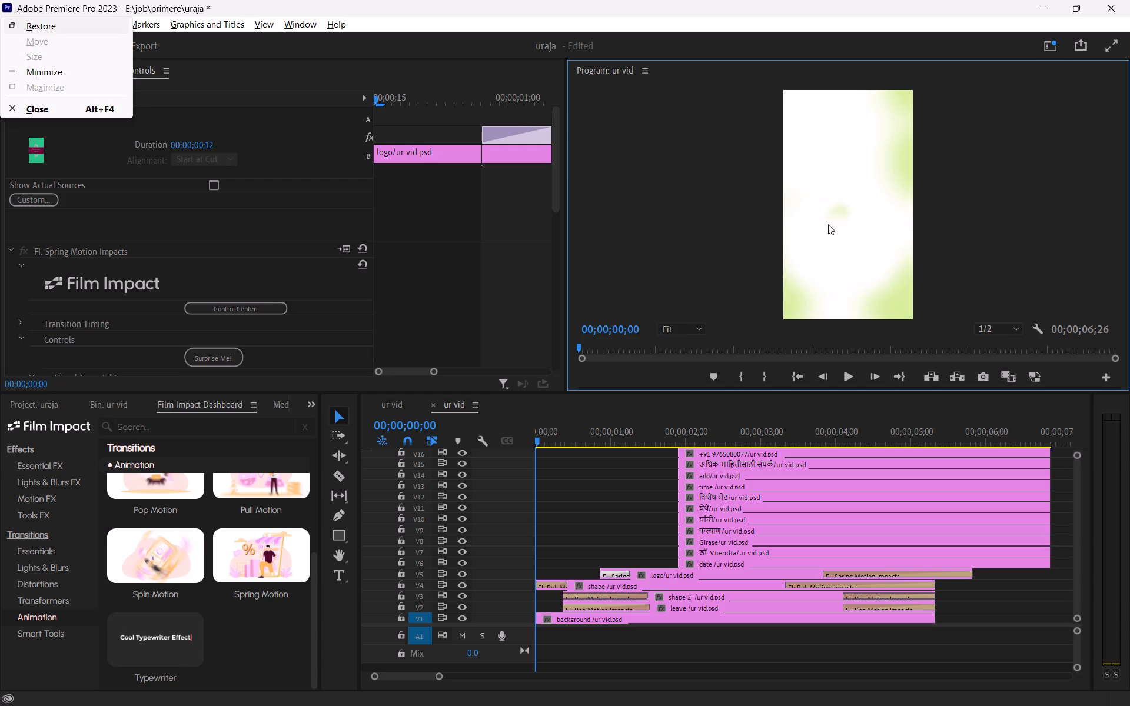
click(633, 269)
key(space)
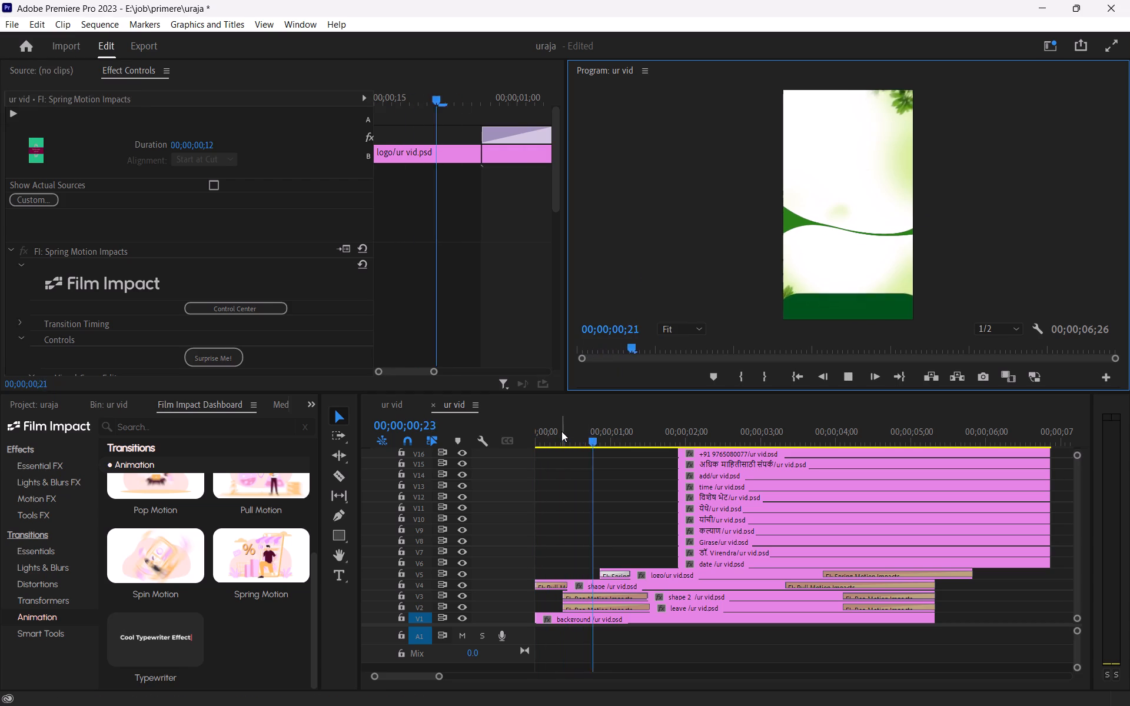
key(space)
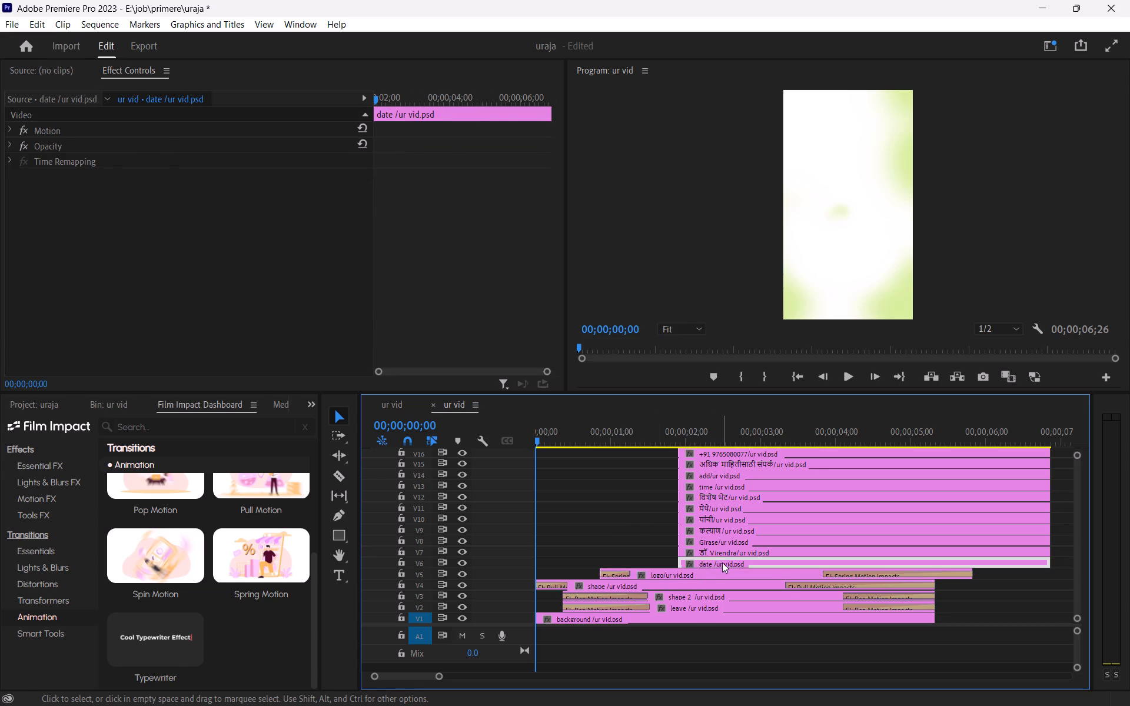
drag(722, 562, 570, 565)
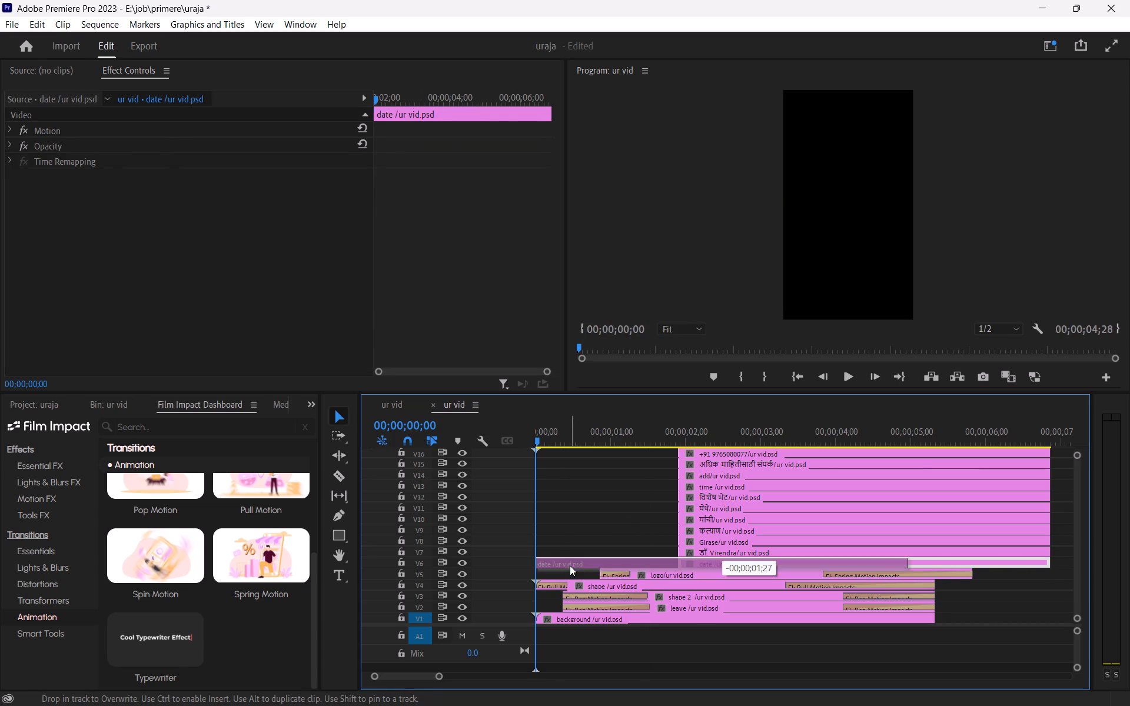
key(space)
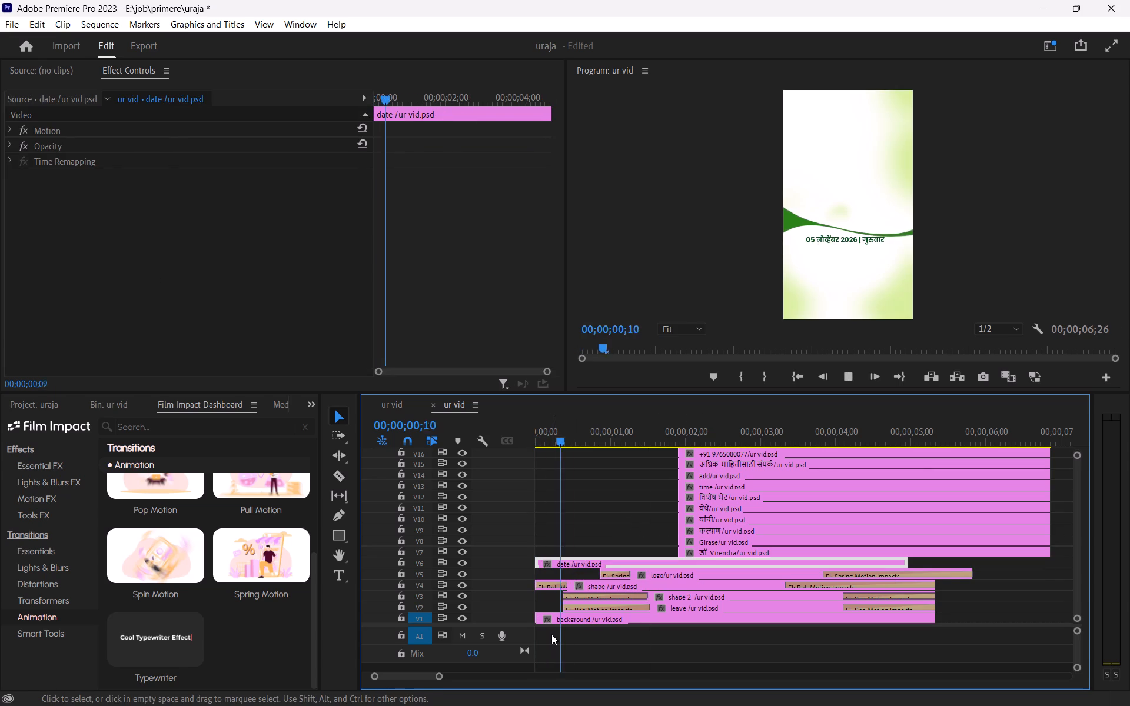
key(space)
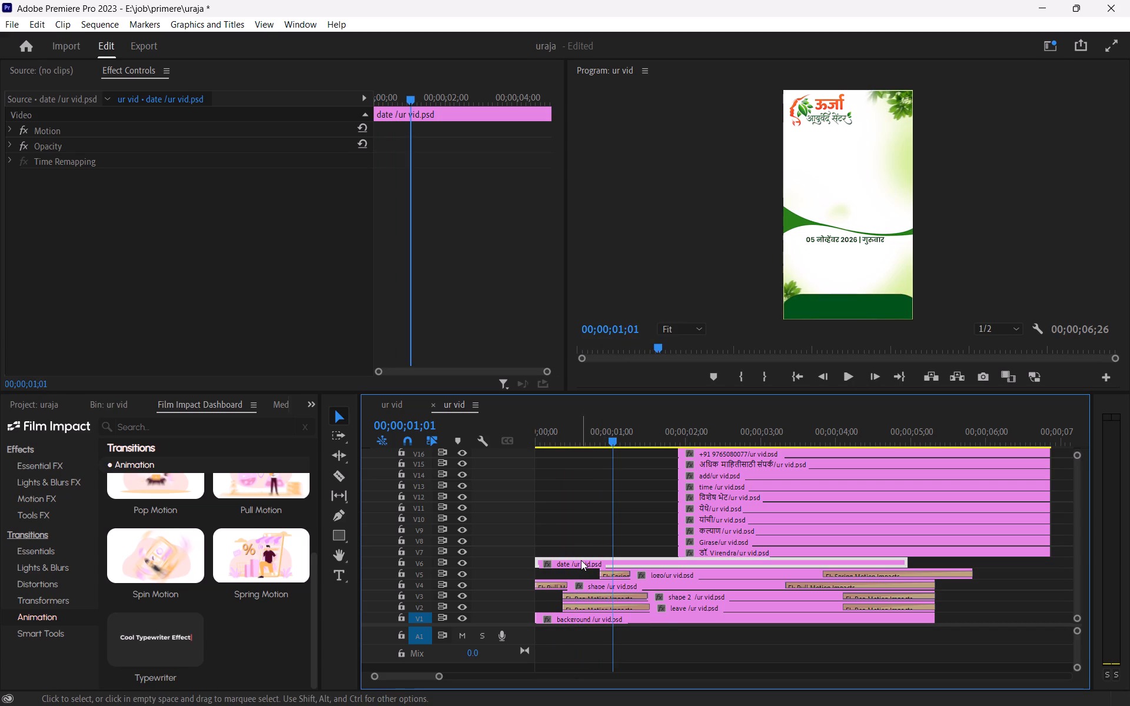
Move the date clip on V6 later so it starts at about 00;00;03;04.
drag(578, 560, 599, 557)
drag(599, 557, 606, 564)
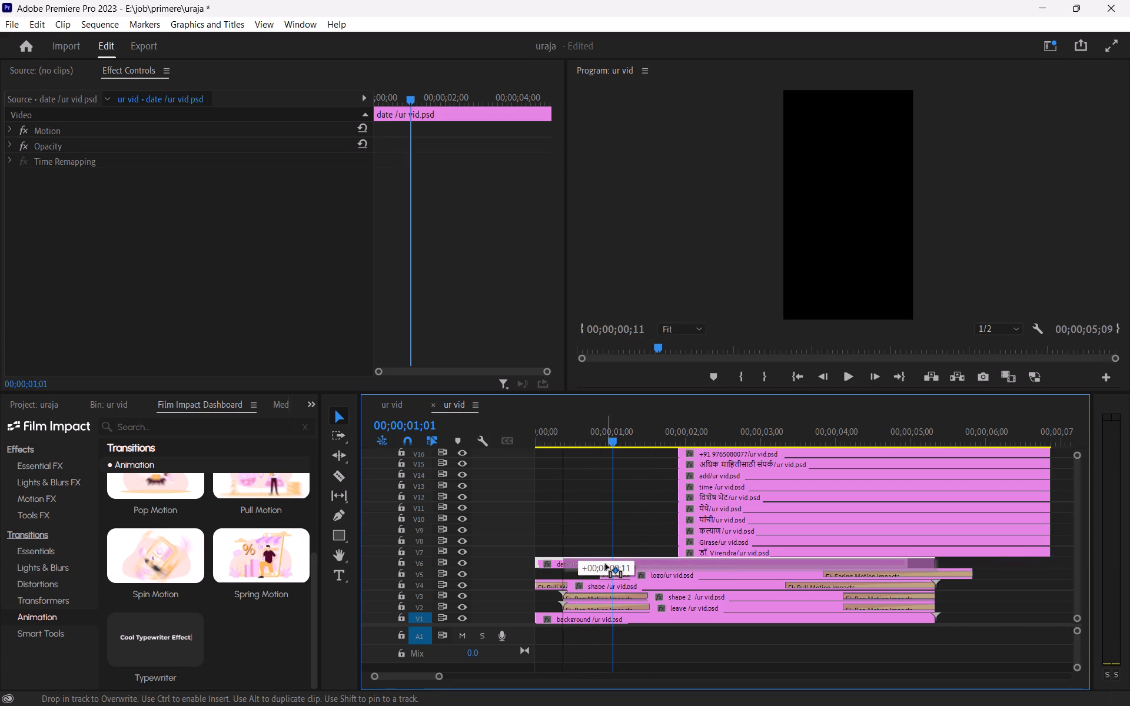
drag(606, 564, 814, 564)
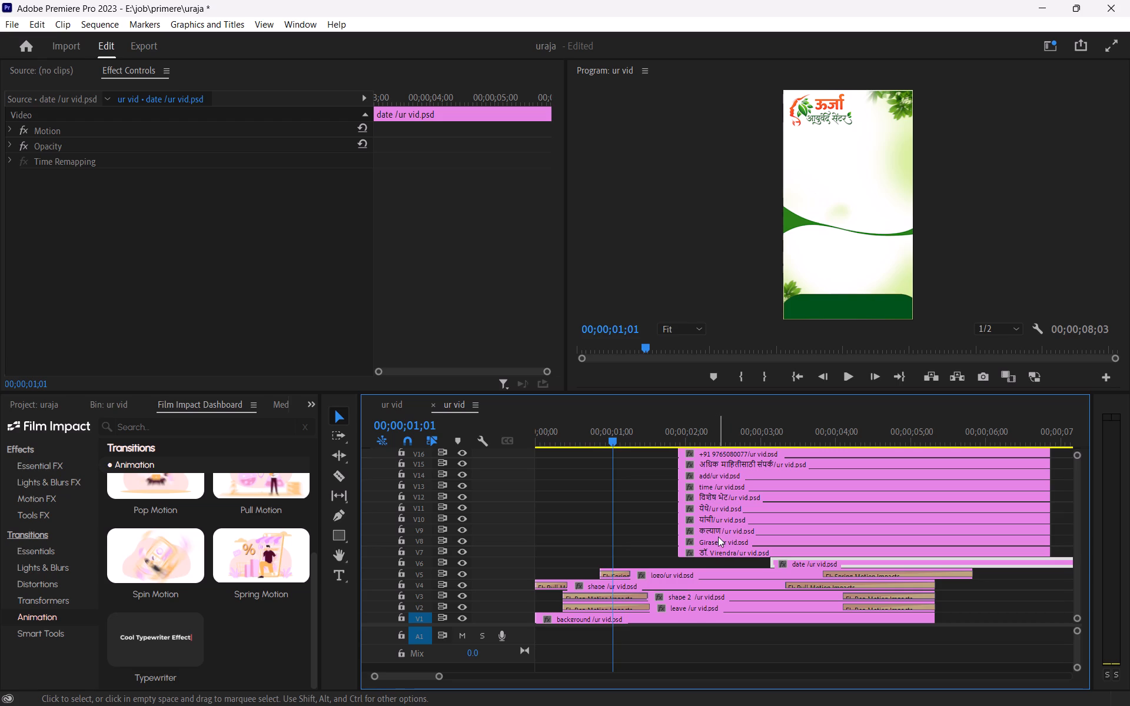
Look through the layer clips stacked on the upper video tracks, up to V23.
ctrl+scroll(720, 545, up, 2)
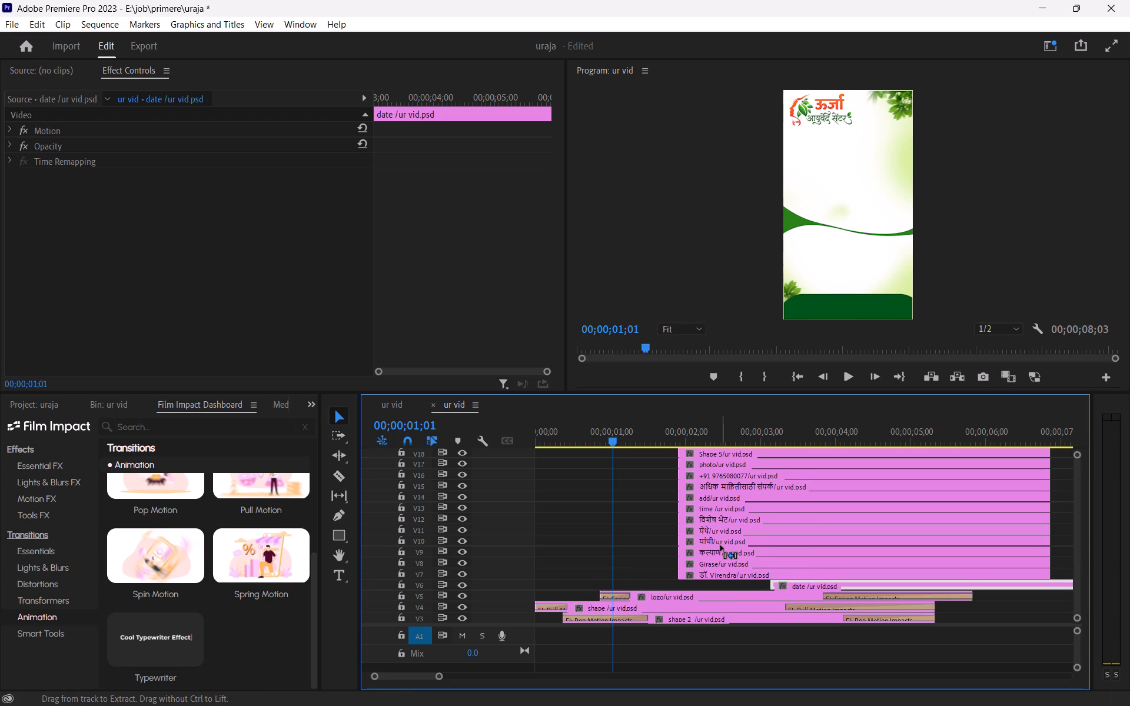
ctrl+scroll(720, 545, up, 3)
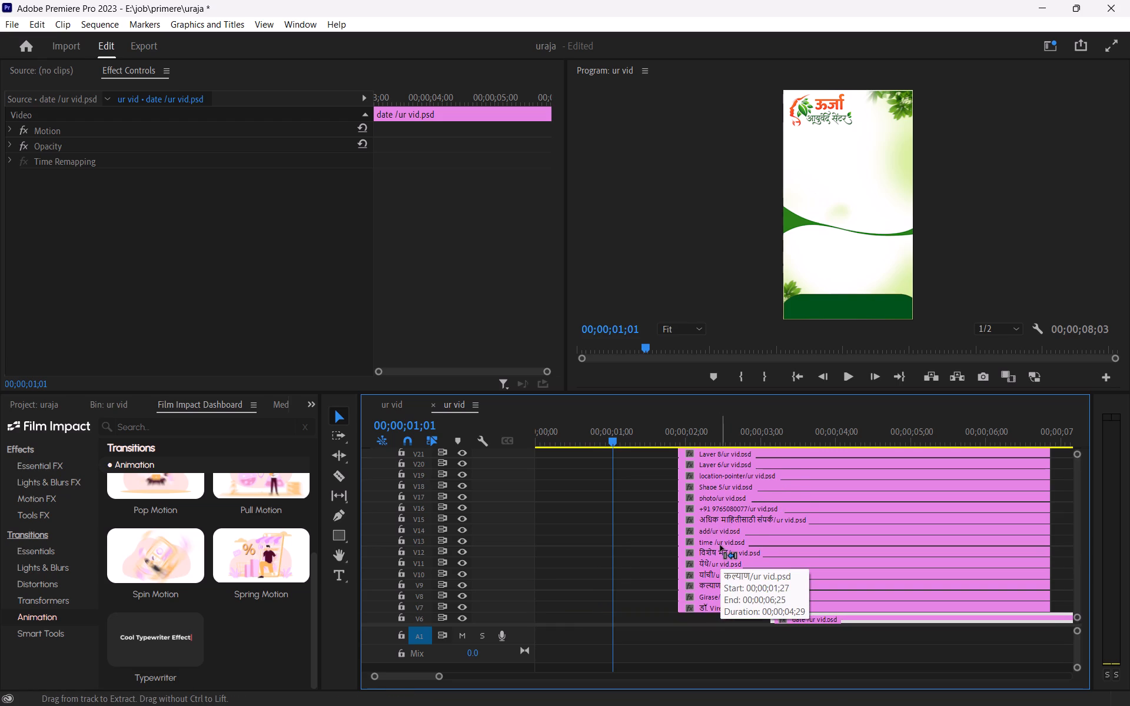
ctrl+scroll(720, 545, up, 5)
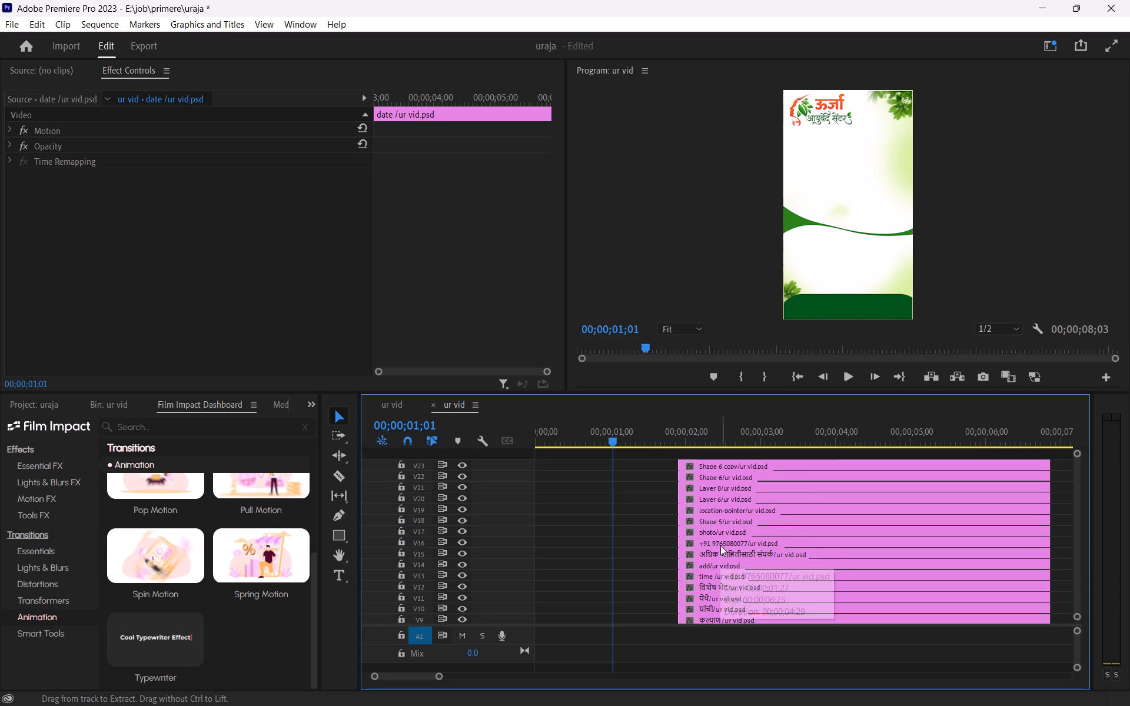
ctrl+scroll(720, 545, down, 2)
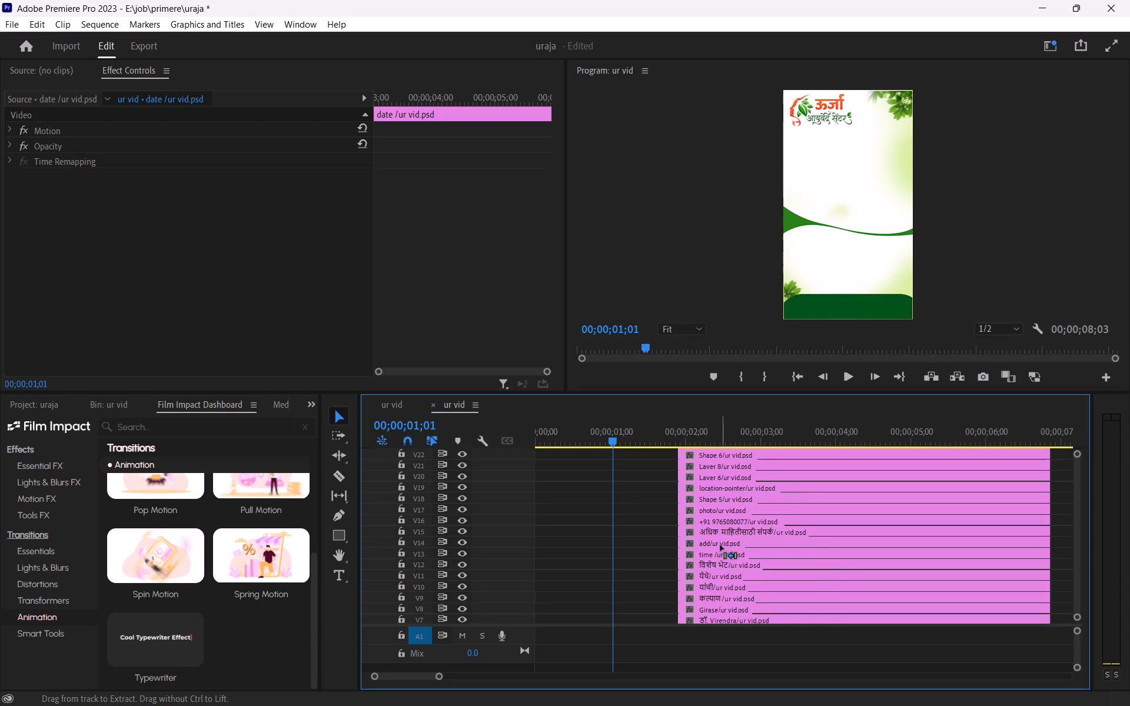
ctrl+scroll(720, 545, down, 3)
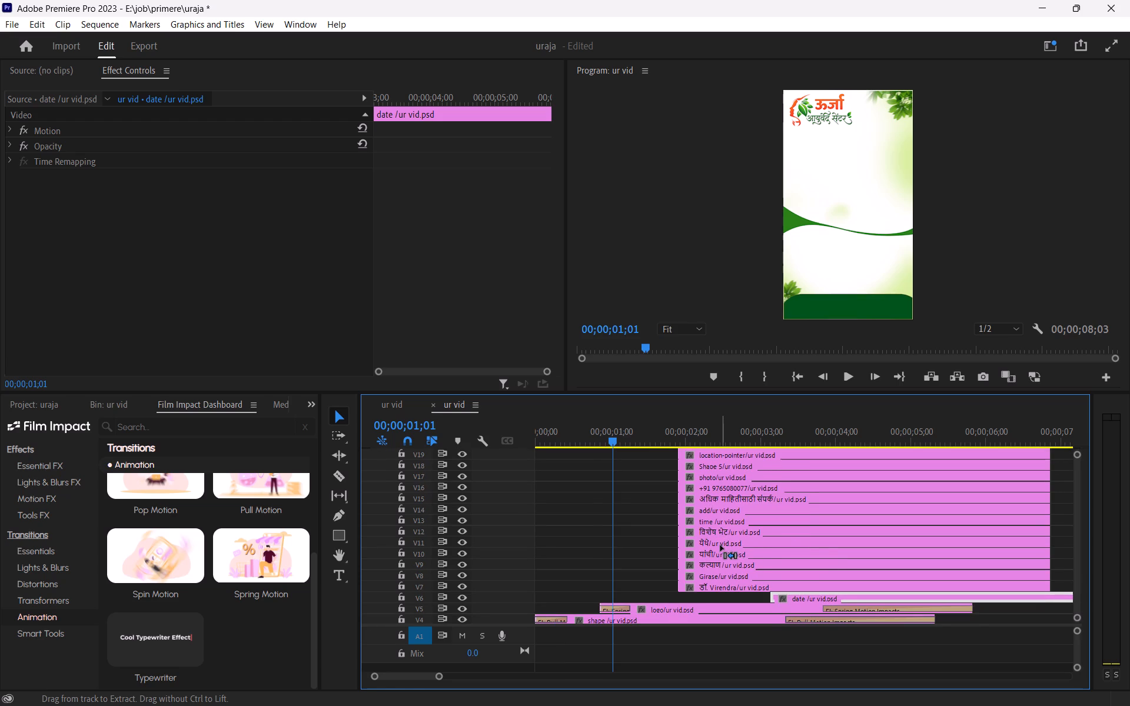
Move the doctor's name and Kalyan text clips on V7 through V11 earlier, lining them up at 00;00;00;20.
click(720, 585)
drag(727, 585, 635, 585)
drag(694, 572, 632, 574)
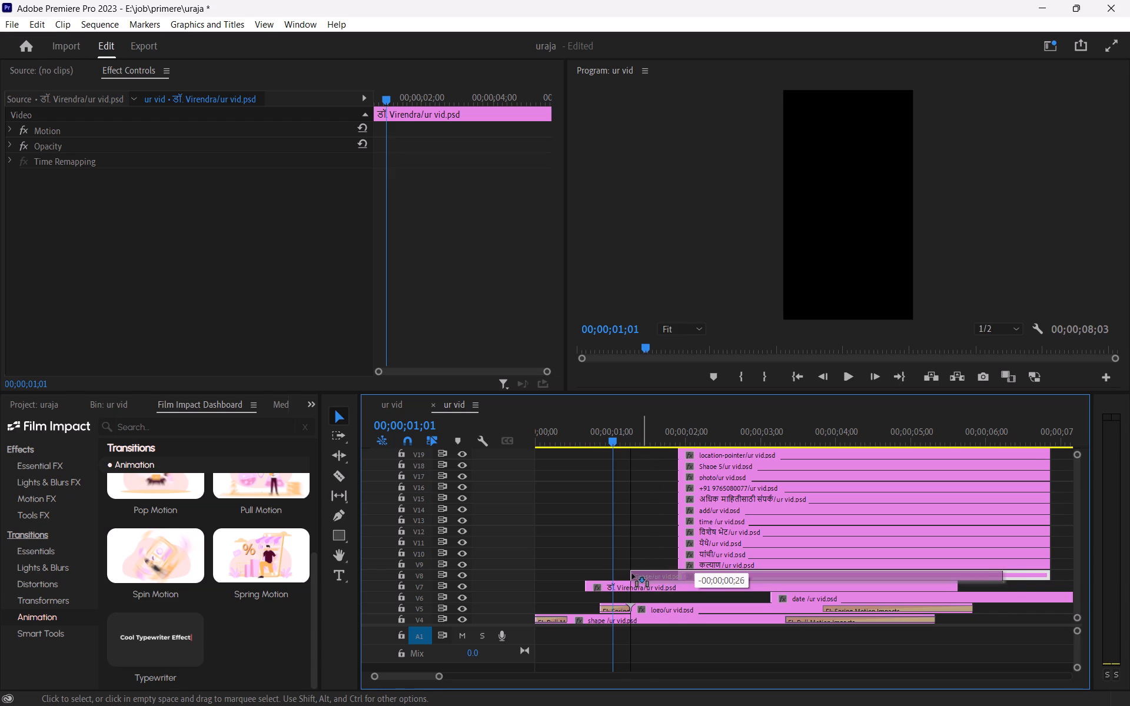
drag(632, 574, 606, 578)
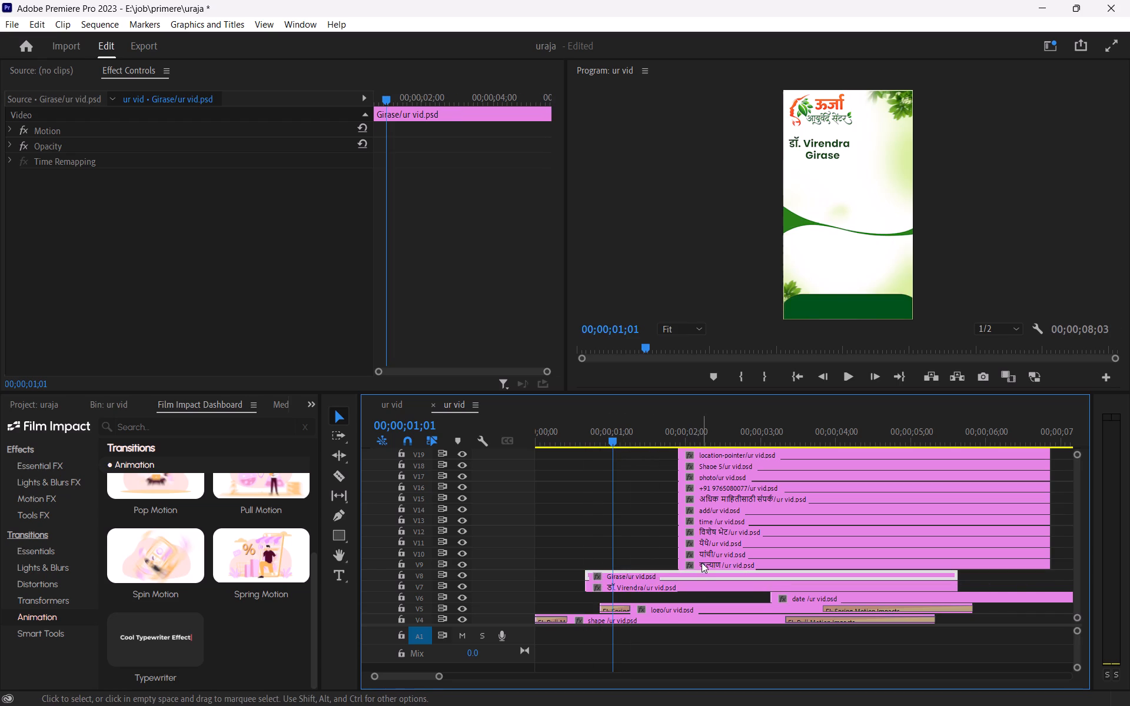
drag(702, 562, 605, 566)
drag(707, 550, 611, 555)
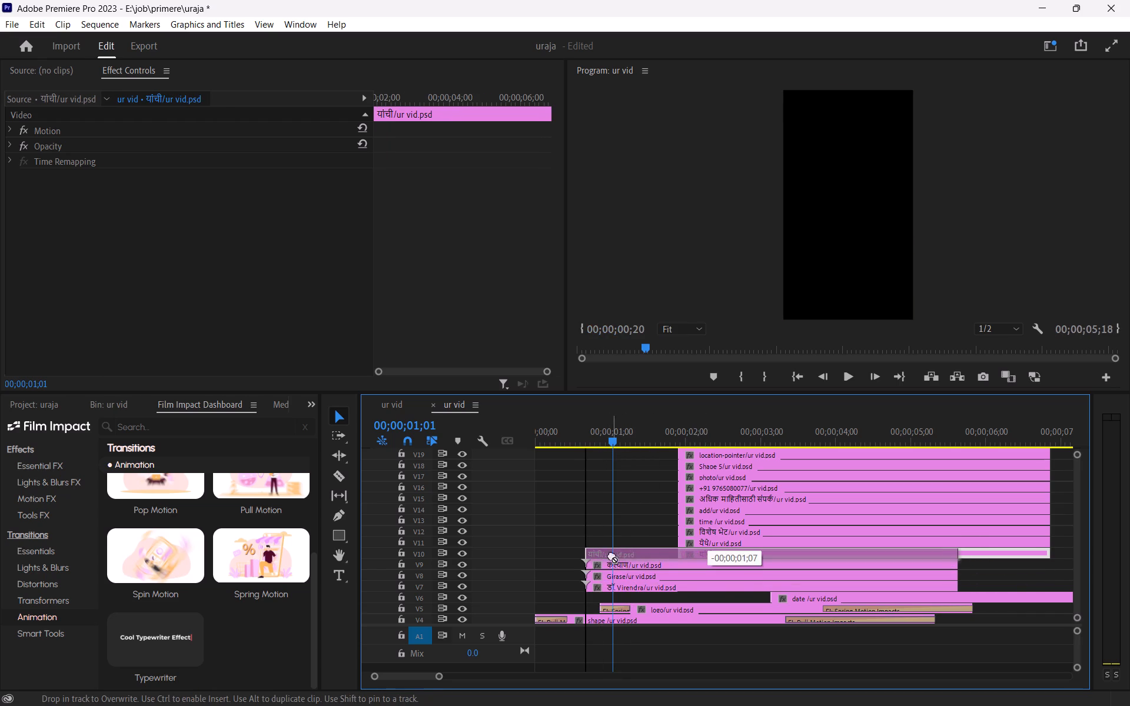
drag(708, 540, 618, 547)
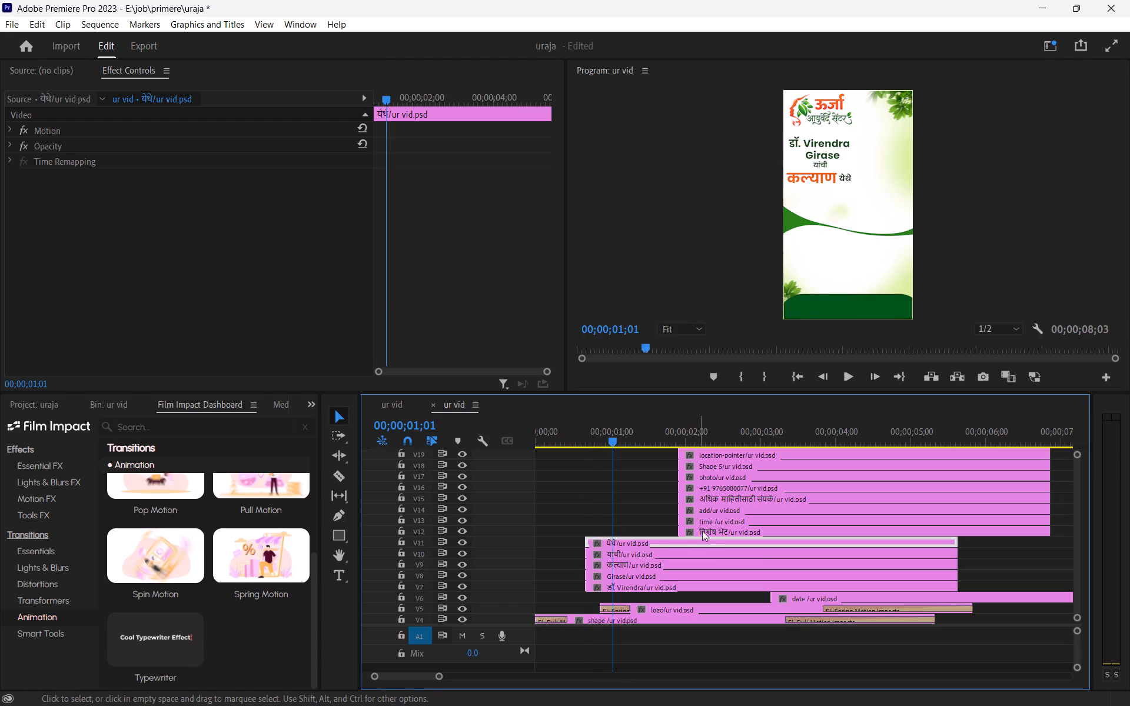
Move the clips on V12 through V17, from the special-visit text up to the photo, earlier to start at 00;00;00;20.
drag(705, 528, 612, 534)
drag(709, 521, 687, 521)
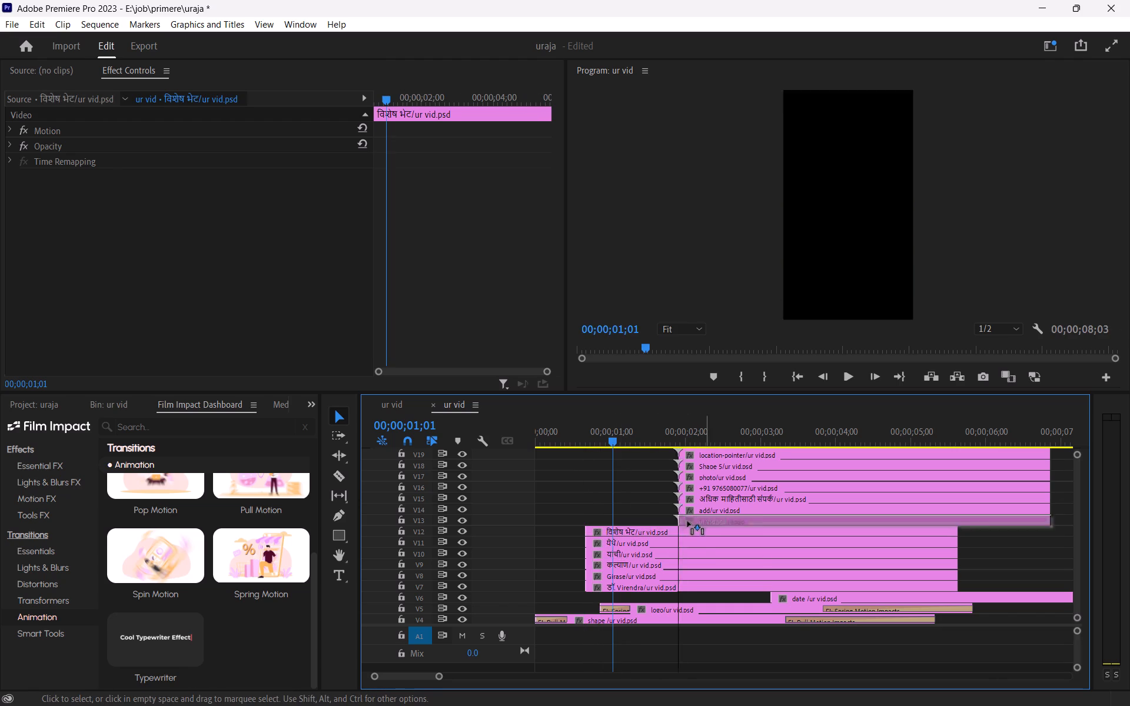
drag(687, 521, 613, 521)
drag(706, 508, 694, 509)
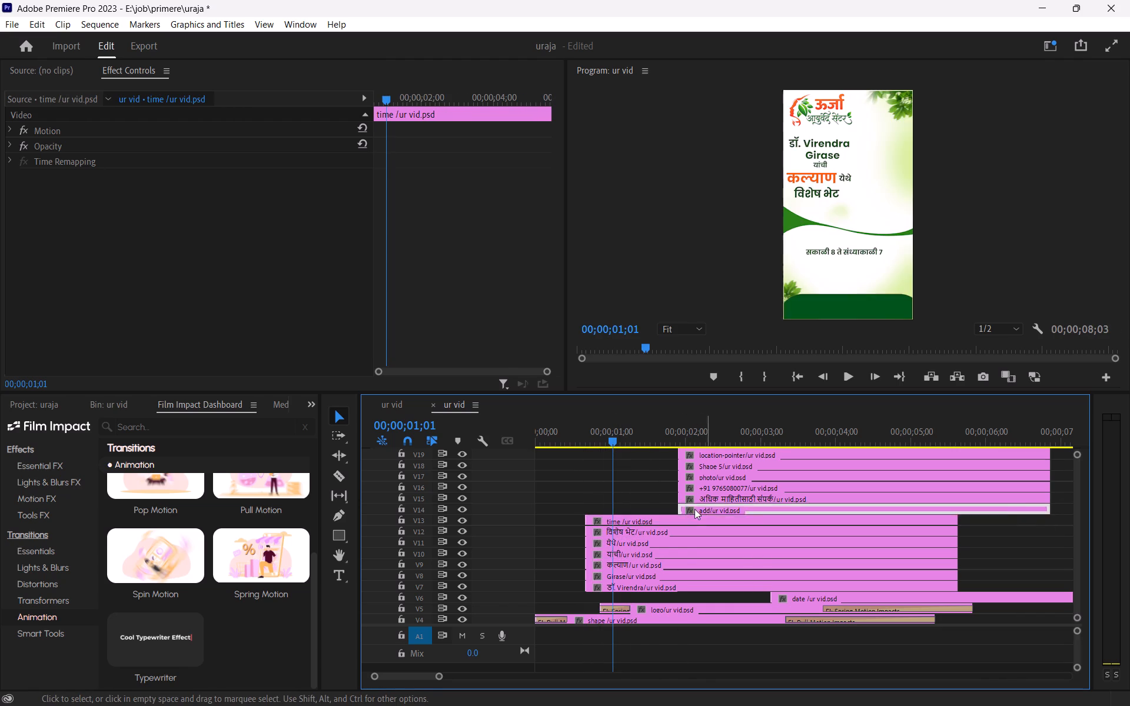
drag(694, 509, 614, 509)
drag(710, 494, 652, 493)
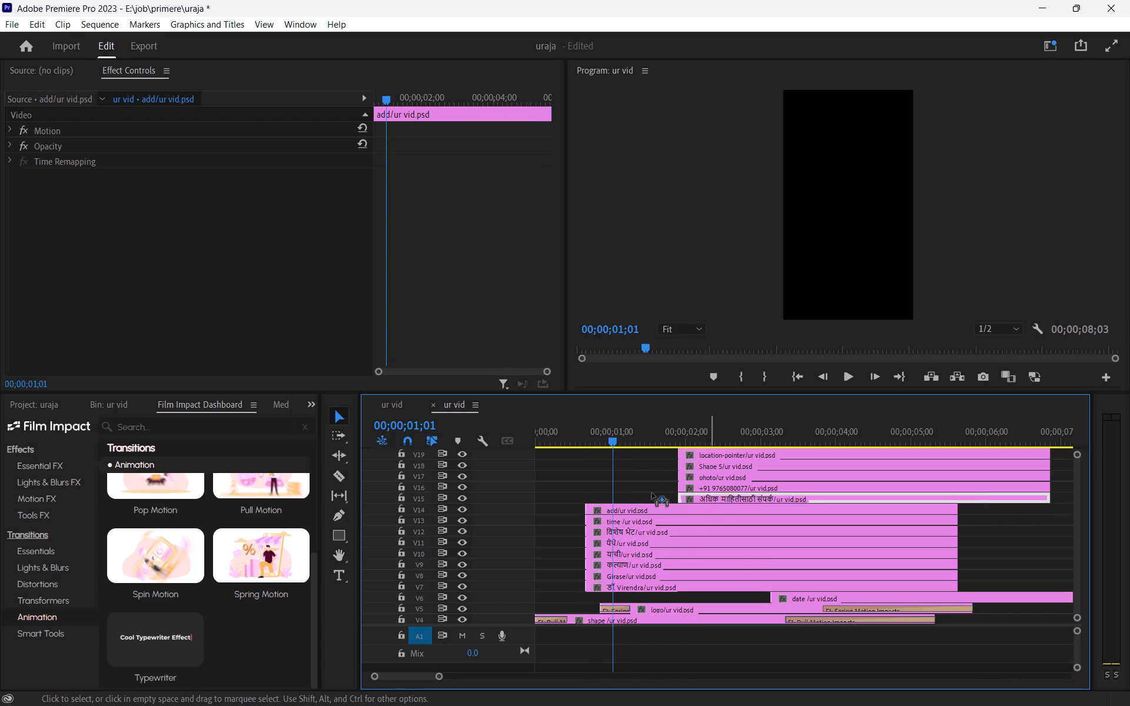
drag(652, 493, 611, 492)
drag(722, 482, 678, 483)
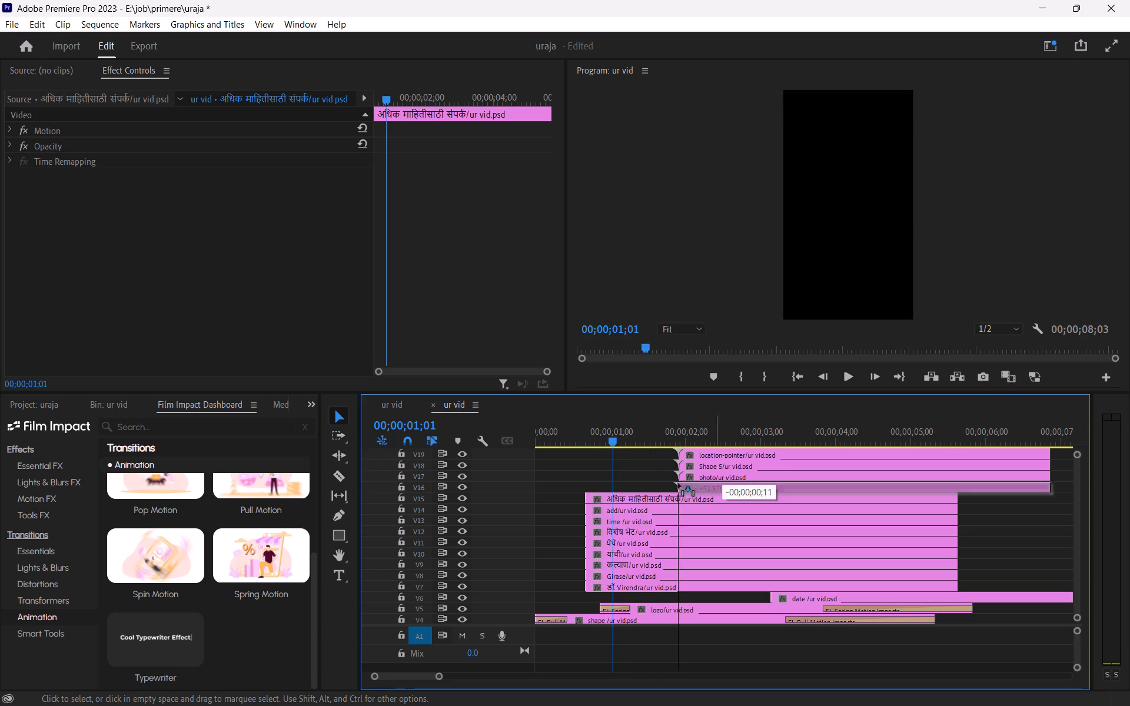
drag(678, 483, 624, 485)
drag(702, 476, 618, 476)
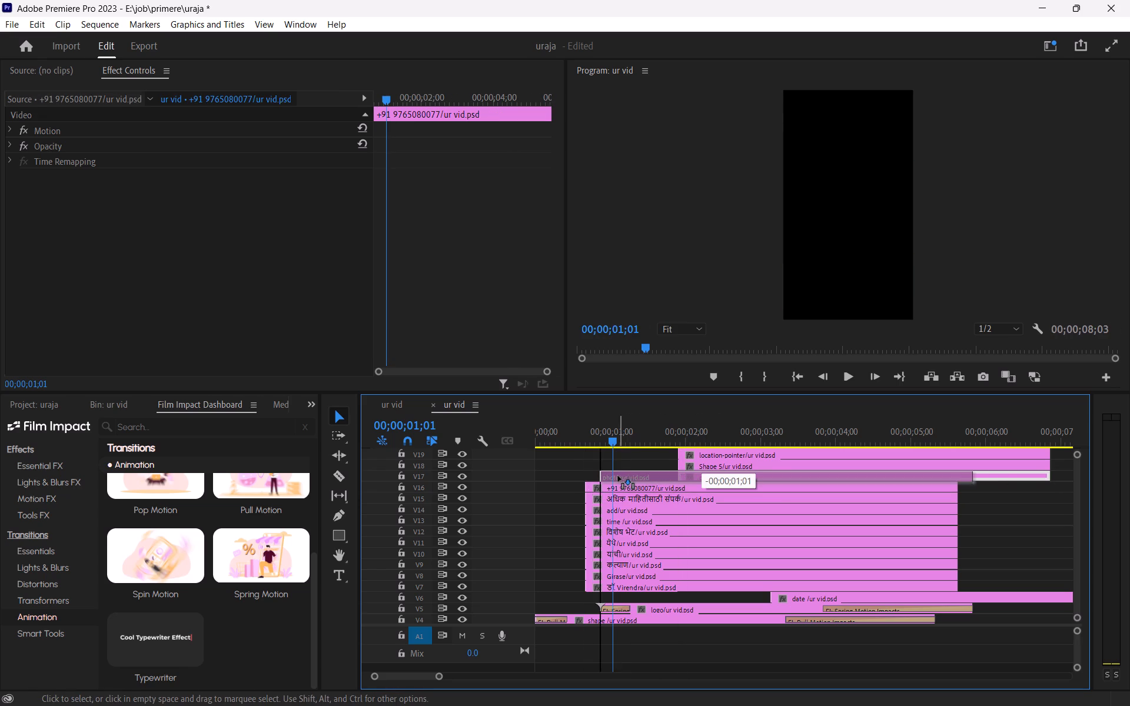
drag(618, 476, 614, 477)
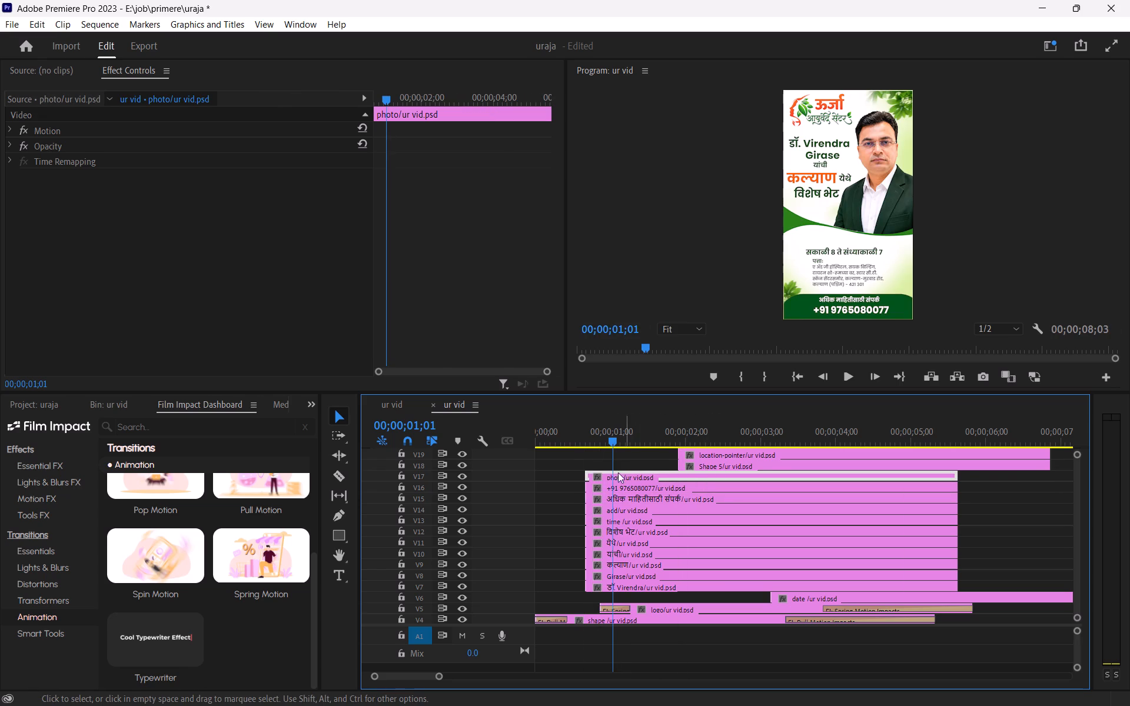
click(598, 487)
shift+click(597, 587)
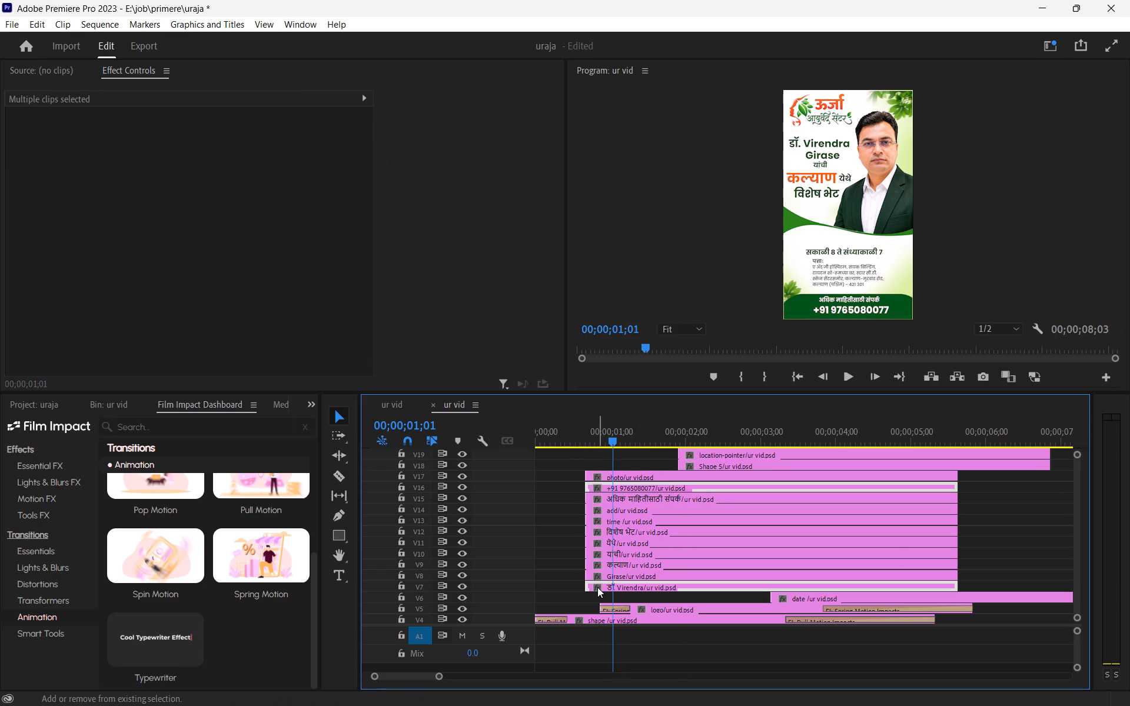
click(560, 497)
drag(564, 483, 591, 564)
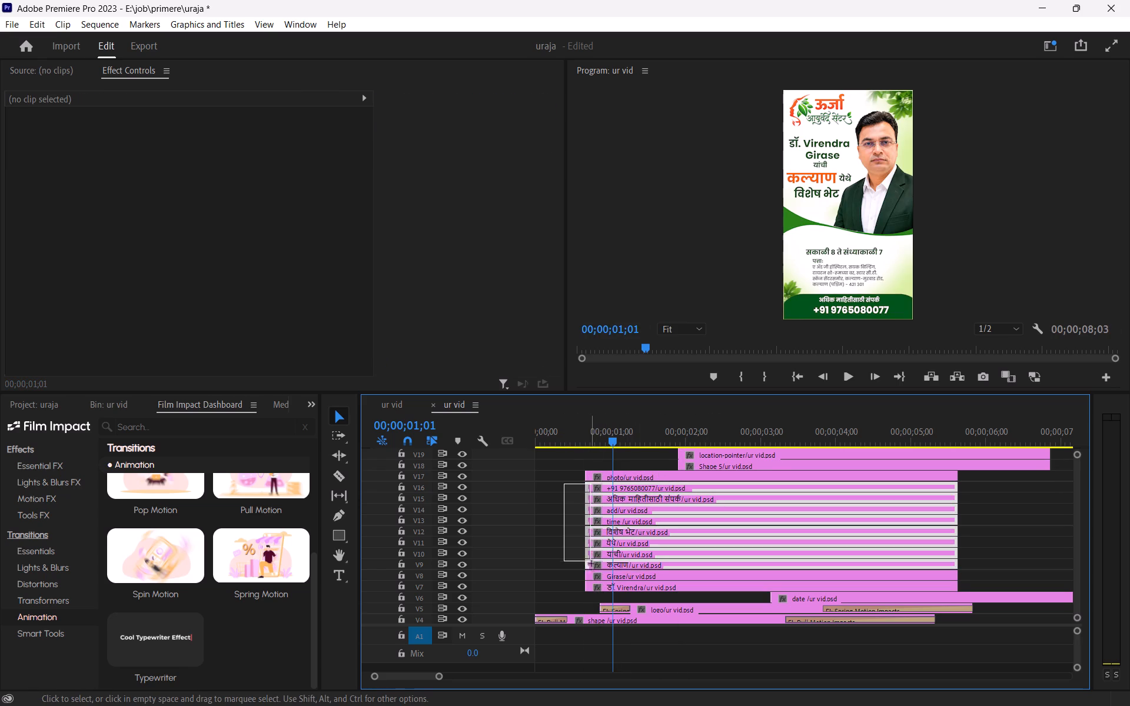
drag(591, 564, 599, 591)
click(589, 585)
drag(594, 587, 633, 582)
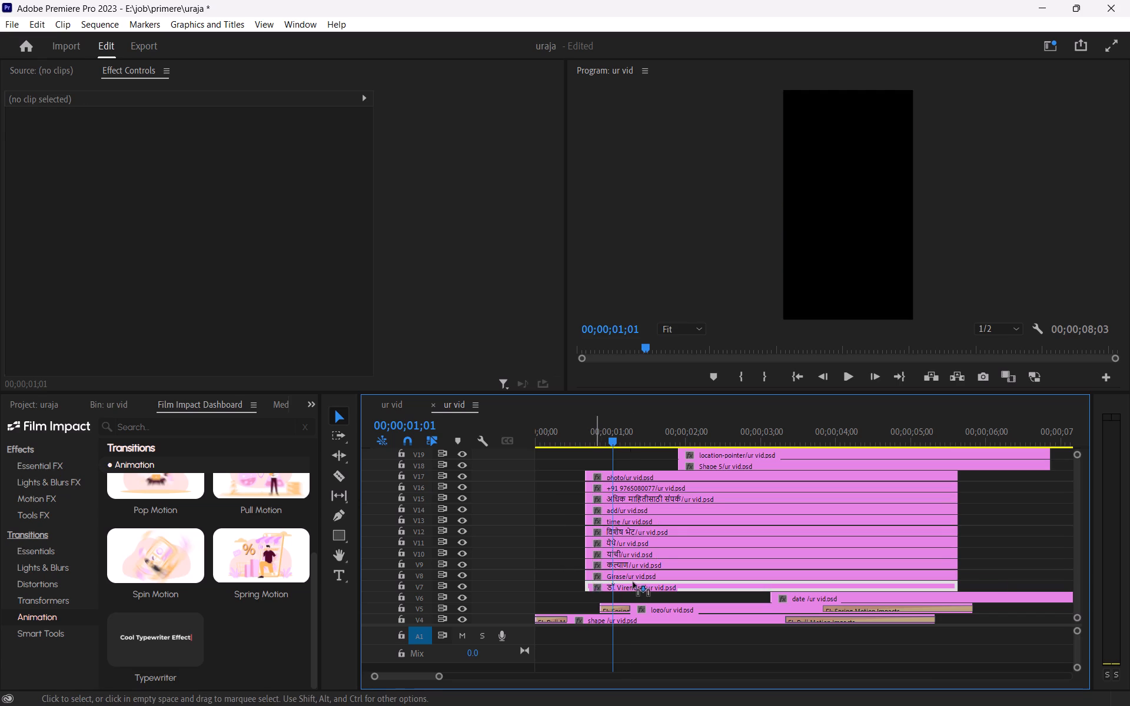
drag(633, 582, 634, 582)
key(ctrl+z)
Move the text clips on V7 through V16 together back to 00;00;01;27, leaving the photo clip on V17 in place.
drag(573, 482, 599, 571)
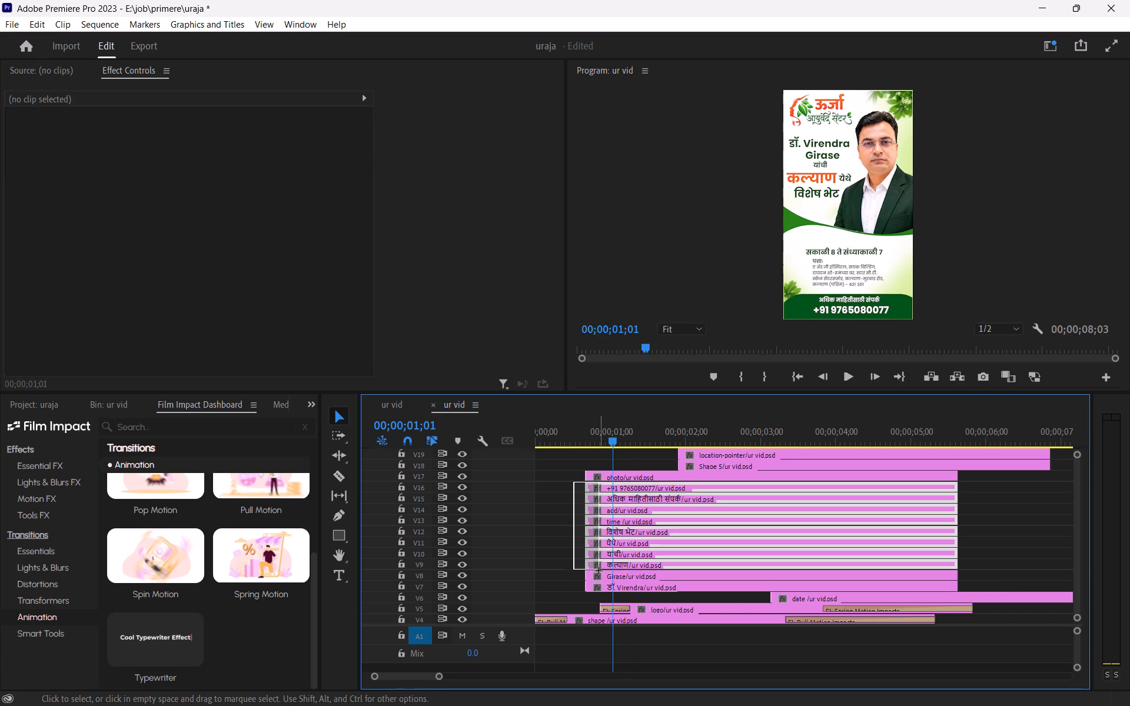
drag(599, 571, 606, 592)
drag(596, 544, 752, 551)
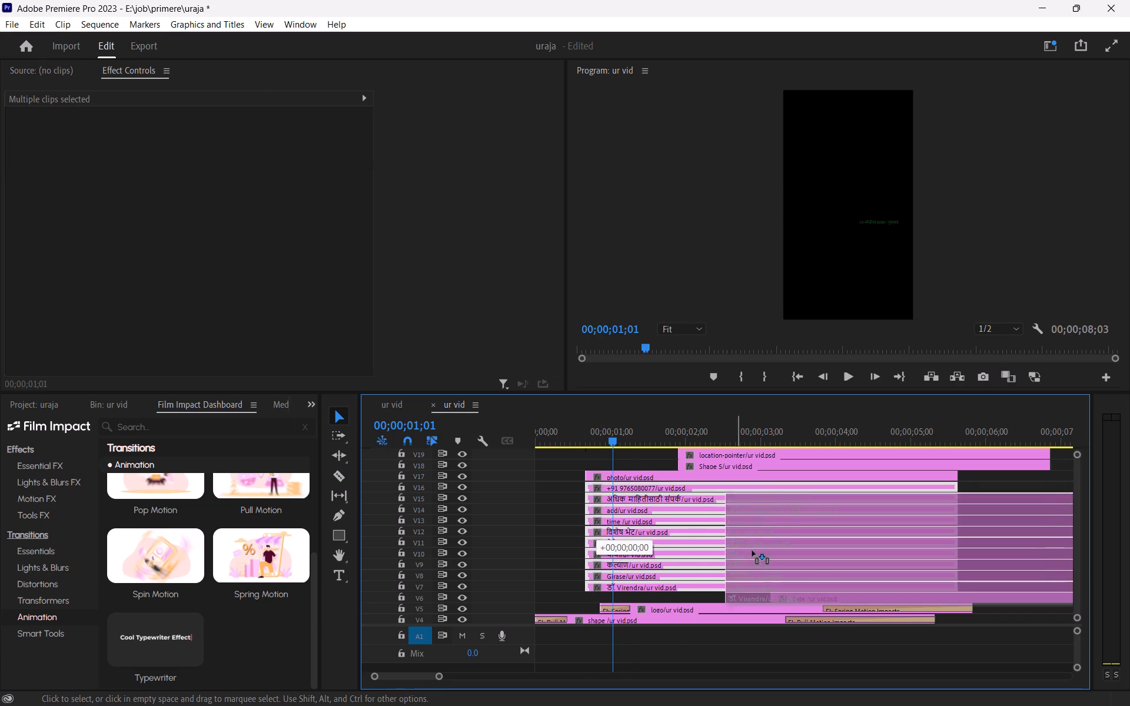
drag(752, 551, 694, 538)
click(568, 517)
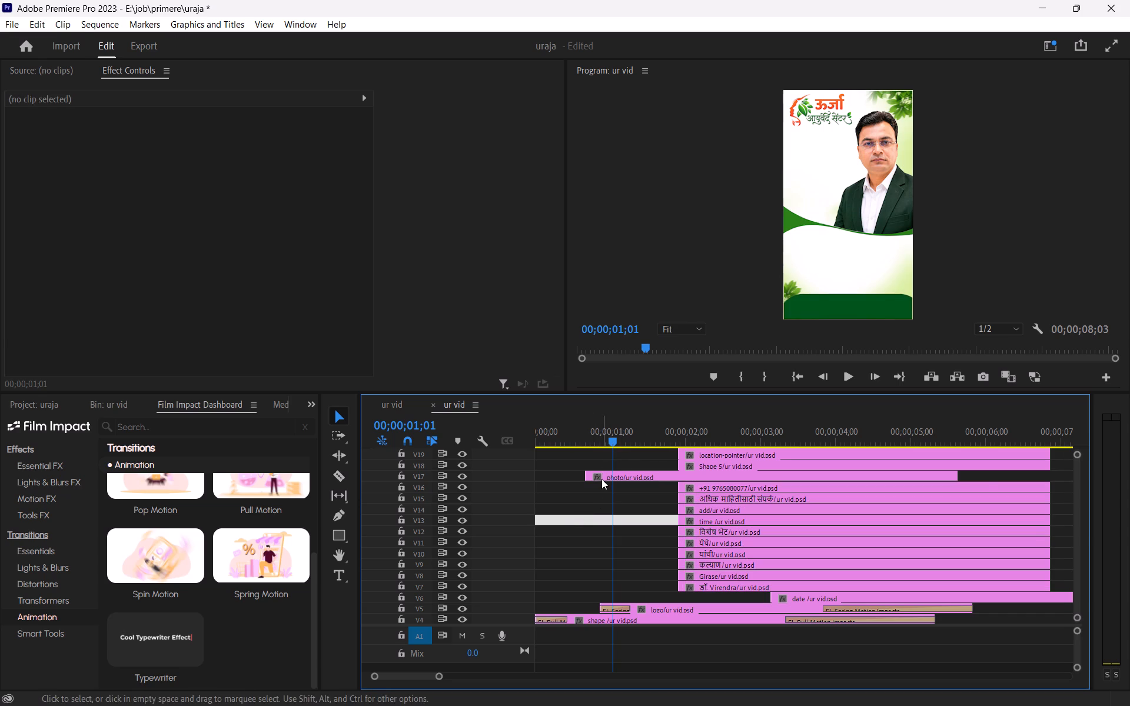
Shorten the end of the date clip on V6 to about 00;00;04;14 and move it to V17, directly after the photo clip.
alt+scroll(812, 605, down, 4)
click(867, 594)
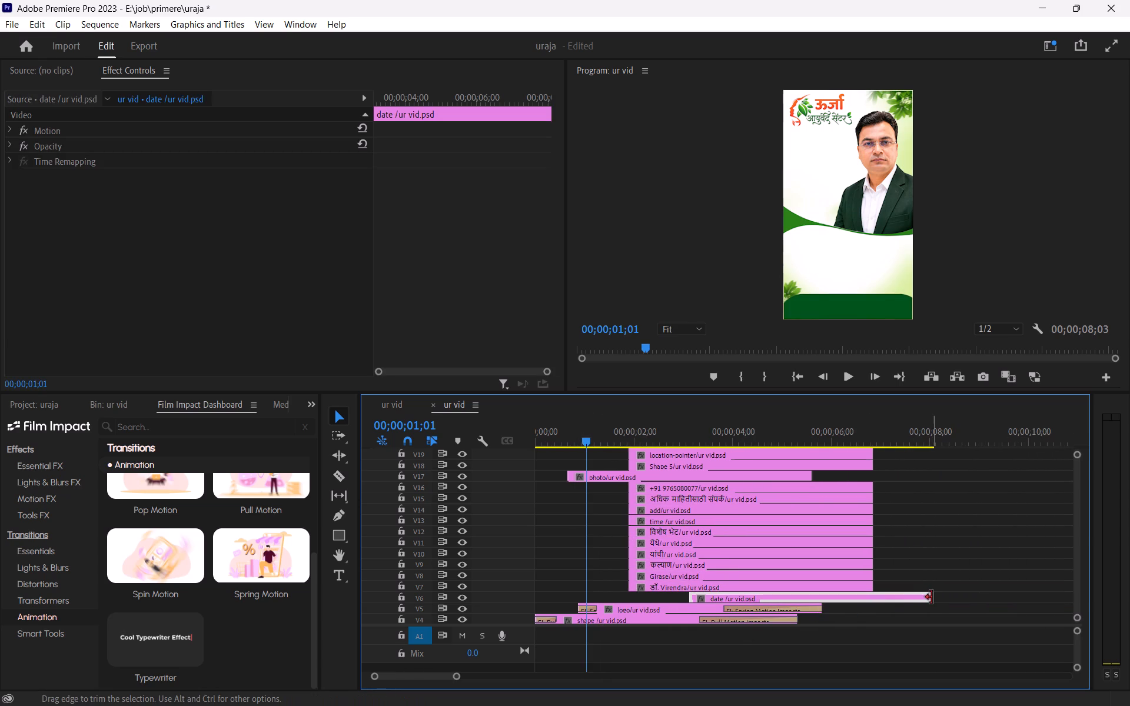
drag(932, 597, 756, 601)
drag(732, 597, 834, 482)
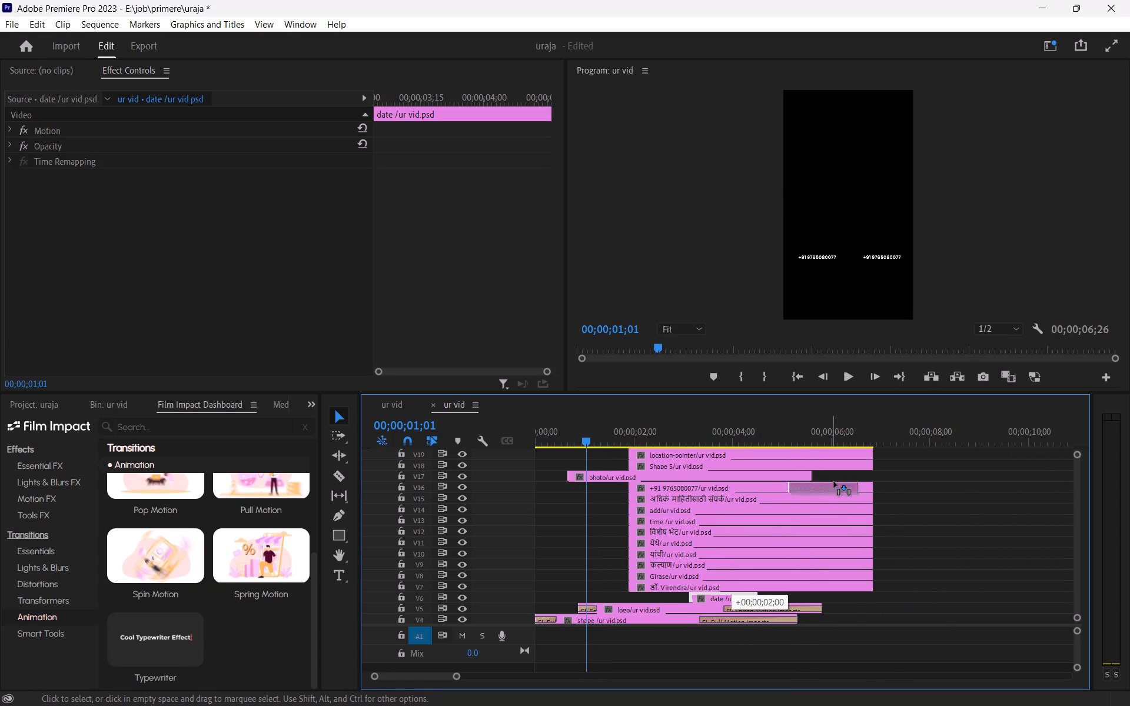
drag(834, 482, 855, 474)
Move the photo clip from V17 down to V6, starting at about 00;00;01;14.
drag(763, 475, 772, 576)
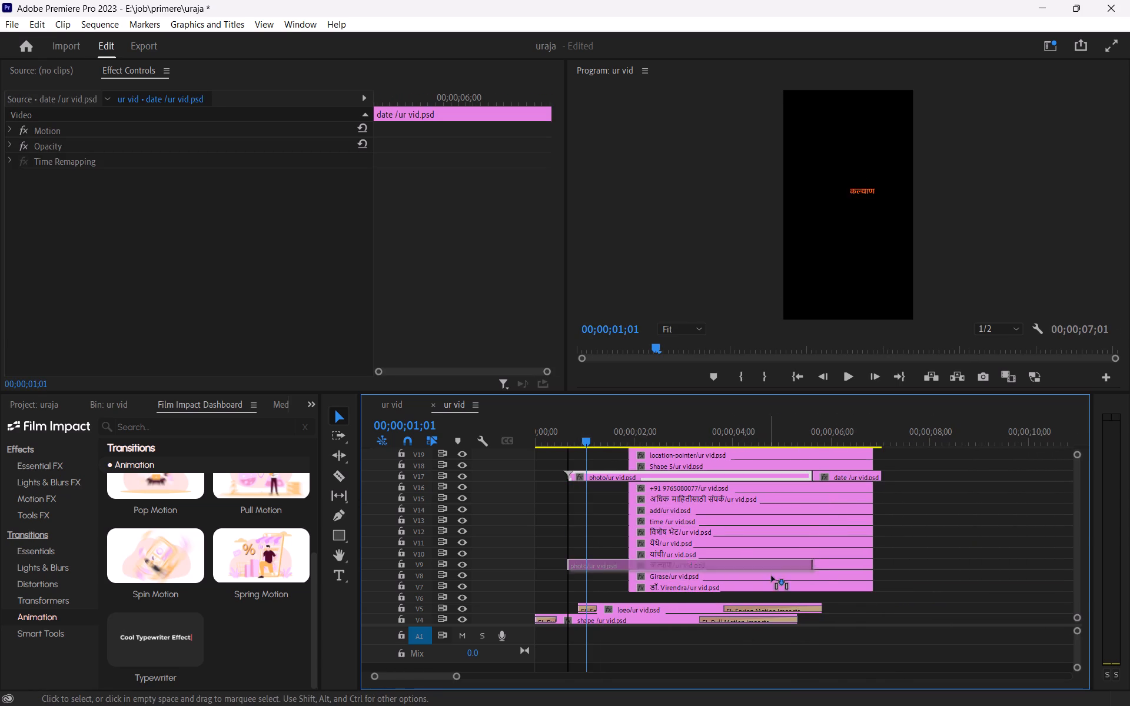
drag(772, 576, 799, 595)
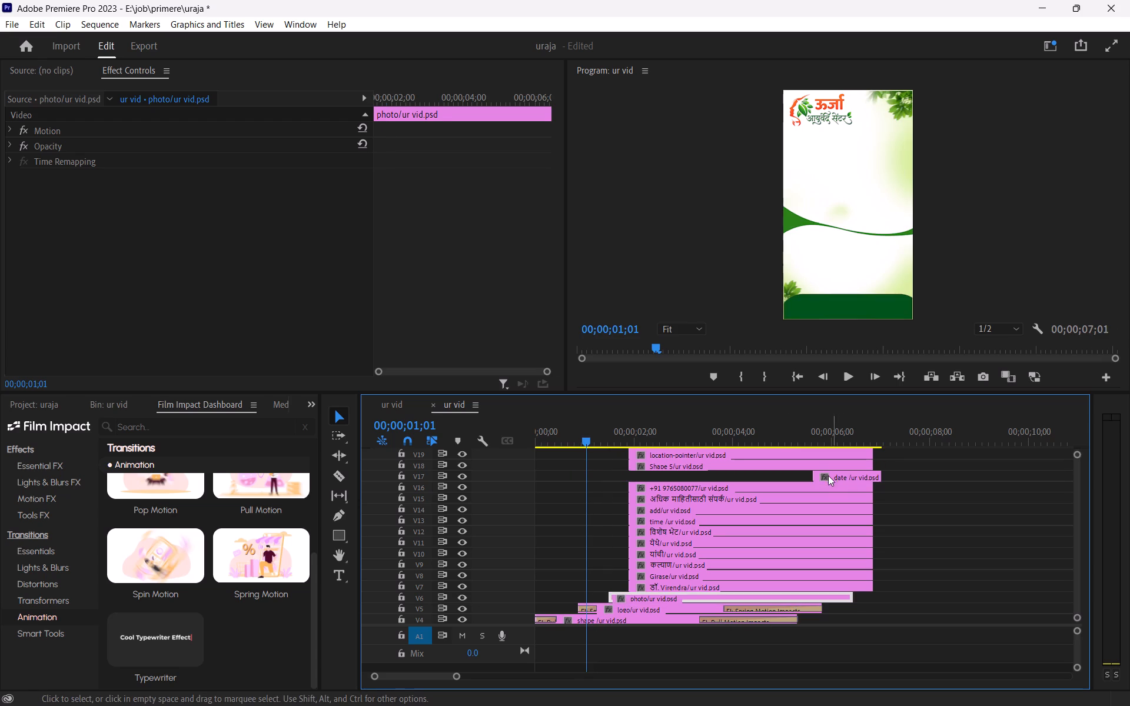
Extend the start of the date clip on V17 back to 00;00;01;27, in line with the other text clips.
click(826, 472)
drag(813, 474, 628, 479)
click(606, 510)
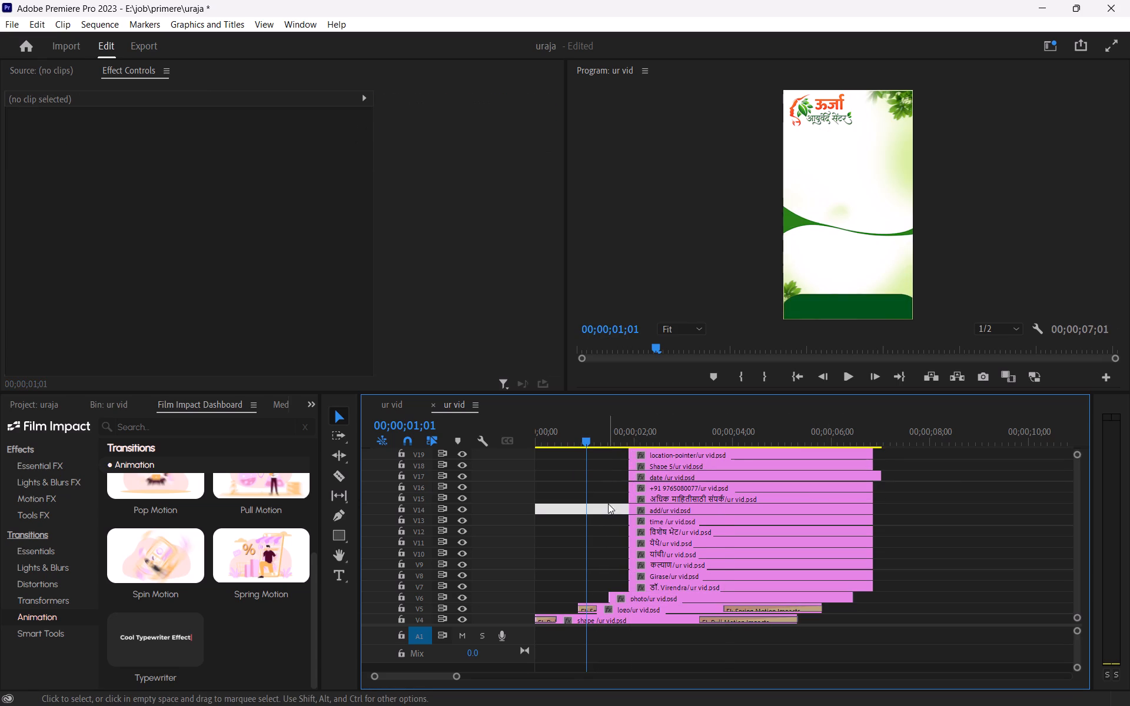
Play back the opening, and apply the Travel Motion transition to both ends of the photo clip on V6.
drag(580, 433, 497, 444)
key(space)
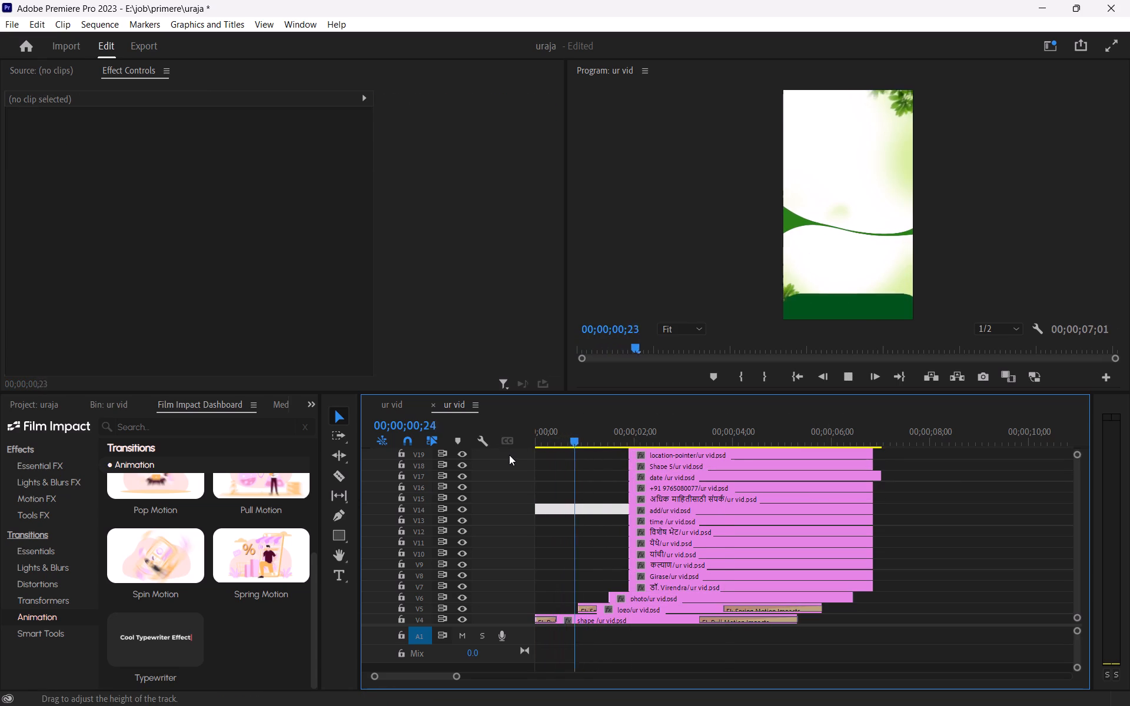
key(space)
key(space)
key(space)
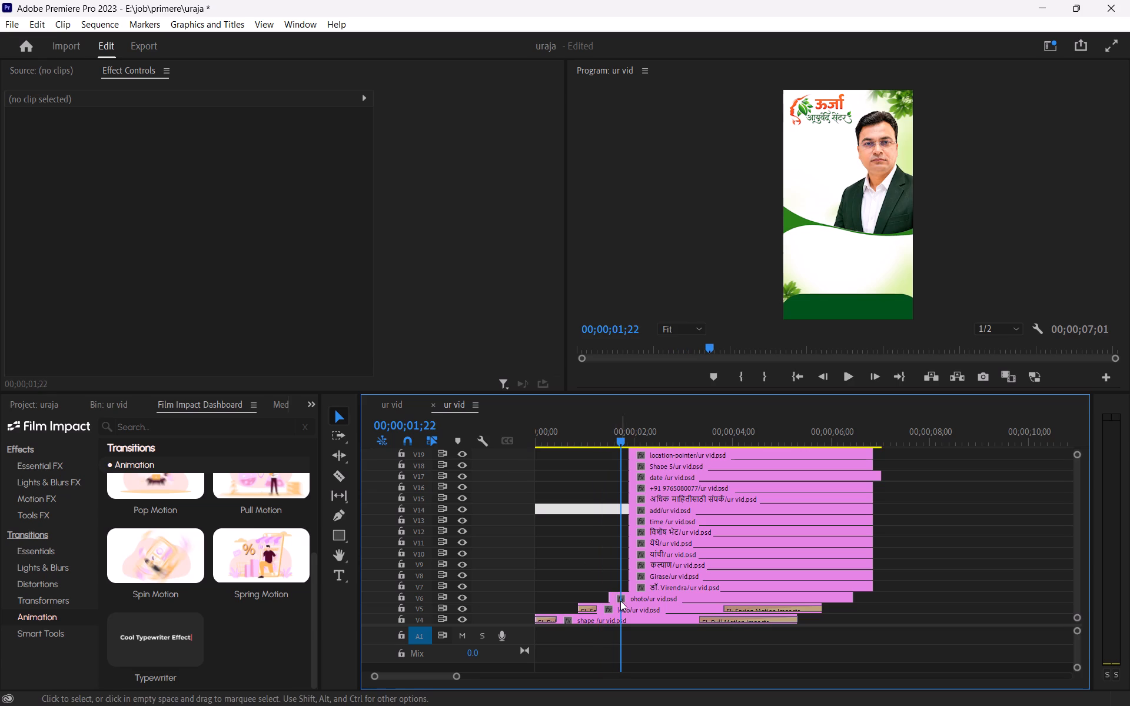
click(620, 595)
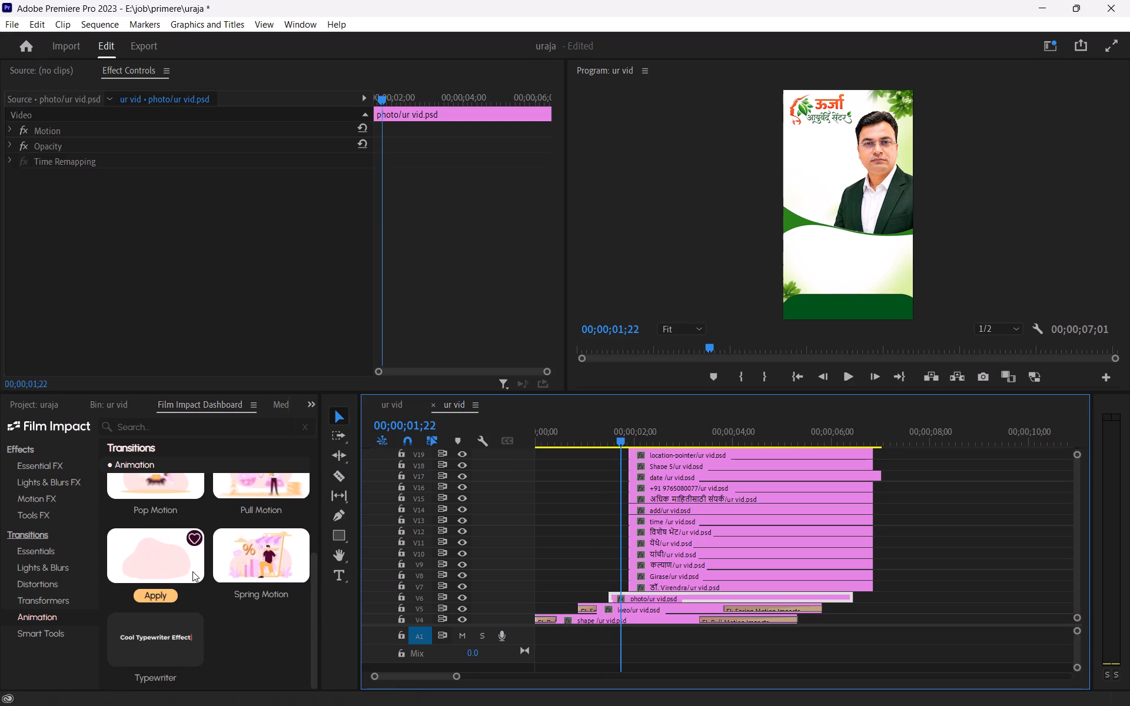
scroll(170, 585, up, 3)
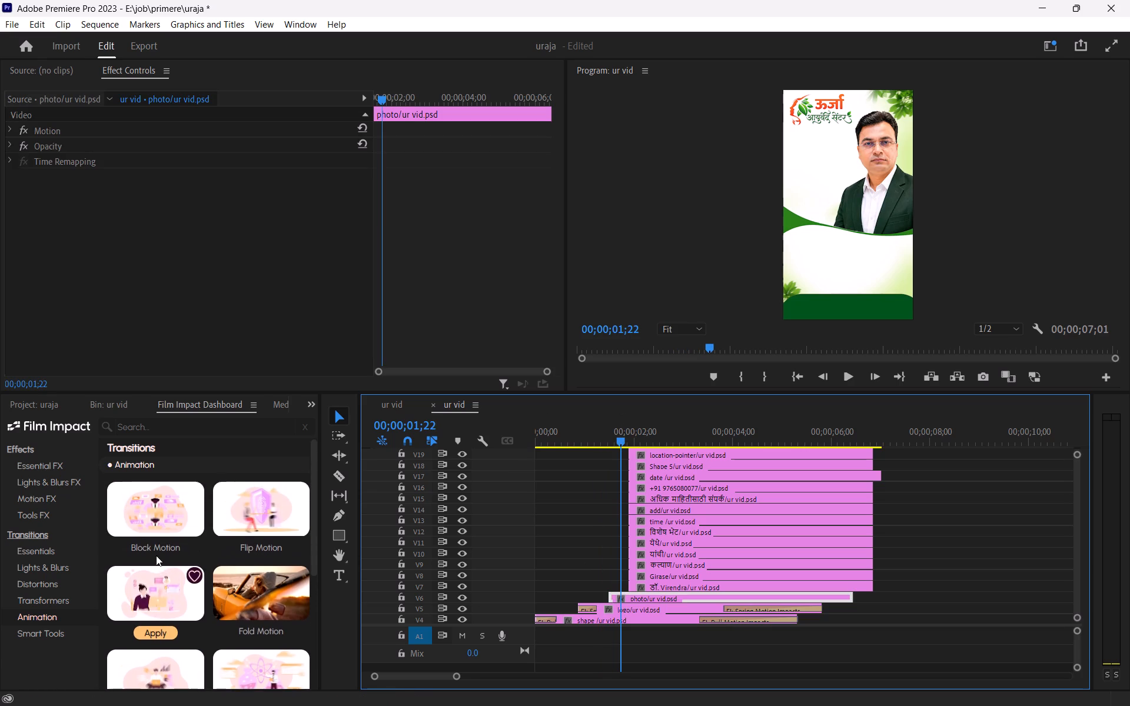
click(154, 630)
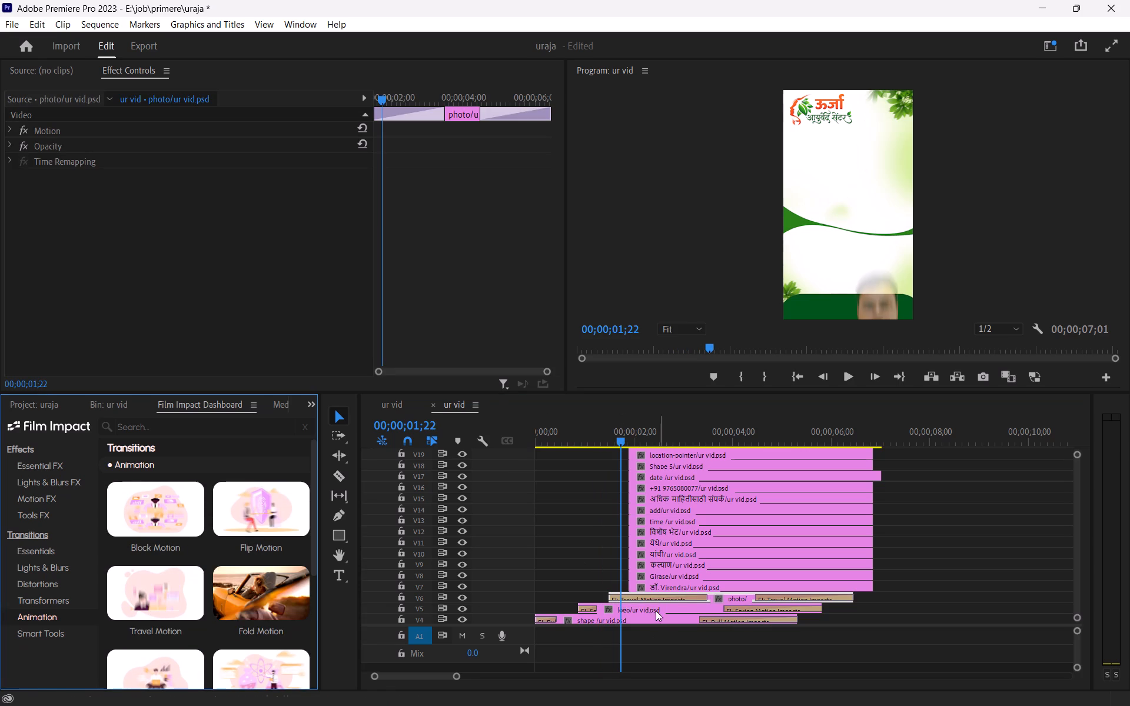
Shorten the Travel Motion transition at the photo clip's start to 00;00;00;20, playing back the opening to judge its speed.
drag(704, 600, 647, 599)
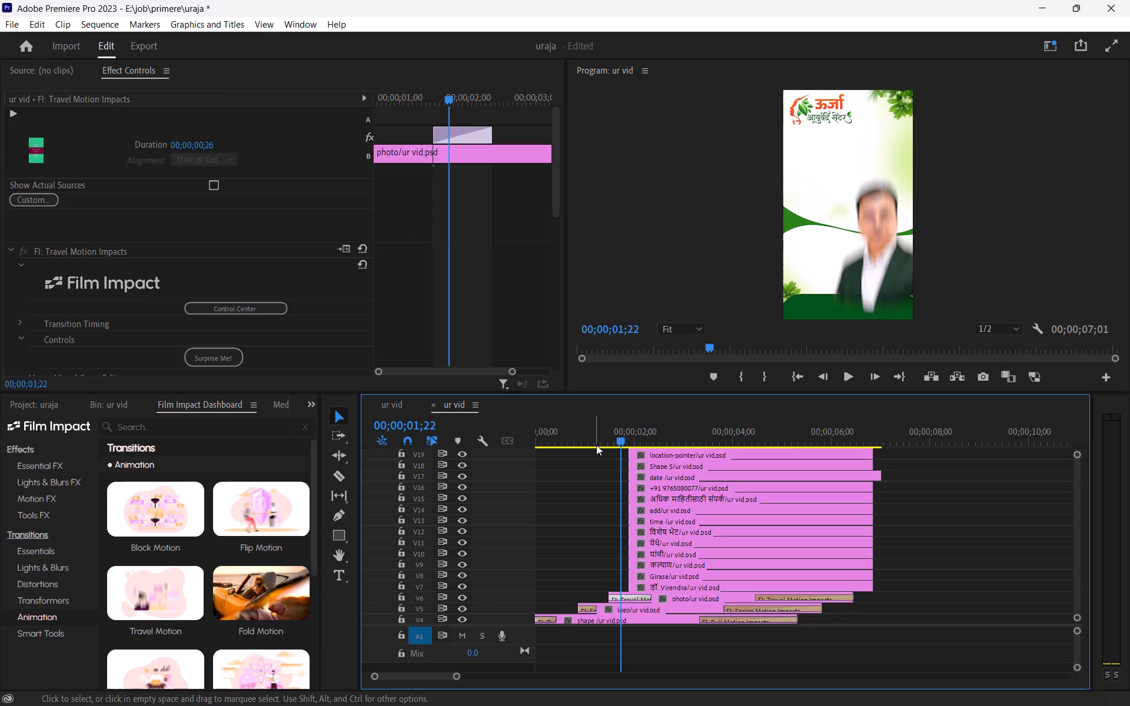
drag(591, 436, 474, 448)
key(space)
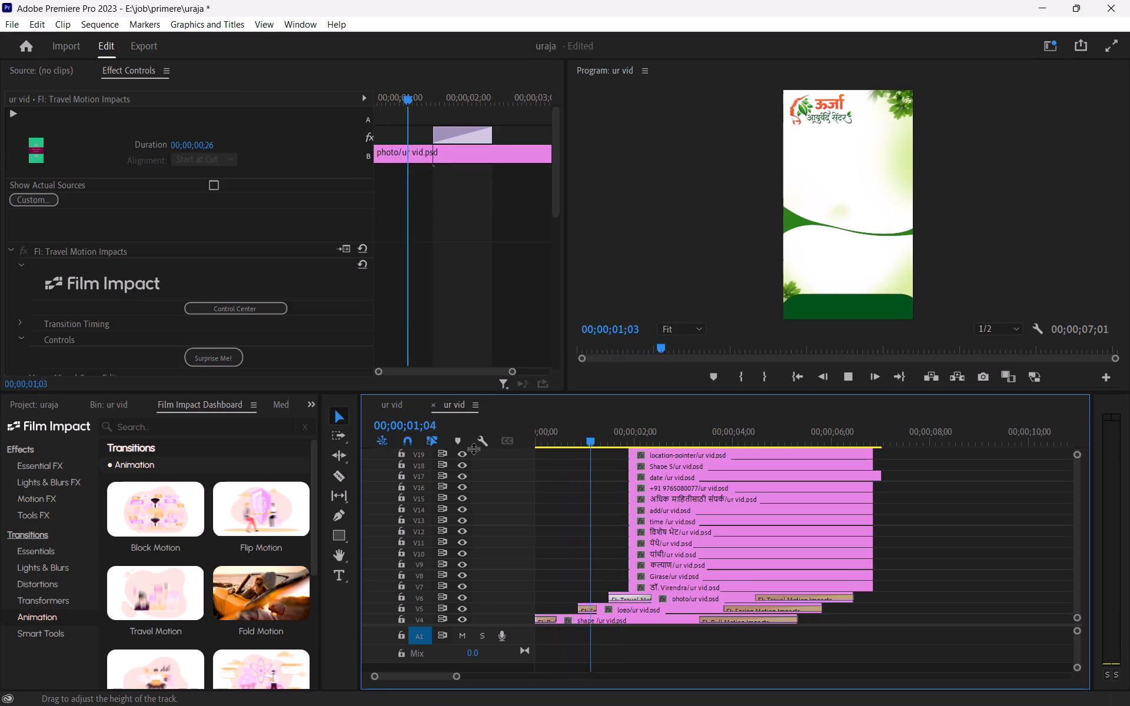
key(space)
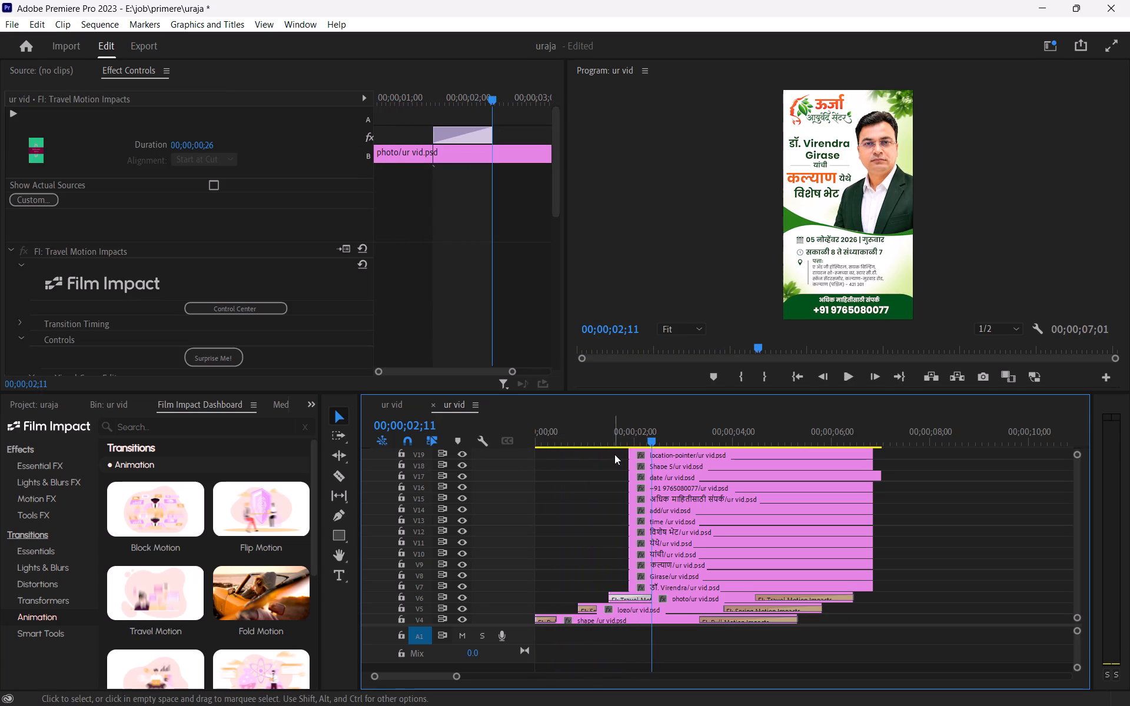
drag(621, 438, 463, 468)
key(space)
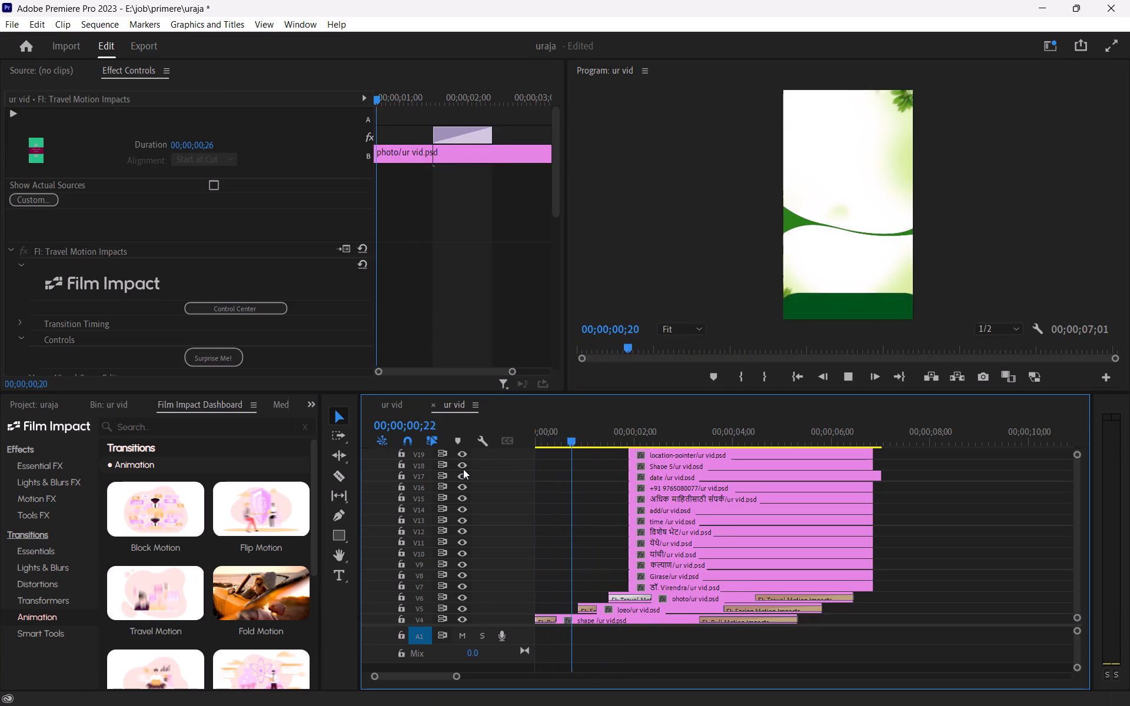
key(space)
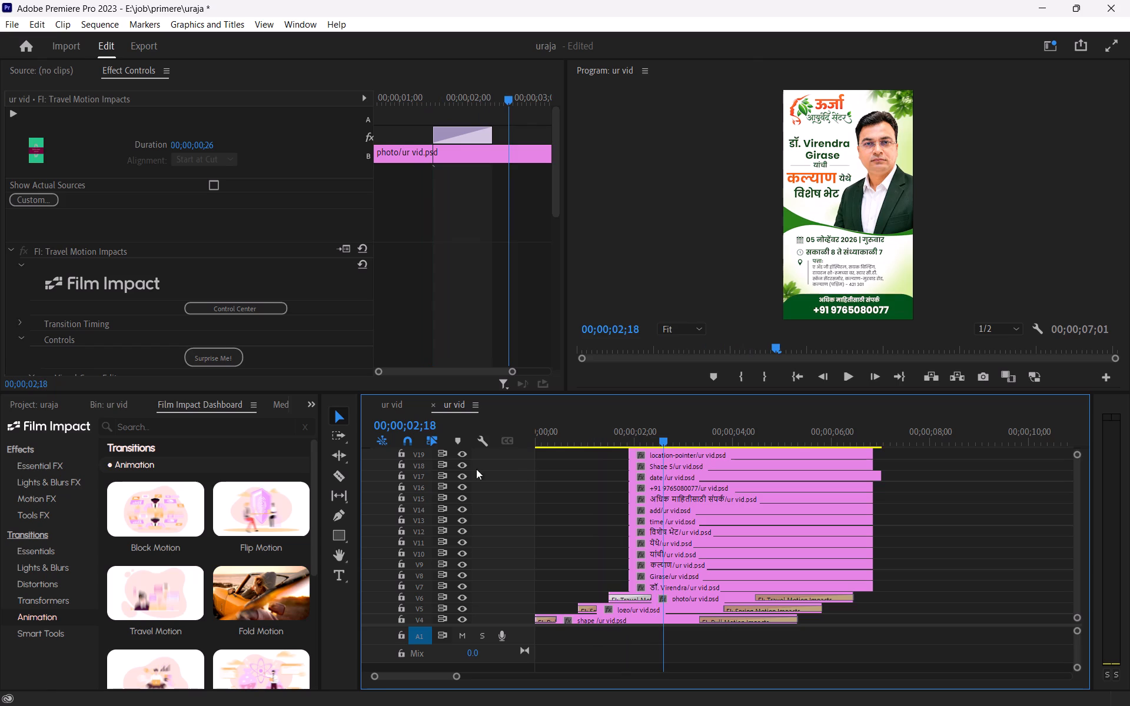
drag(633, 441, 443, 469)
key(space)
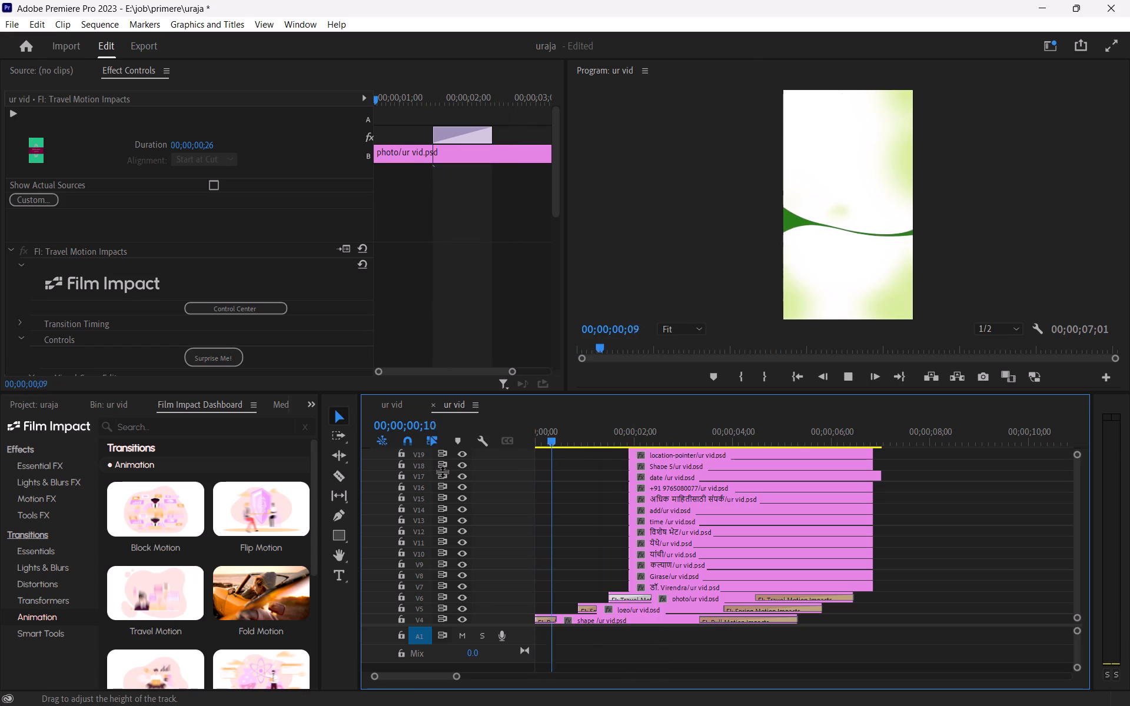
key(space)
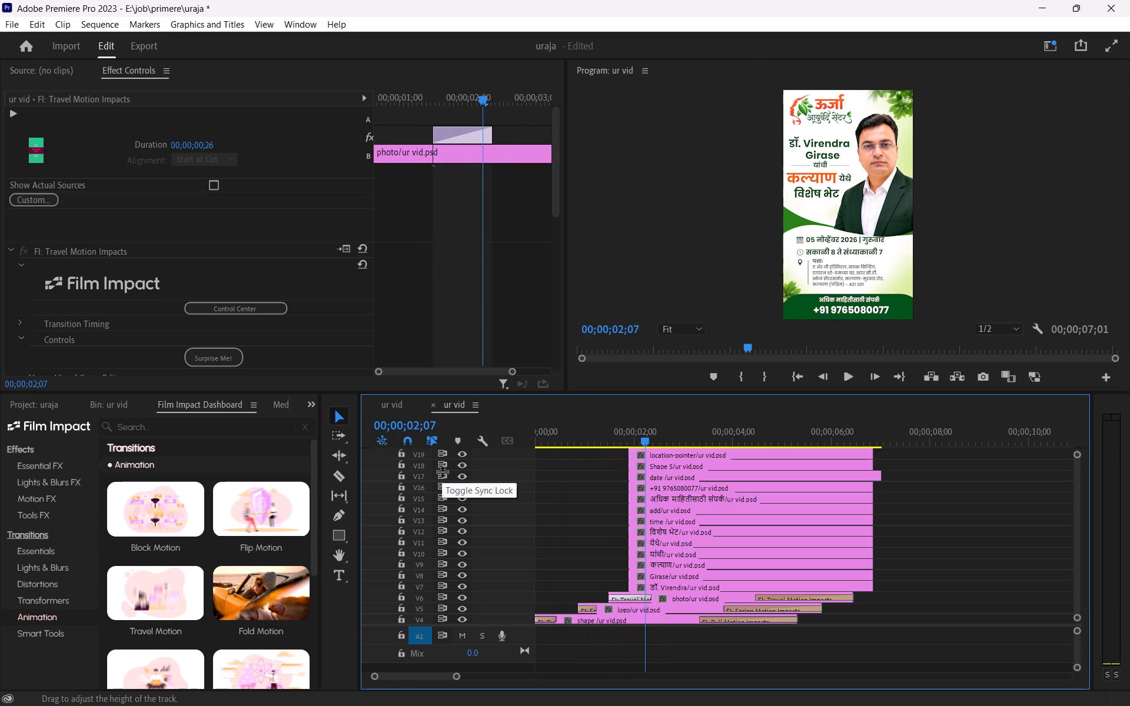
drag(649, 597, 639, 597)
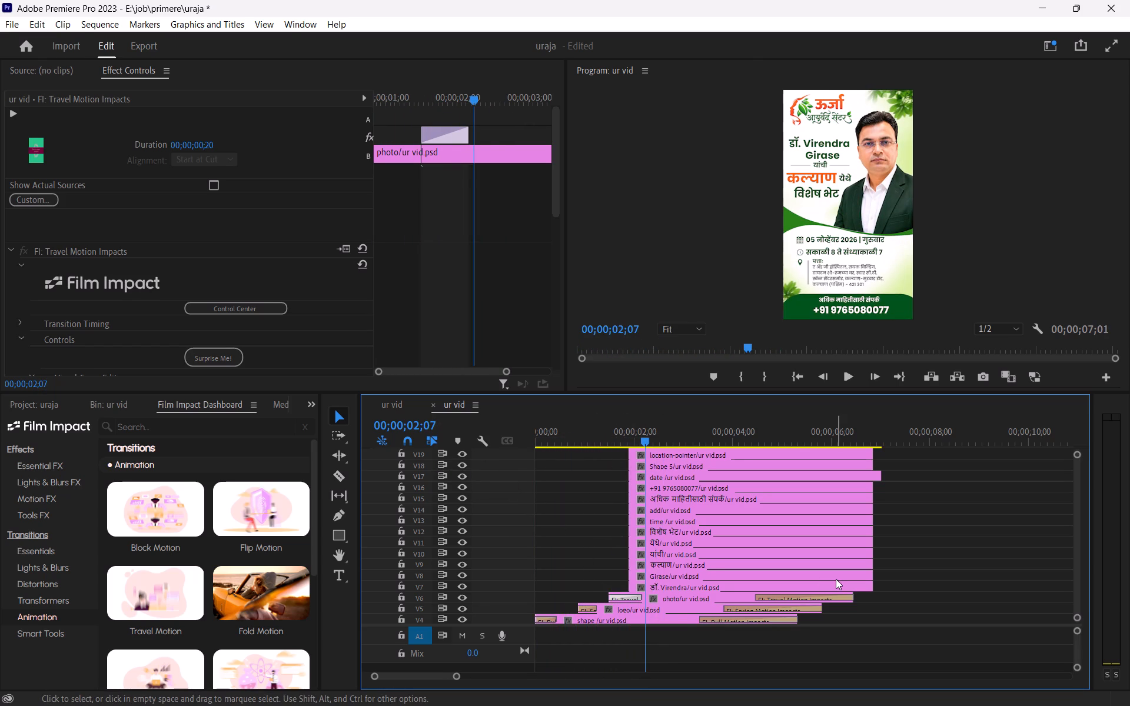
Move all the text and graphic clips from V7 upward together to start at about 00;00;04;03.
alt+scroll(836, 579, down, 1)
drag(858, 585, 820, 538)
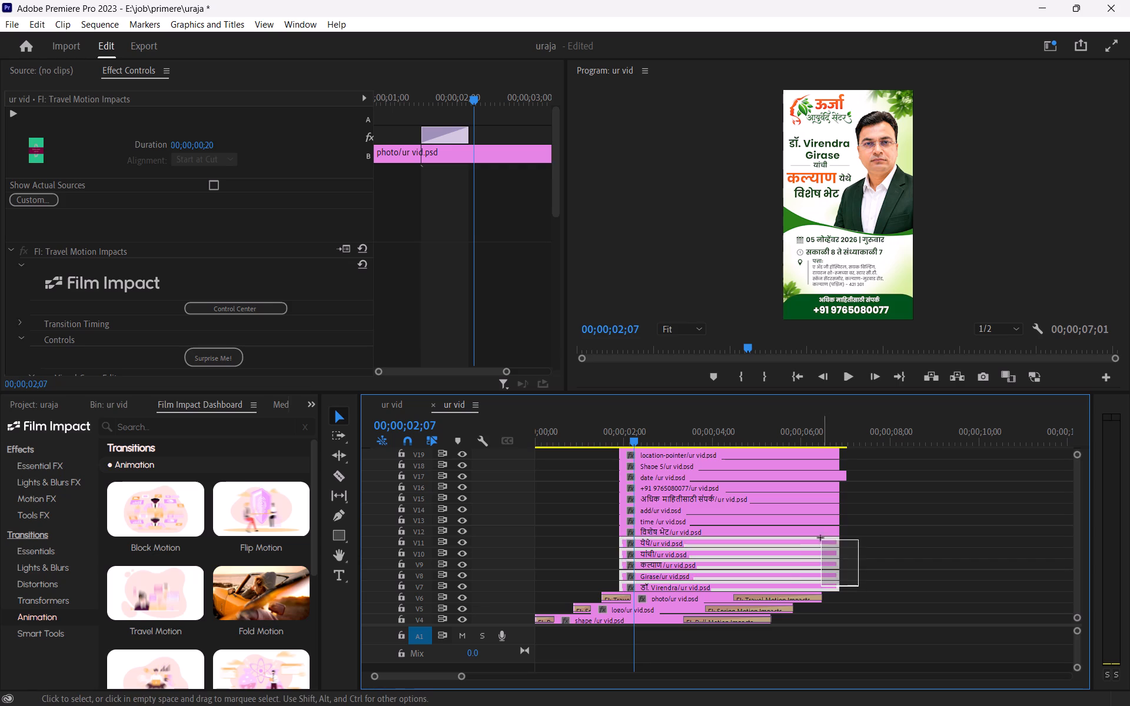
drag(820, 538, 786, 376)
drag(802, 548, 901, 548)
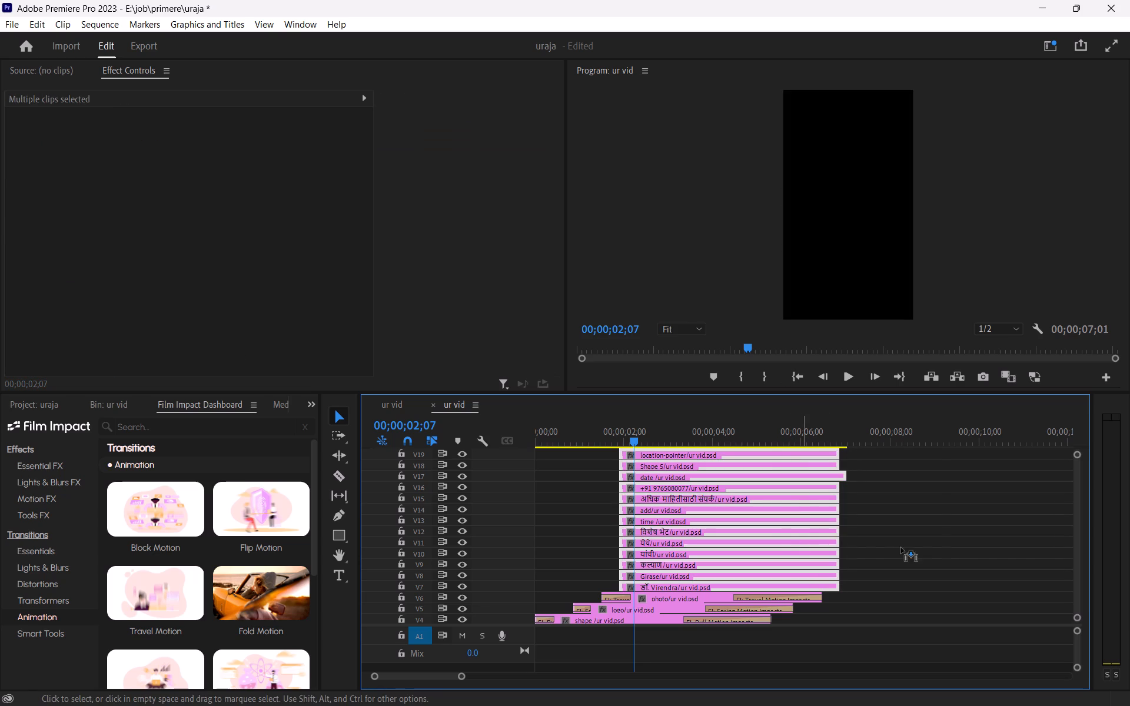
drag(901, 548, 906, 548)
click(866, 622)
Play back the opening repeatedly to review the timing of the shape, logo and photo entrances.
drag(603, 434, 408, 448)
key(space)
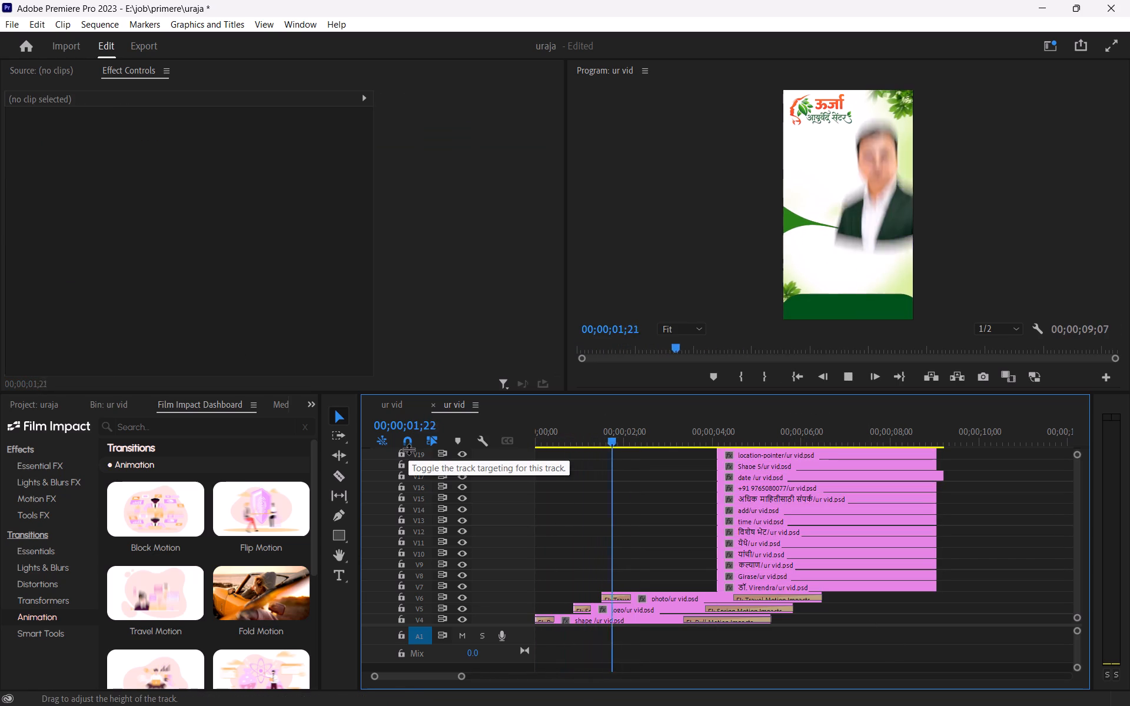
key(space)
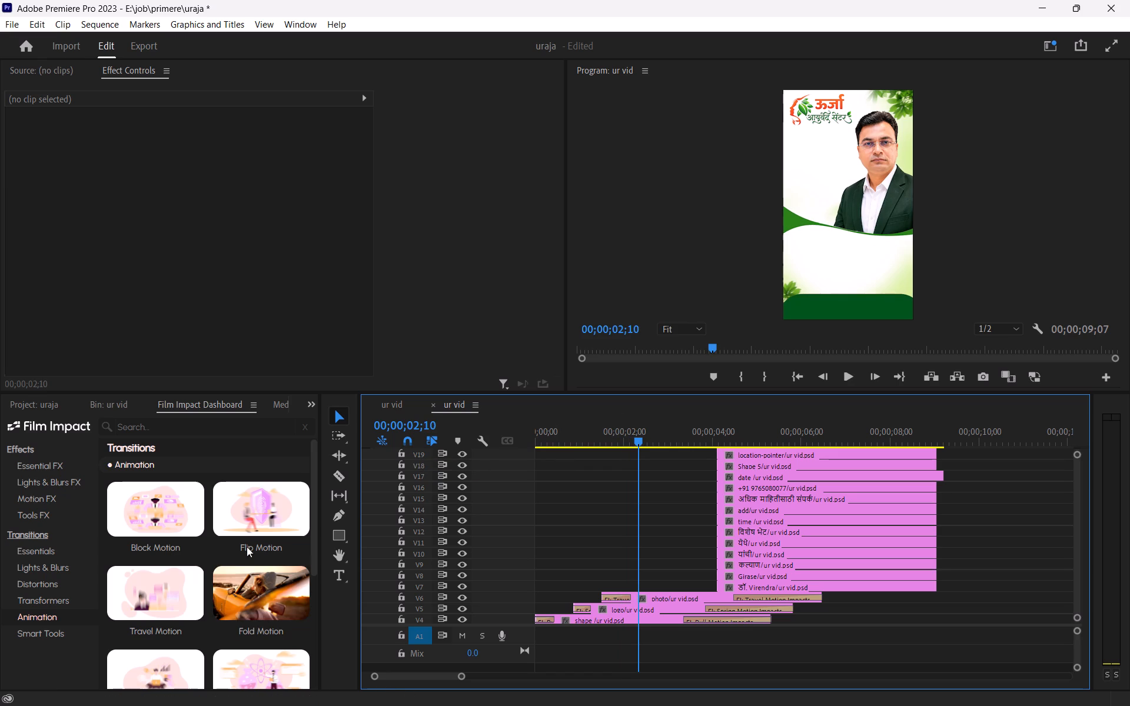
scroll(171, 614, down, 1)
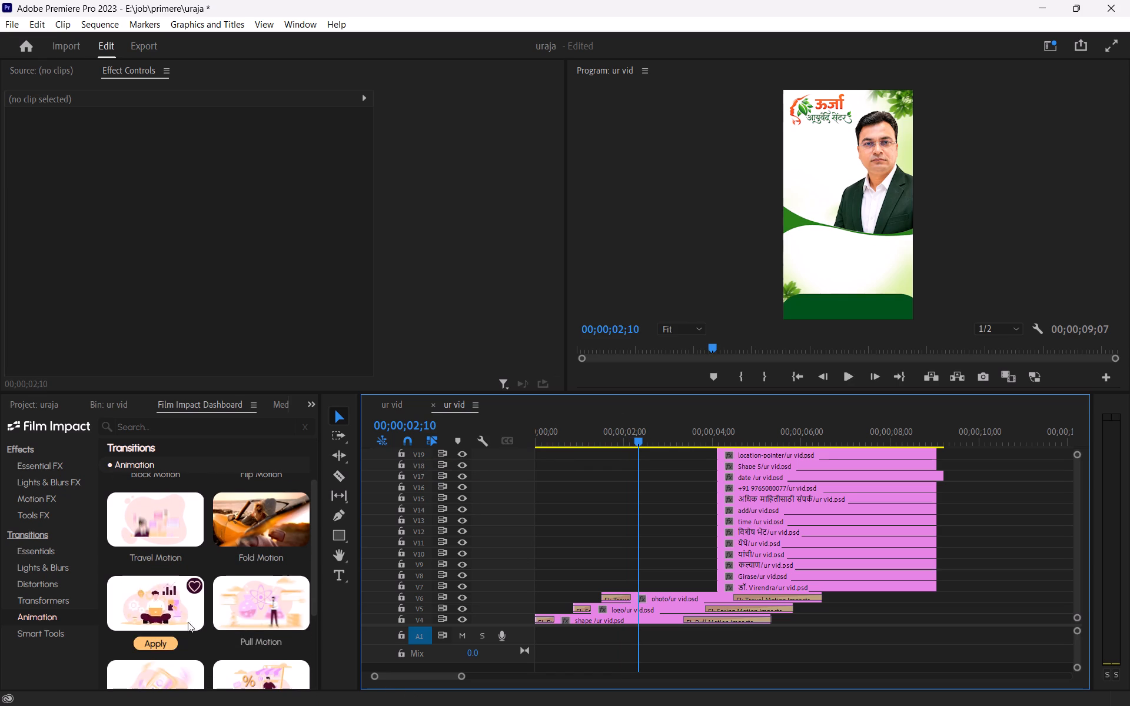
scroll(226, 621, down, 1)
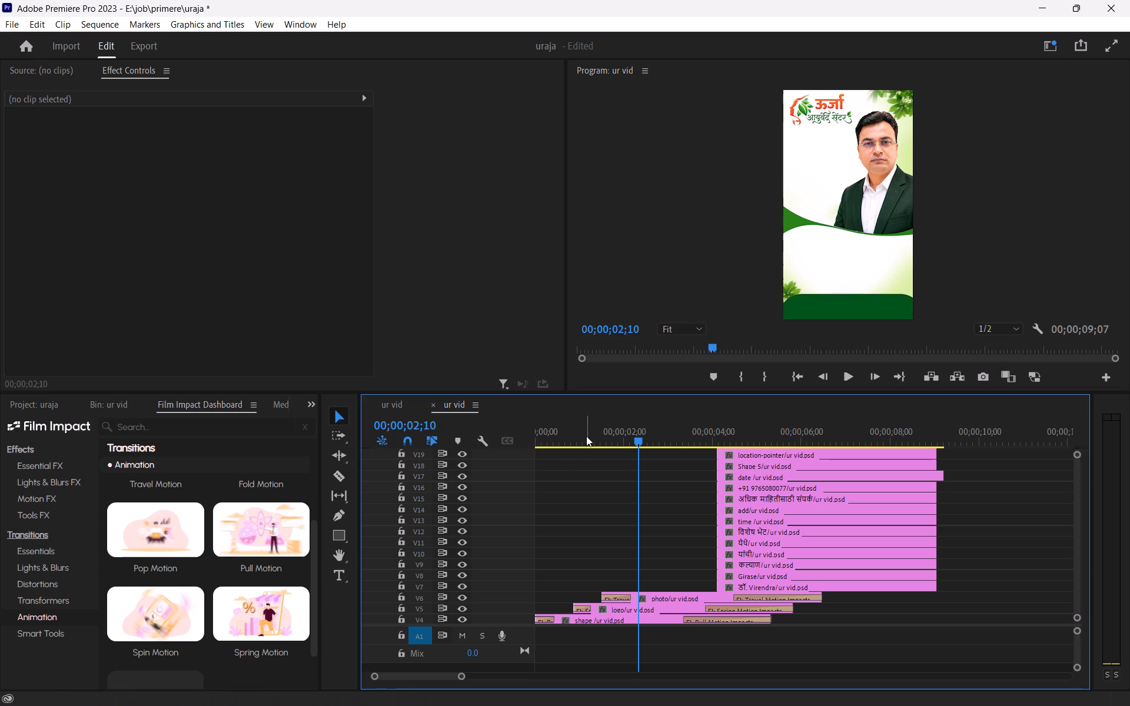
drag(586, 436, 440, 437)
key(space)
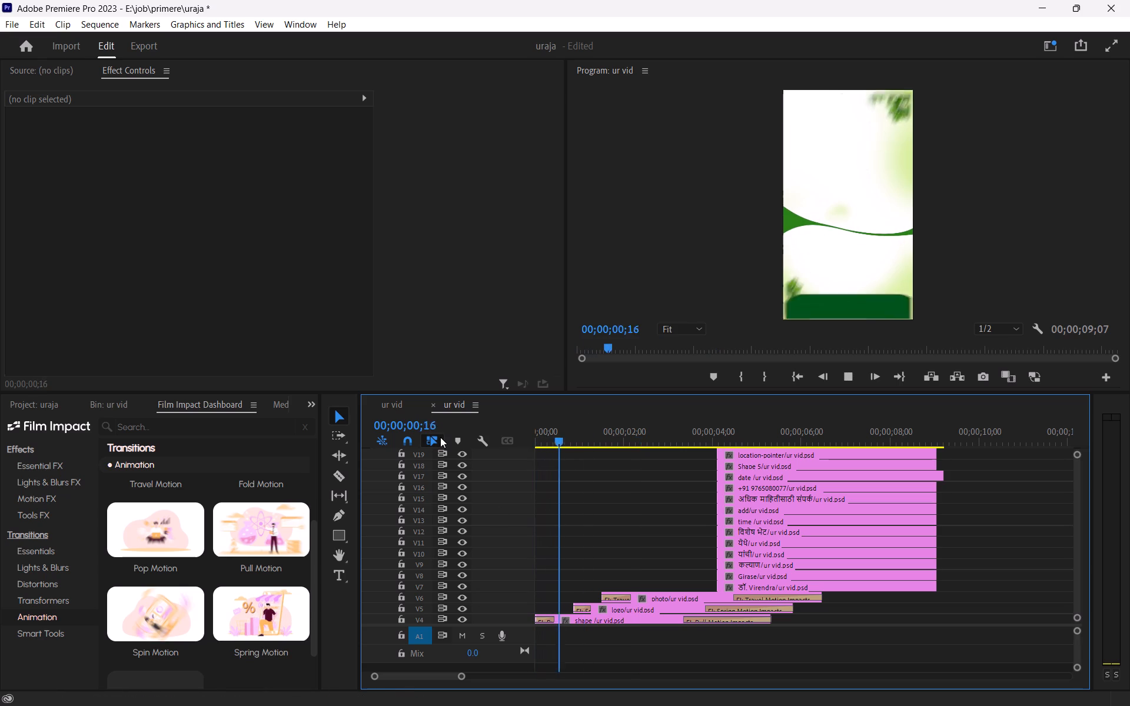
key(space)
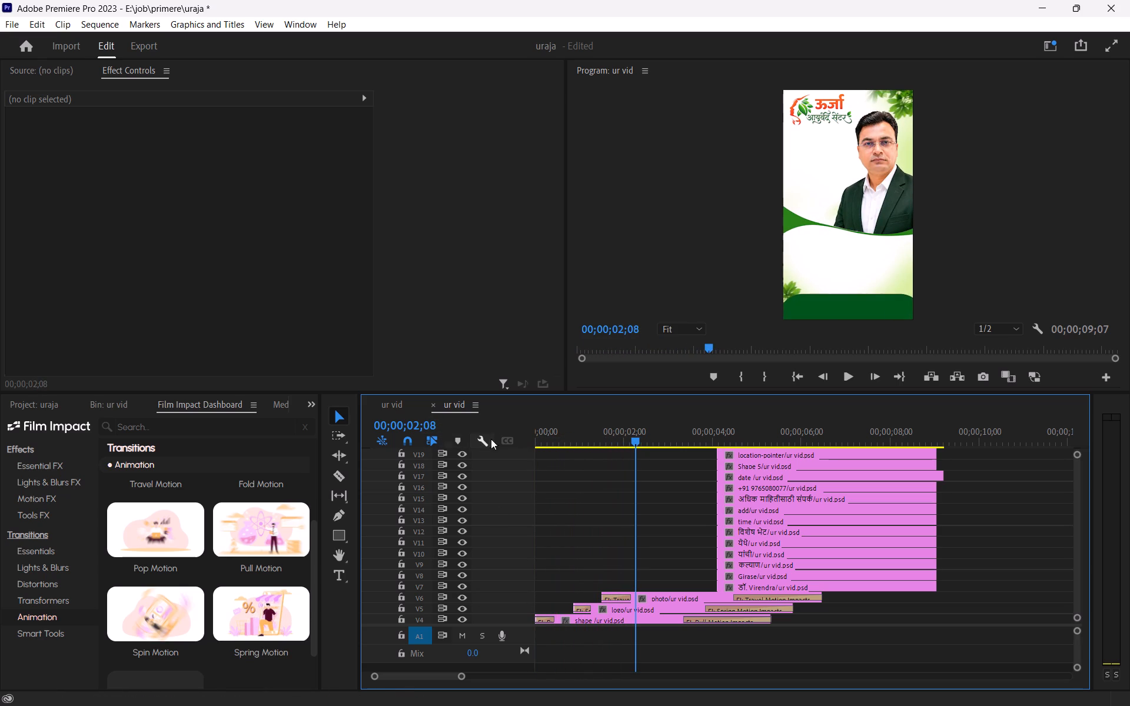
drag(597, 438, 490, 438)
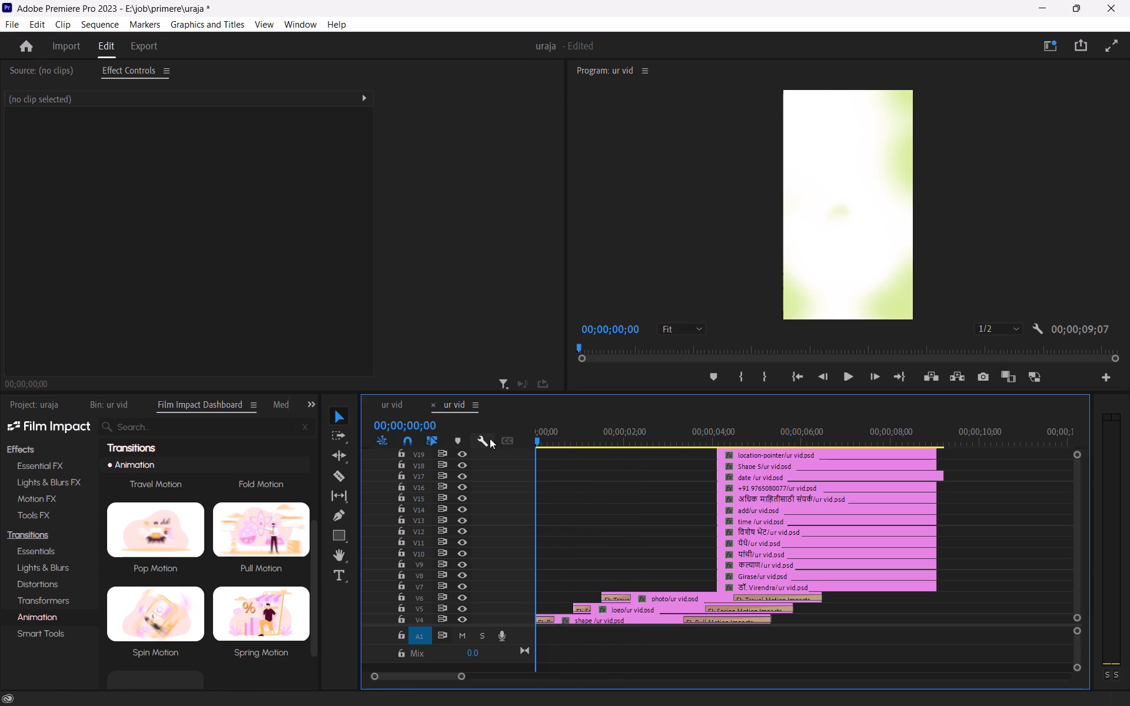
key(space)
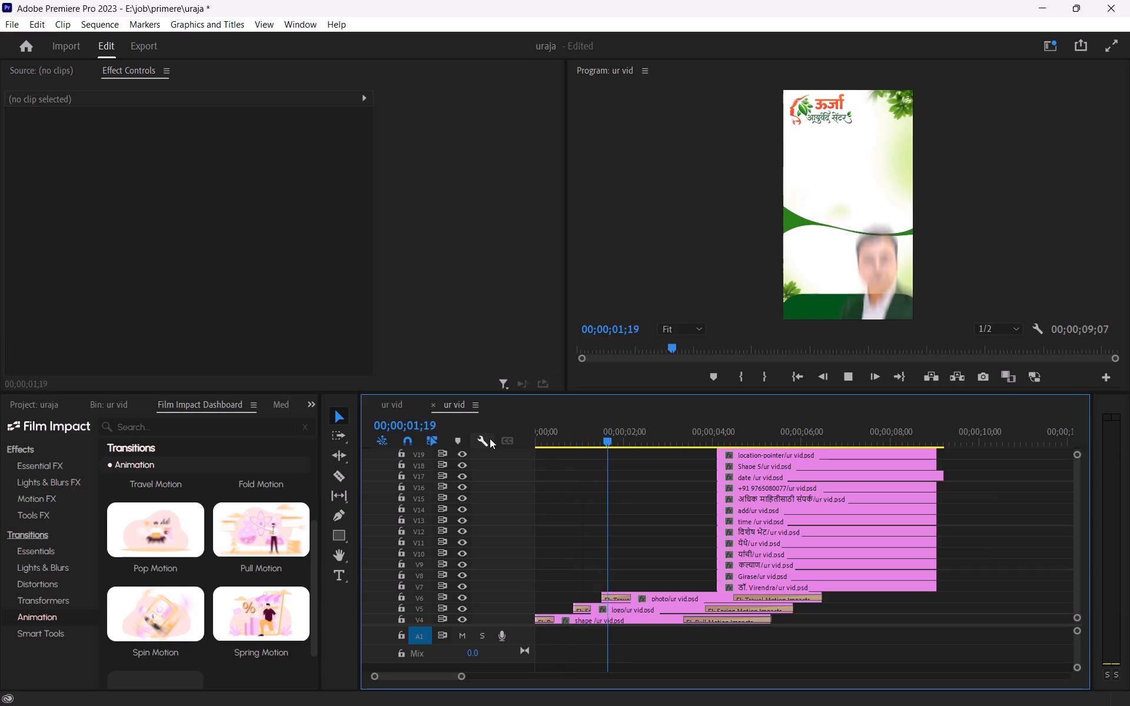
key(space)
drag(581, 438, 425, 439)
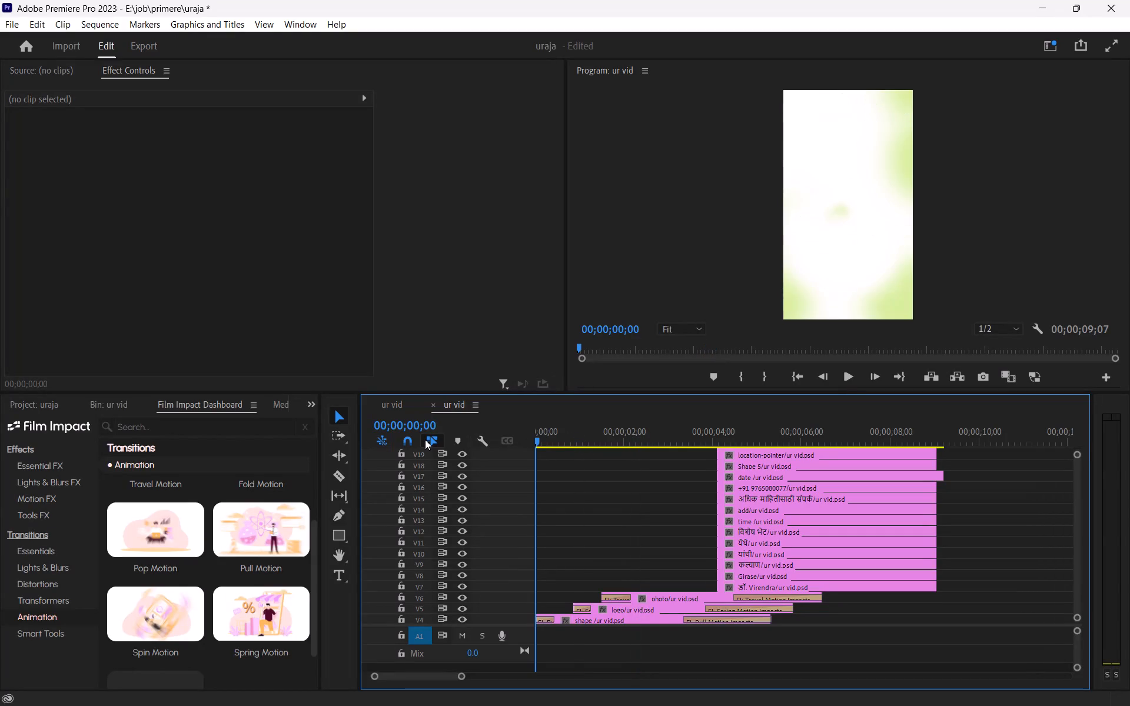
key(space)
key(space)
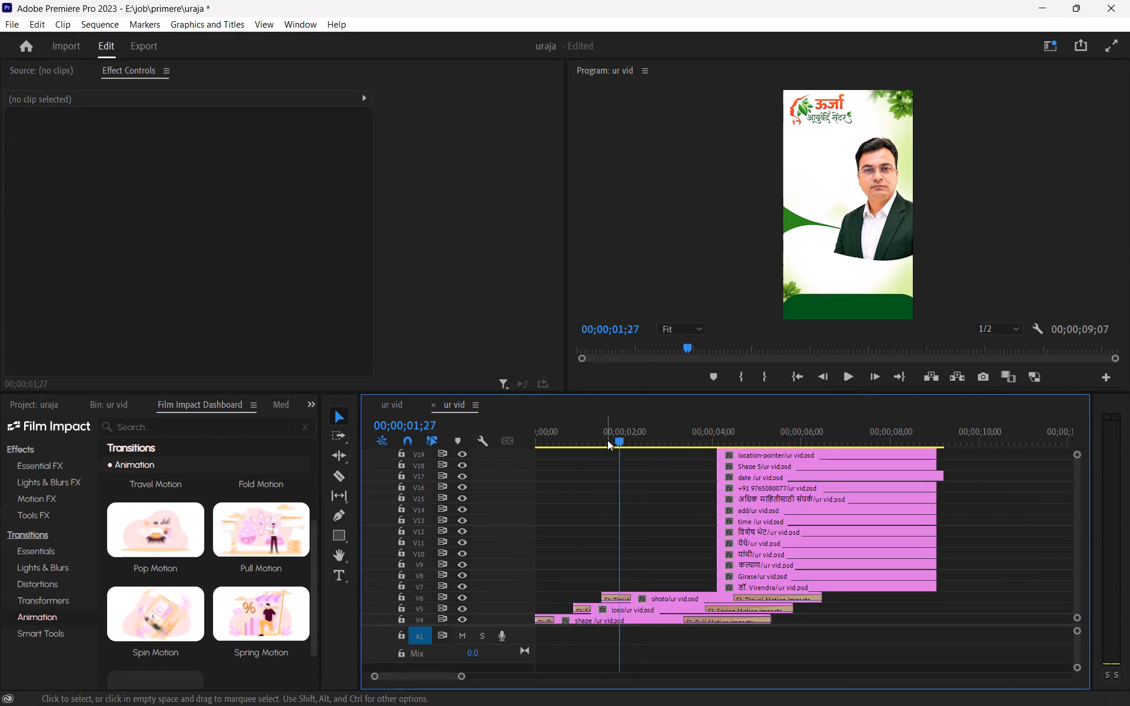
drag(606, 435, 456, 468)
key(space)
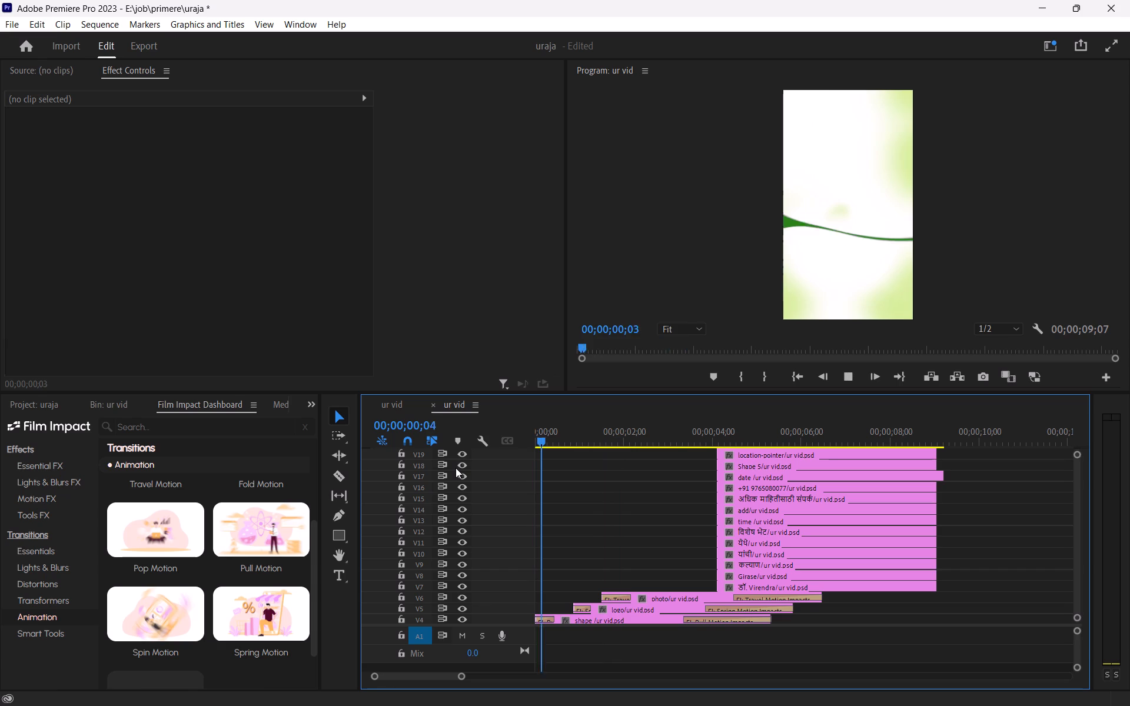
key(space)
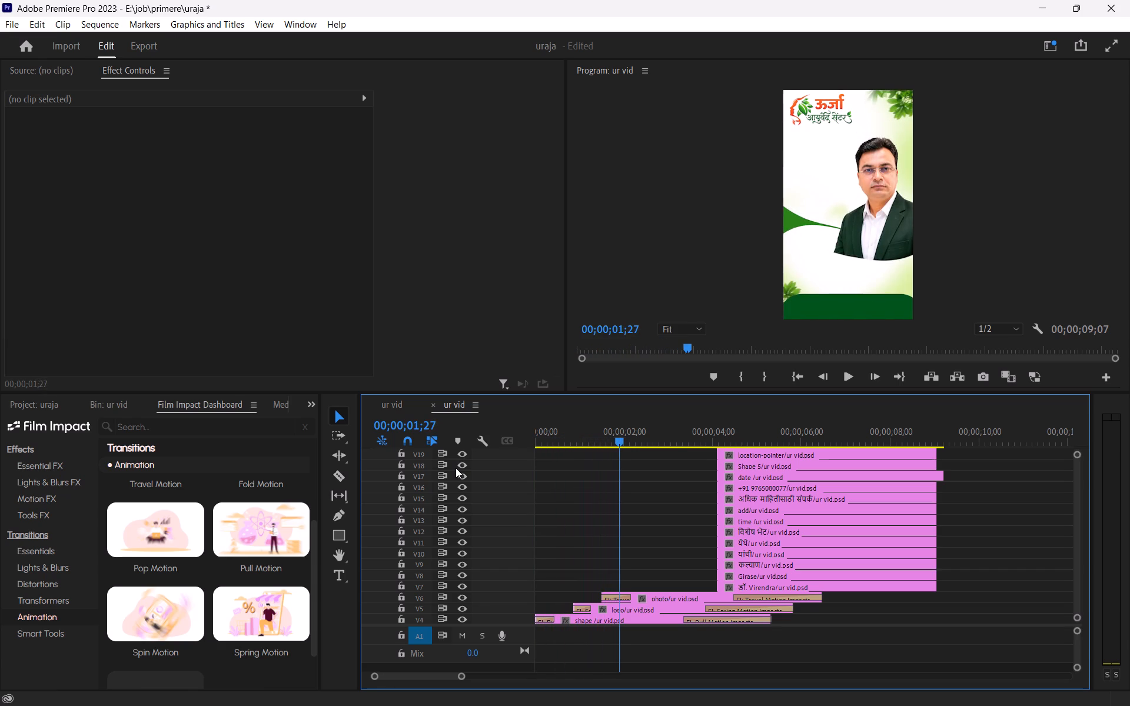
key(space)
key(space)
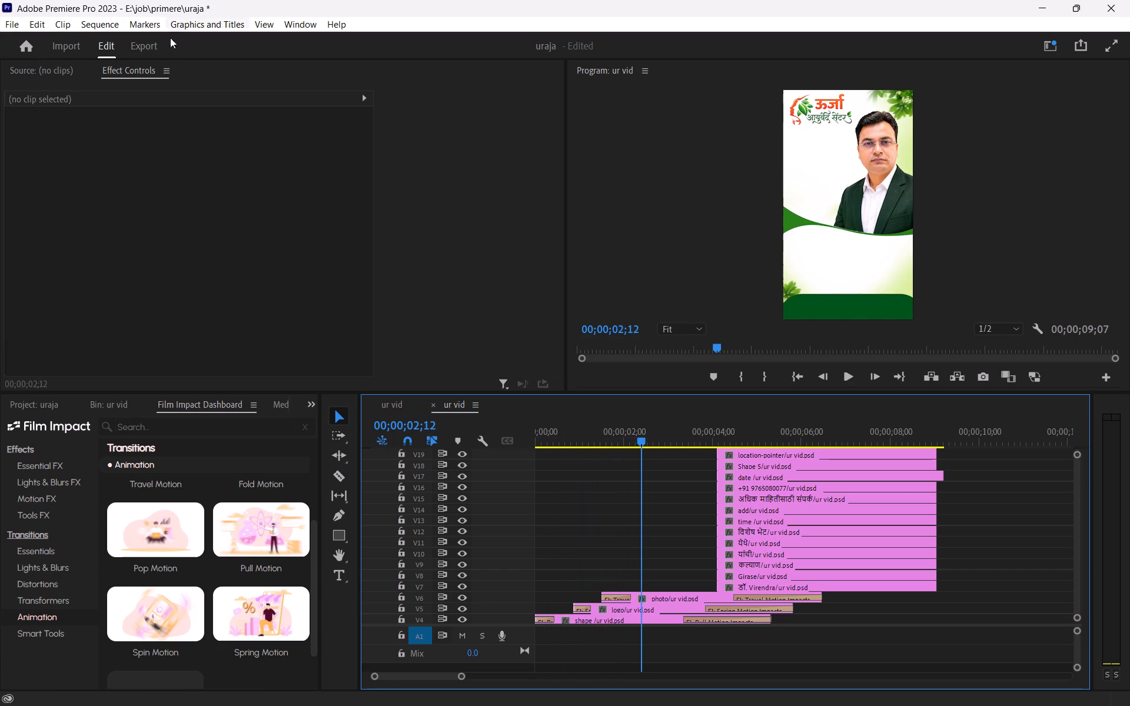
drag(625, 432, 443, 430)
key(space)
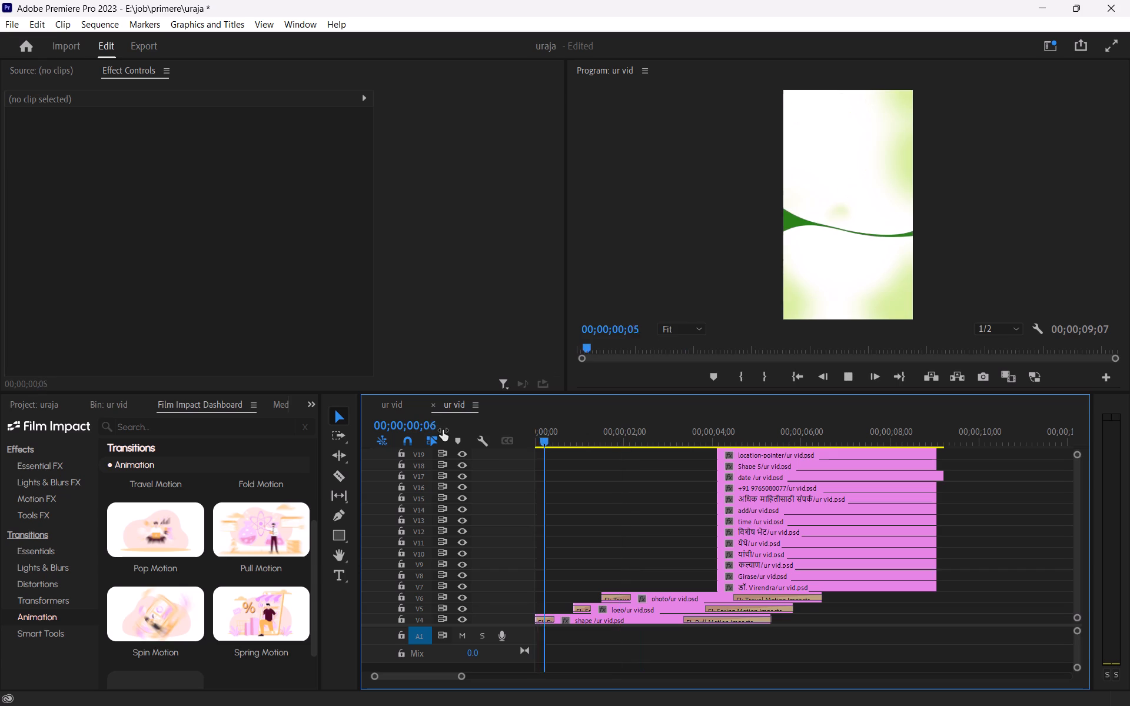
key(space)
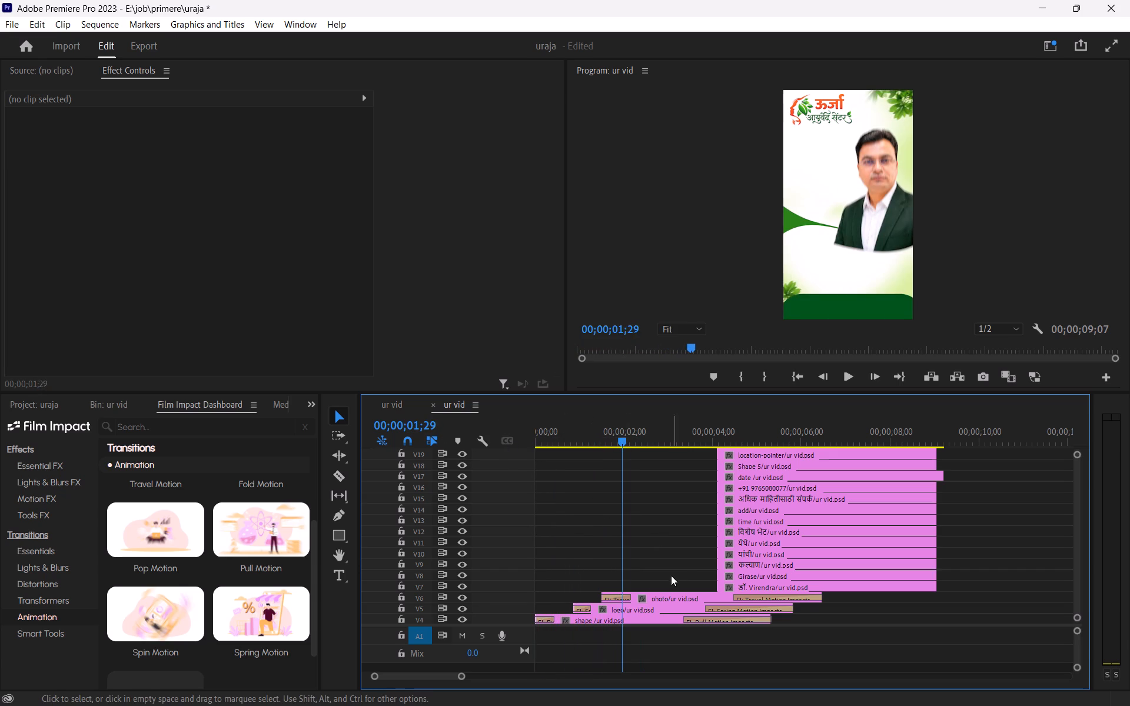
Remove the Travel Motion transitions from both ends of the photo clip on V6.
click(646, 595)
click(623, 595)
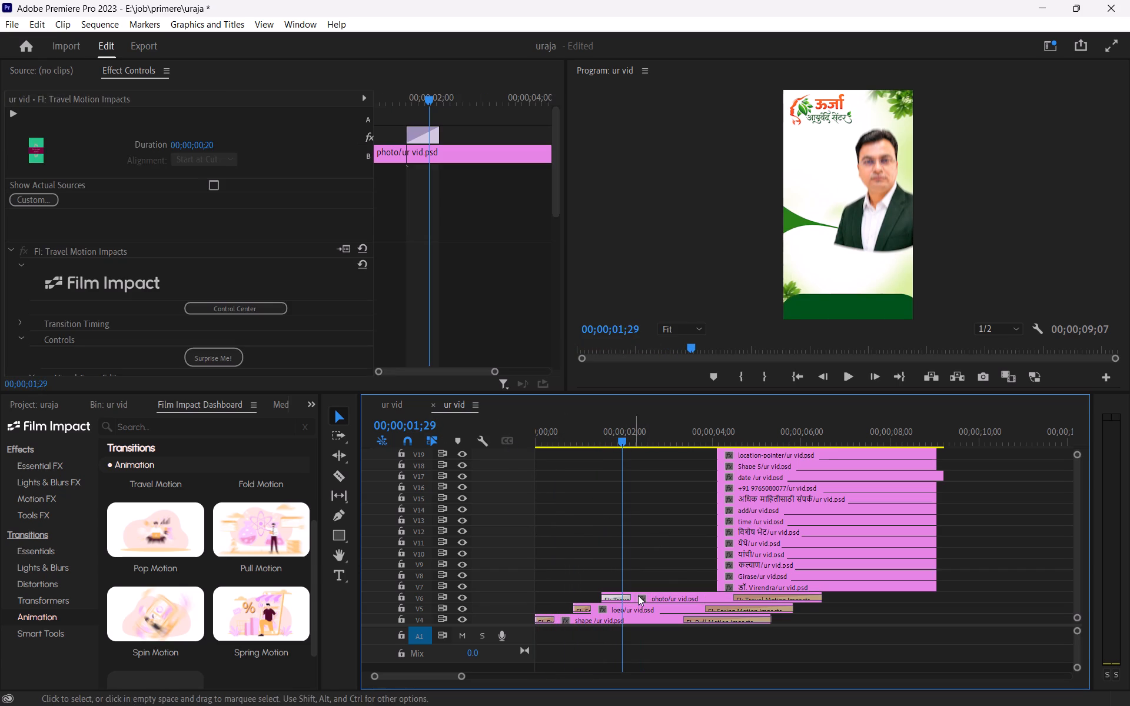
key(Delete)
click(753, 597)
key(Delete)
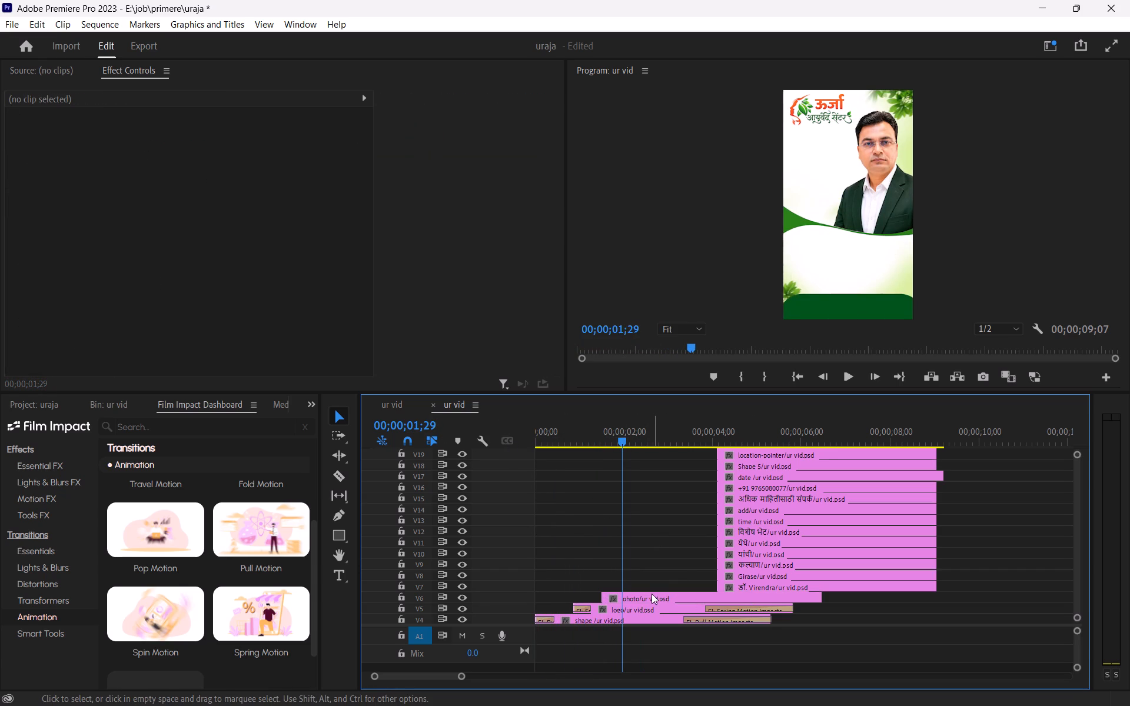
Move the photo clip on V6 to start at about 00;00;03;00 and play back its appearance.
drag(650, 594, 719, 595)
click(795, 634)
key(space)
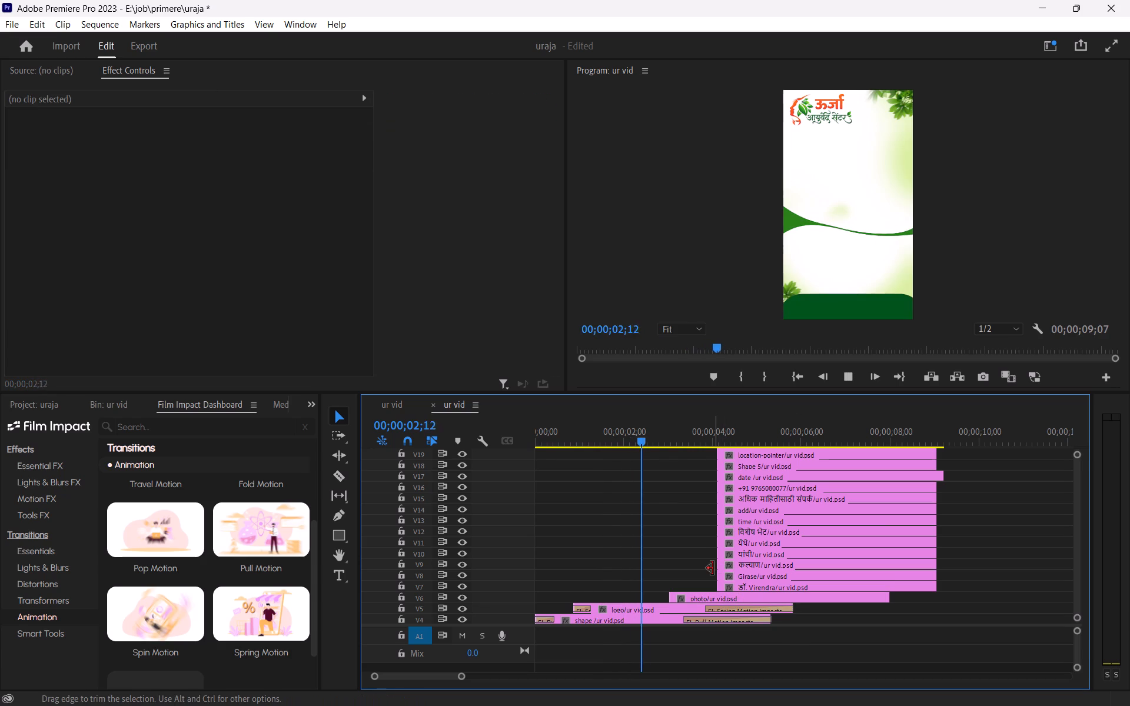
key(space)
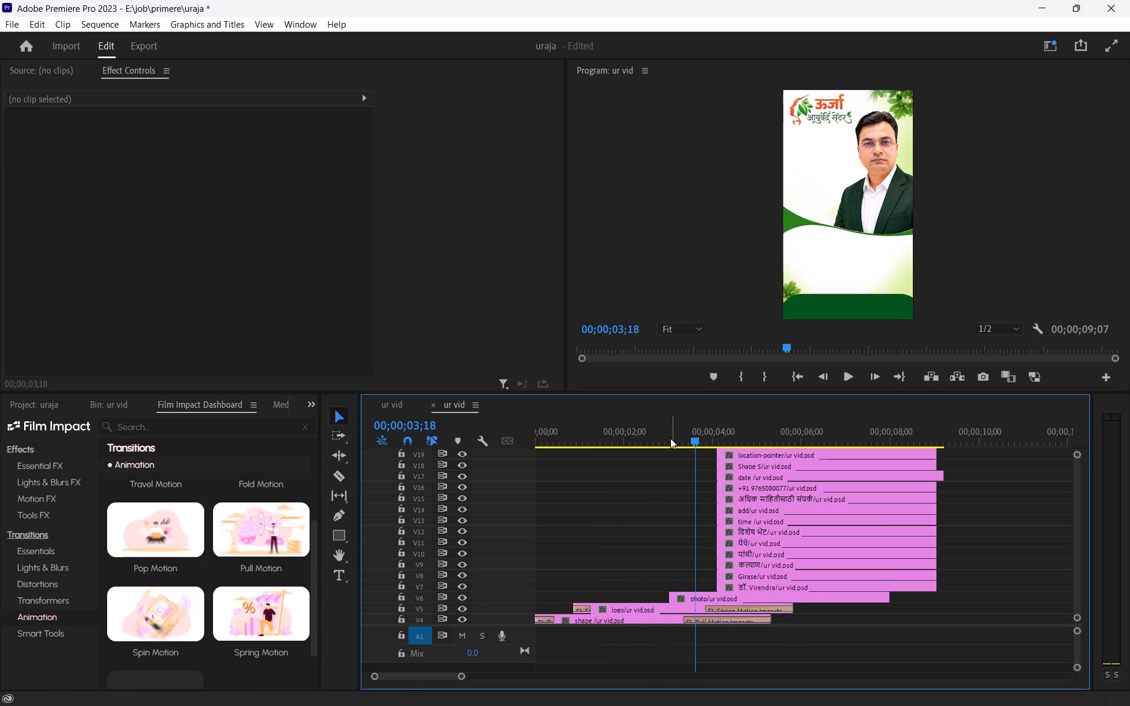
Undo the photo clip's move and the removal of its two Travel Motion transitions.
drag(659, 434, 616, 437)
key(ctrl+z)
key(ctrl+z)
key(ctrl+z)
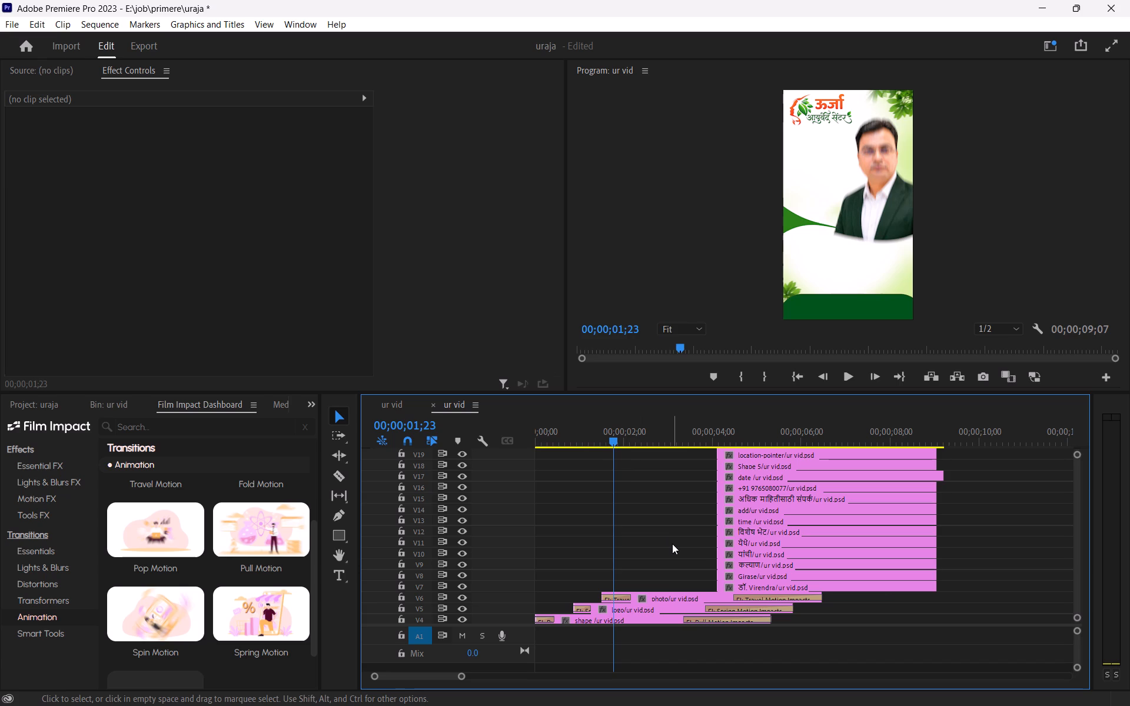
Play back the opening up to about 00;00;03;13 to review the photo entrance.
click(672, 544)
drag(595, 434, 426, 435)
key(space)
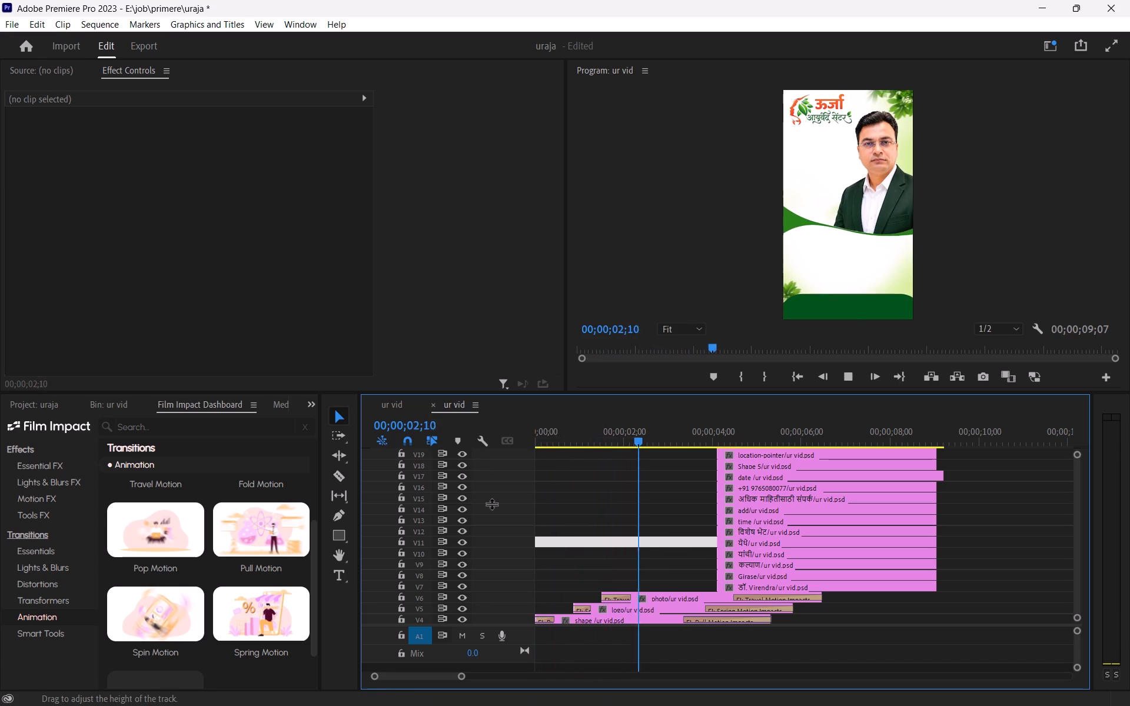
key(space)
key(space)
key(space)
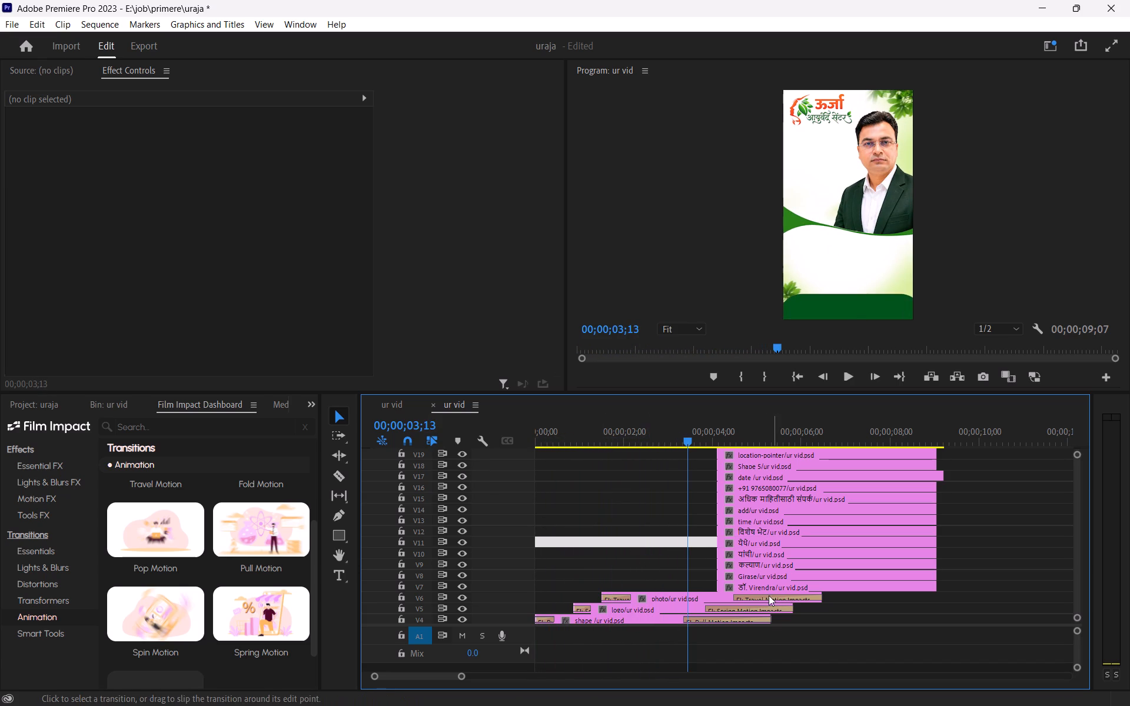
Start the doctor's first-name clip (V7) at about 00;00;02;17, surname (V8) and यांची (V10) at about 00;00;02;26, and कल्याण (V9) at about 00;00;03;10.
click(747, 585)
drag(742, 586, 688, 580)
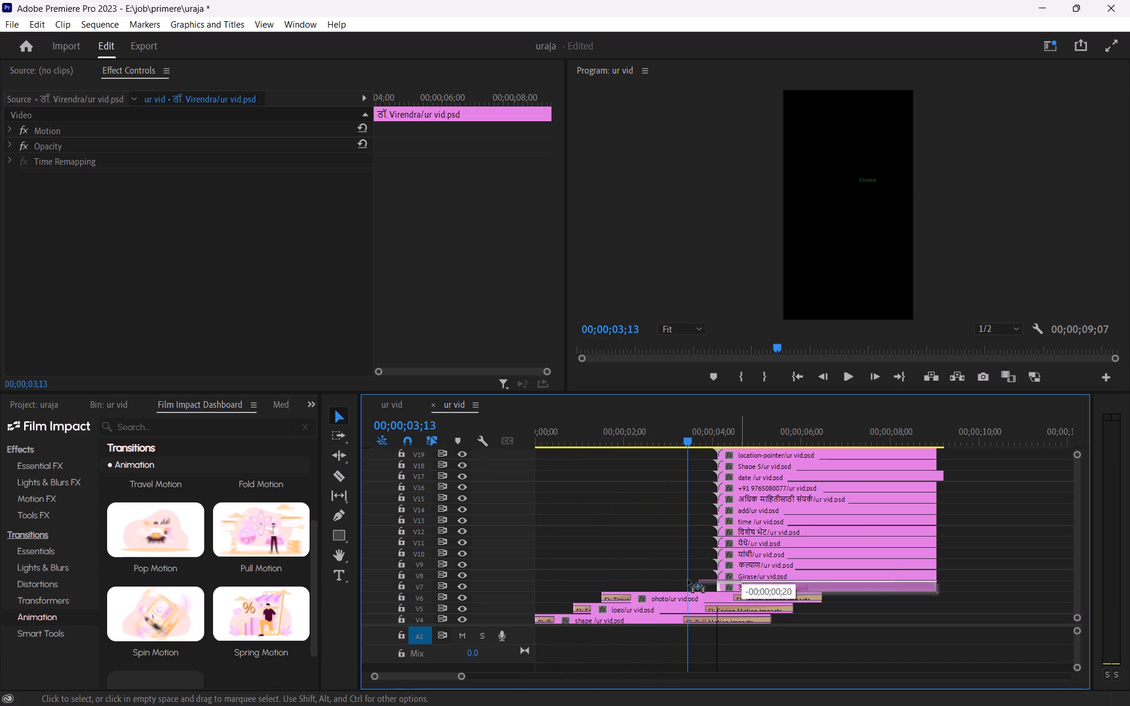
drag(688, 580, 673, 582)
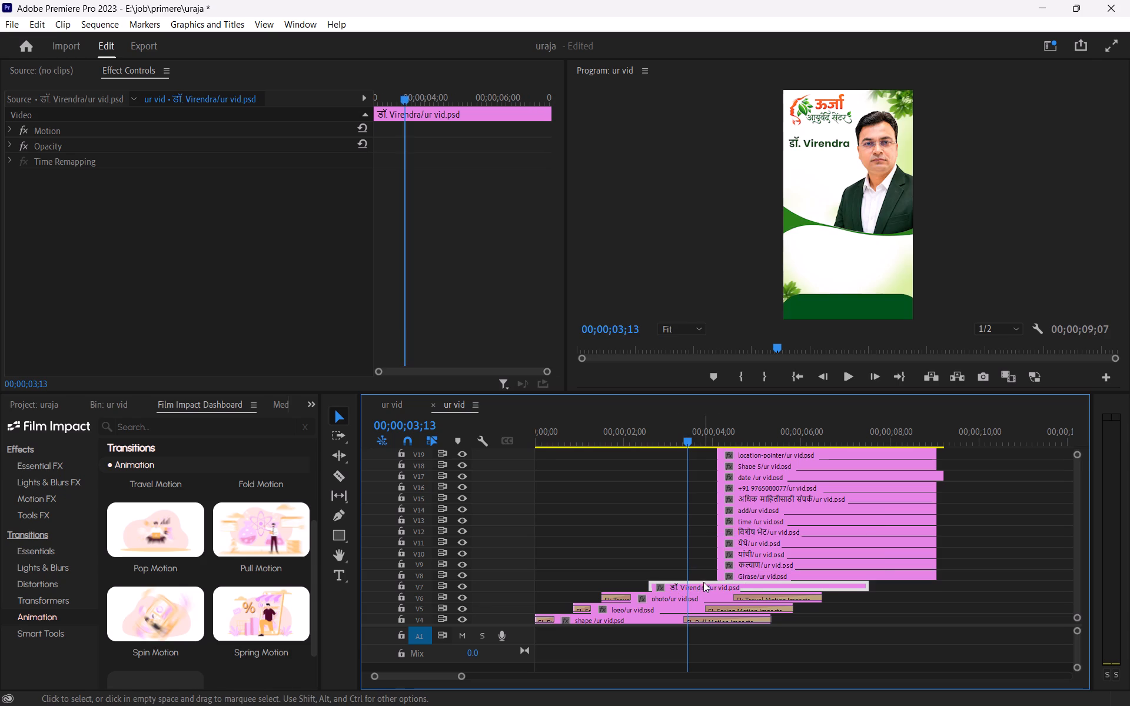
drag(749, 577, 694, 575)
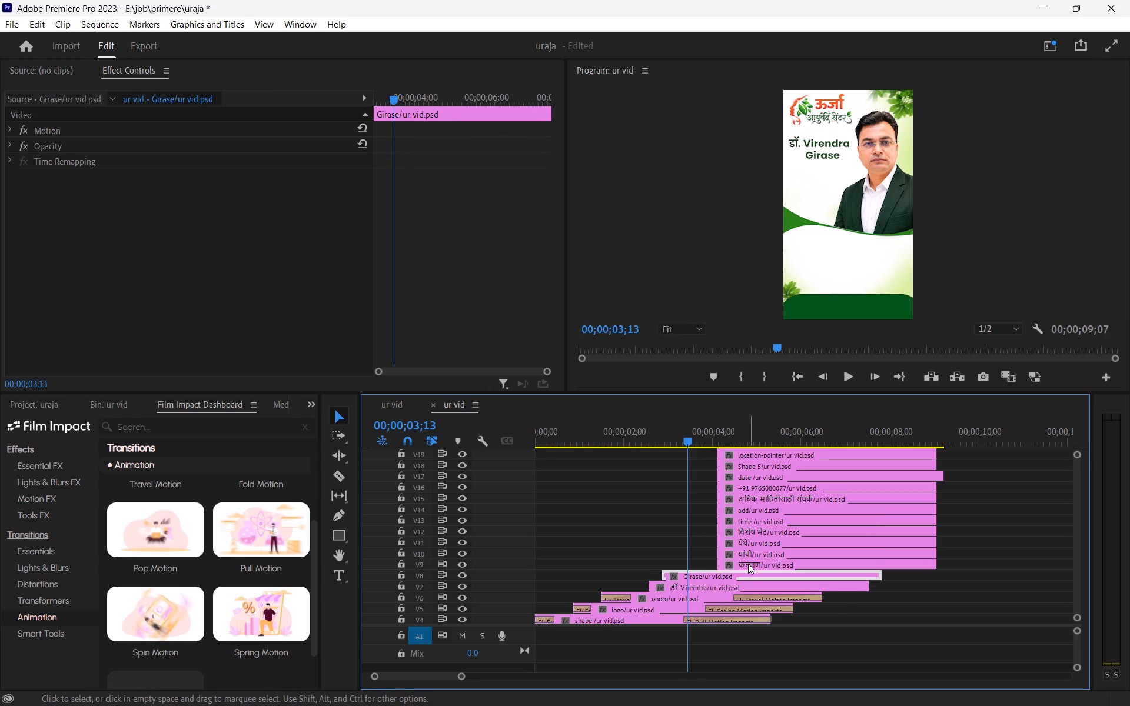
drag(749, 564, 712, 564)
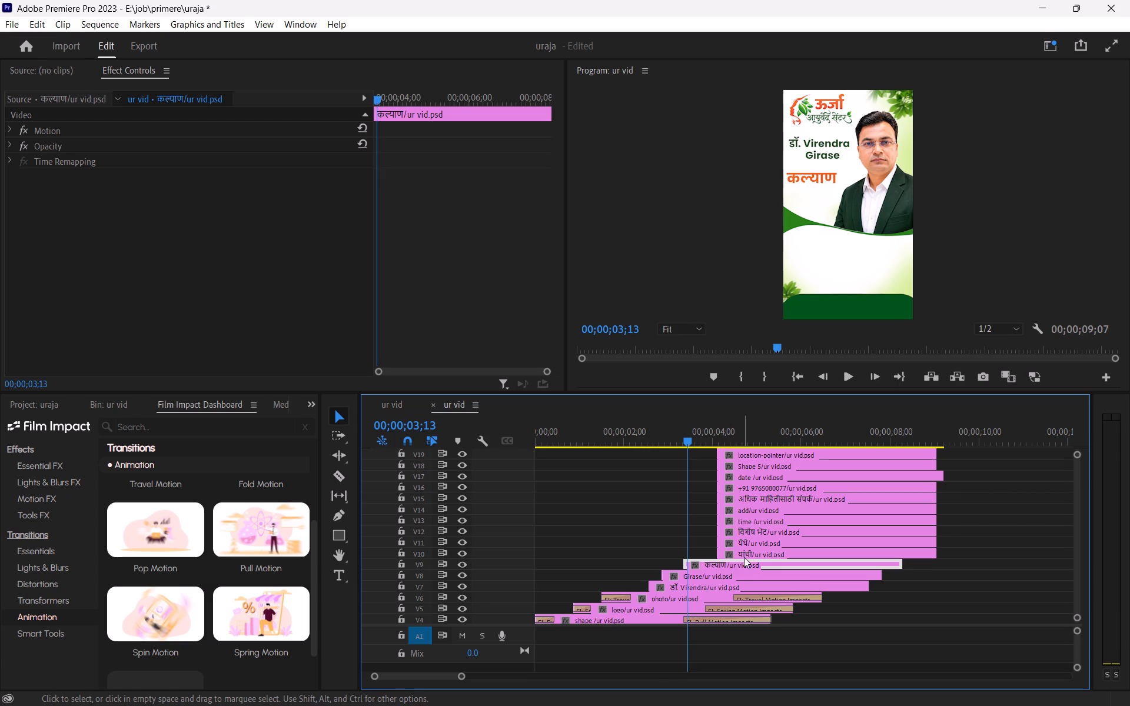
drag(745, 552, 696, 551)
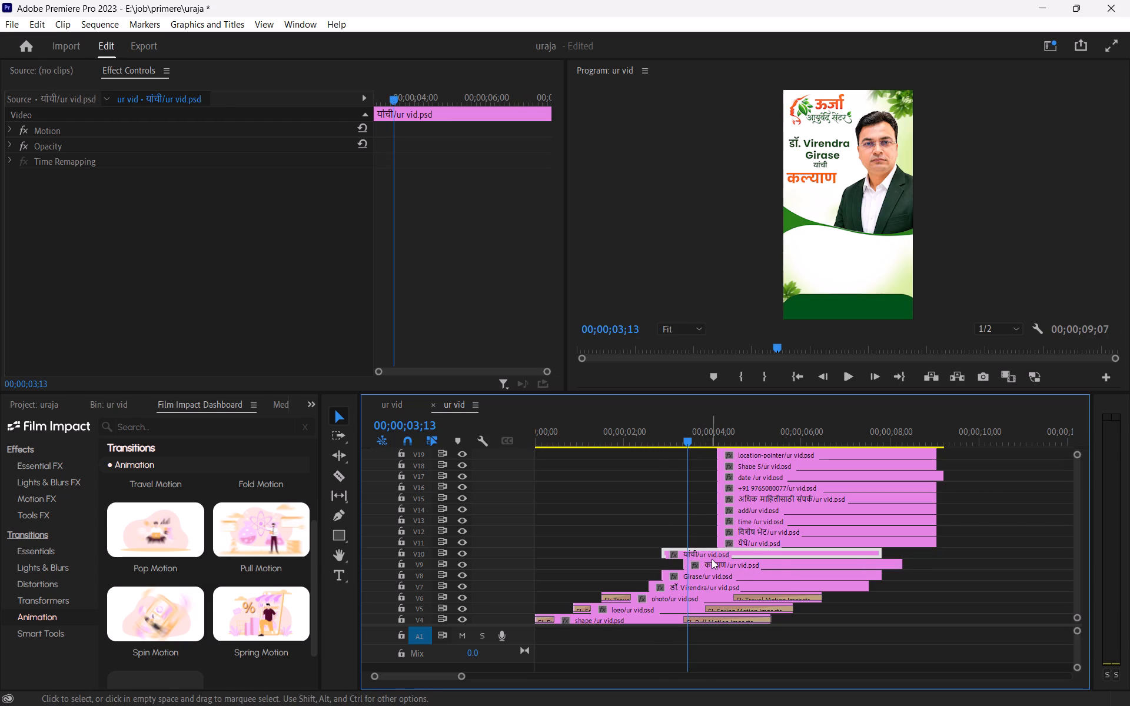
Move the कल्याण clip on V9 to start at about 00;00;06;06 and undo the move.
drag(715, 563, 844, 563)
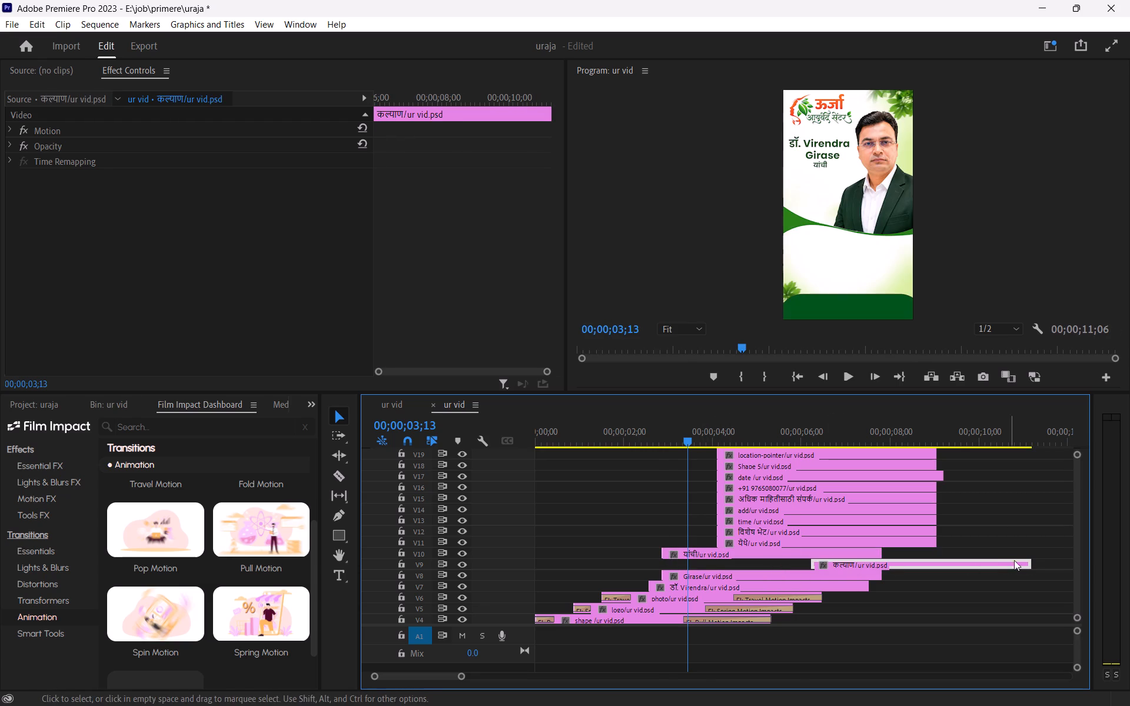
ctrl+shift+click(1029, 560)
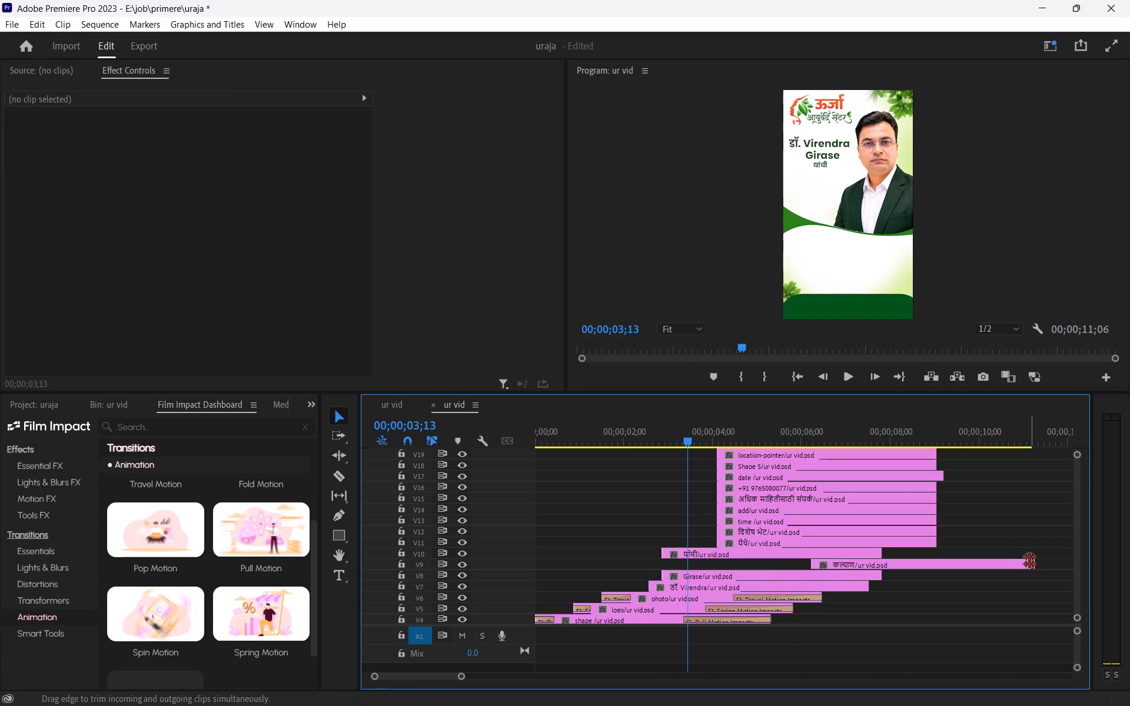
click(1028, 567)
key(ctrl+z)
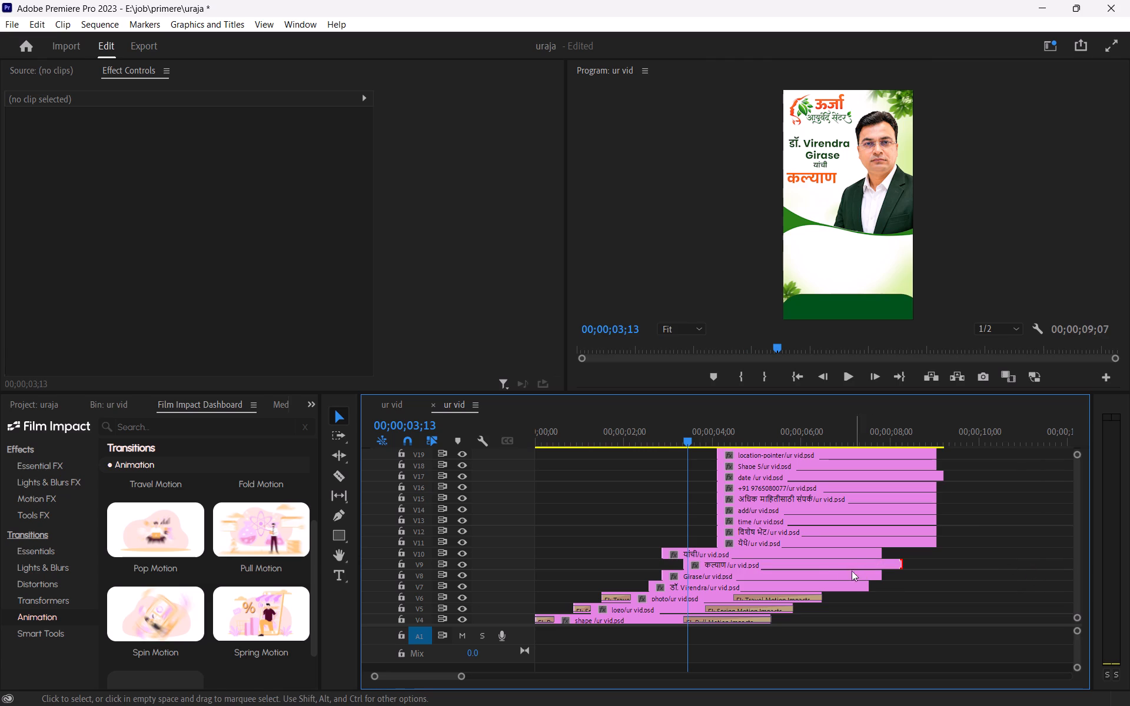
Shorten the कल्याण clip to about 2 seconds, swap its track with यांची (V9), and place it on V10 starting at about 00;00;04;14.
drag(832, 563, 939, 562)
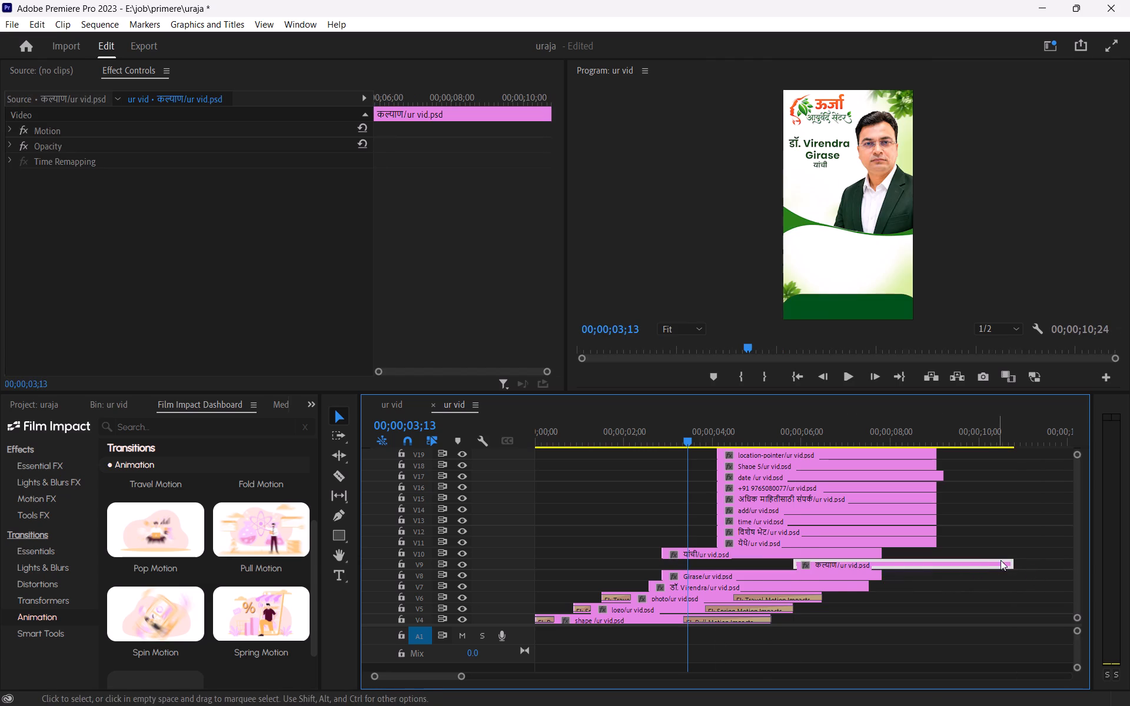
drag(1011, 562, 890, 565)
drag(870, 566, 925, 560)
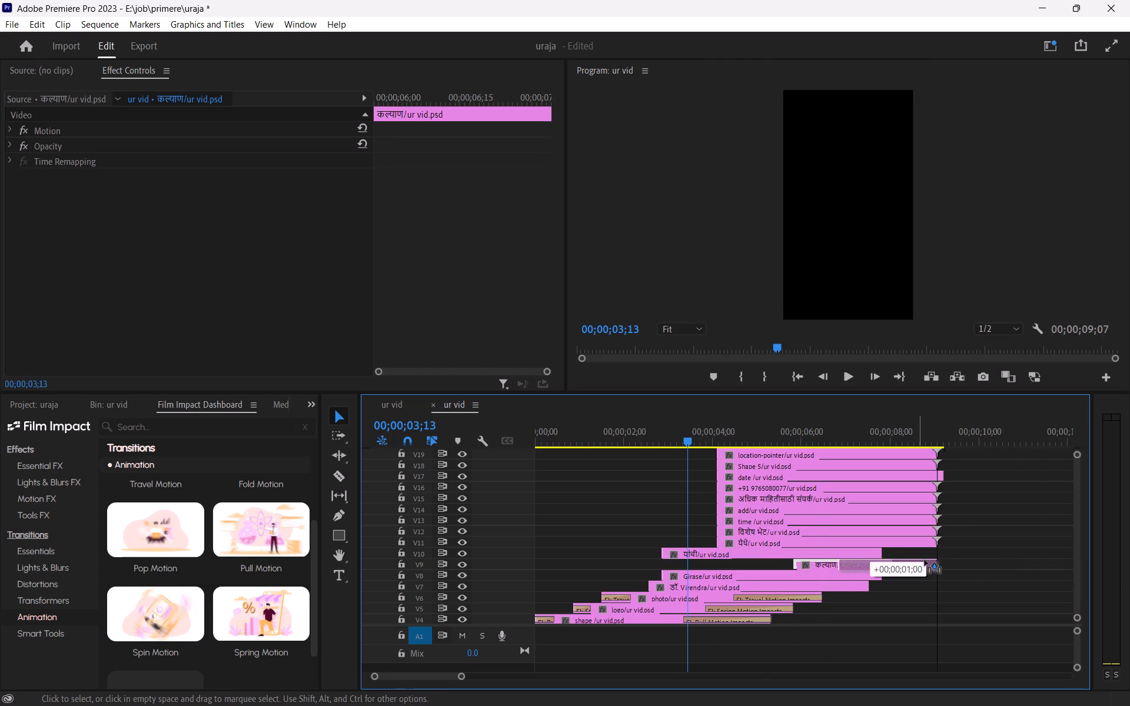
drag(925, 560, 972, 551)
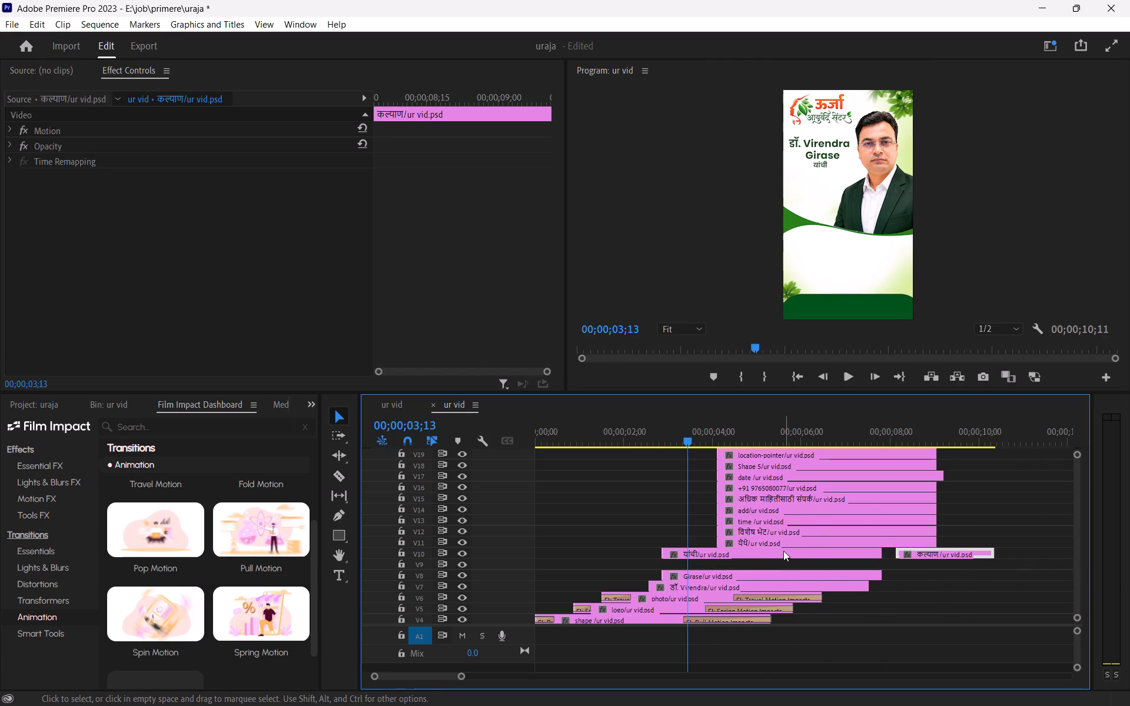
drag(783, 551, 772, 560)
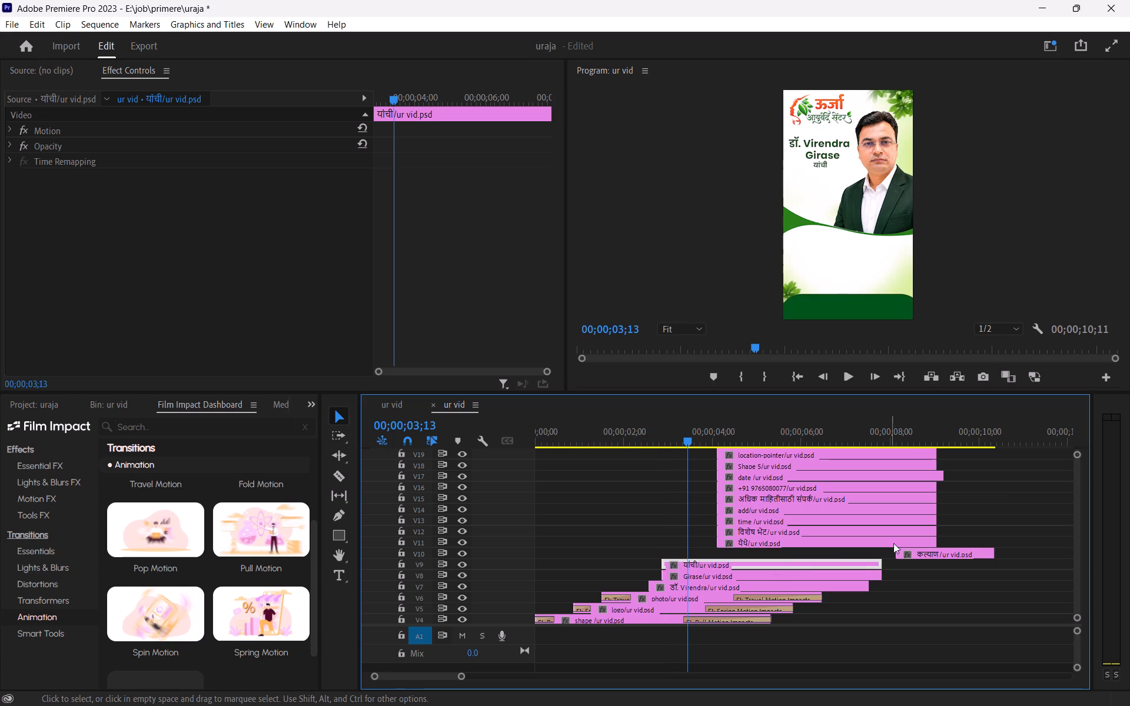
drag(918, 553, 753, 552)
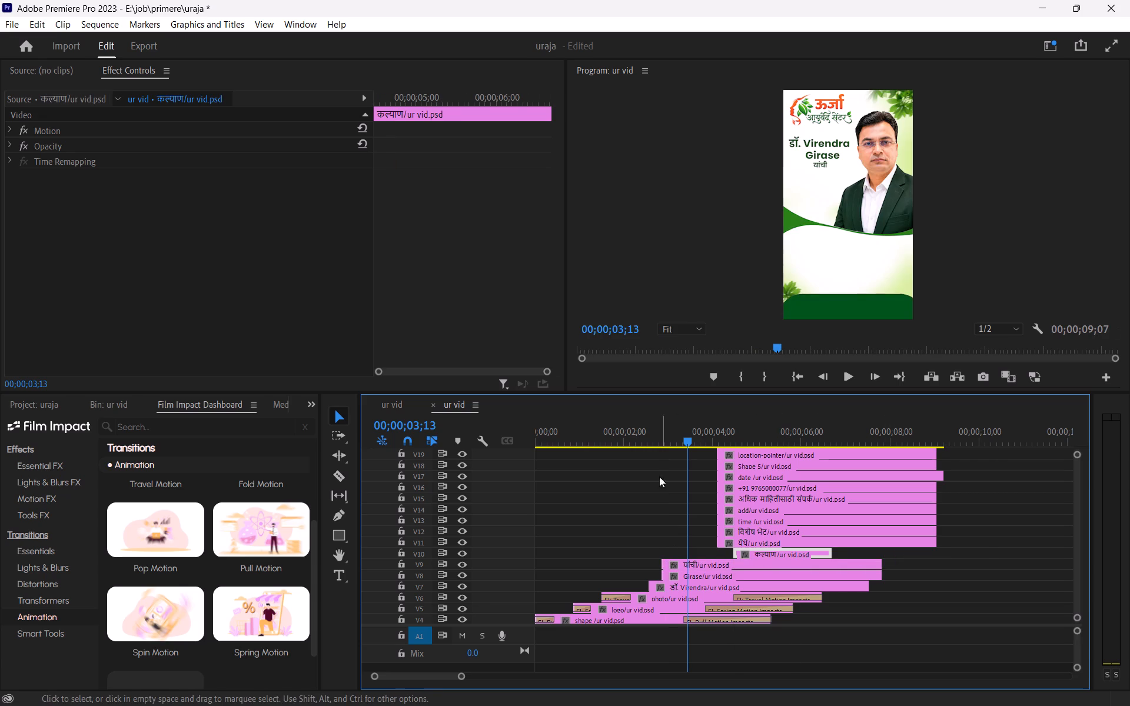
Play back the name entrance and trim the starts of the three text clips on V7, V8 and V9 to 00;00;02;23.
drag(656, 437, 624, 445)
key(space)
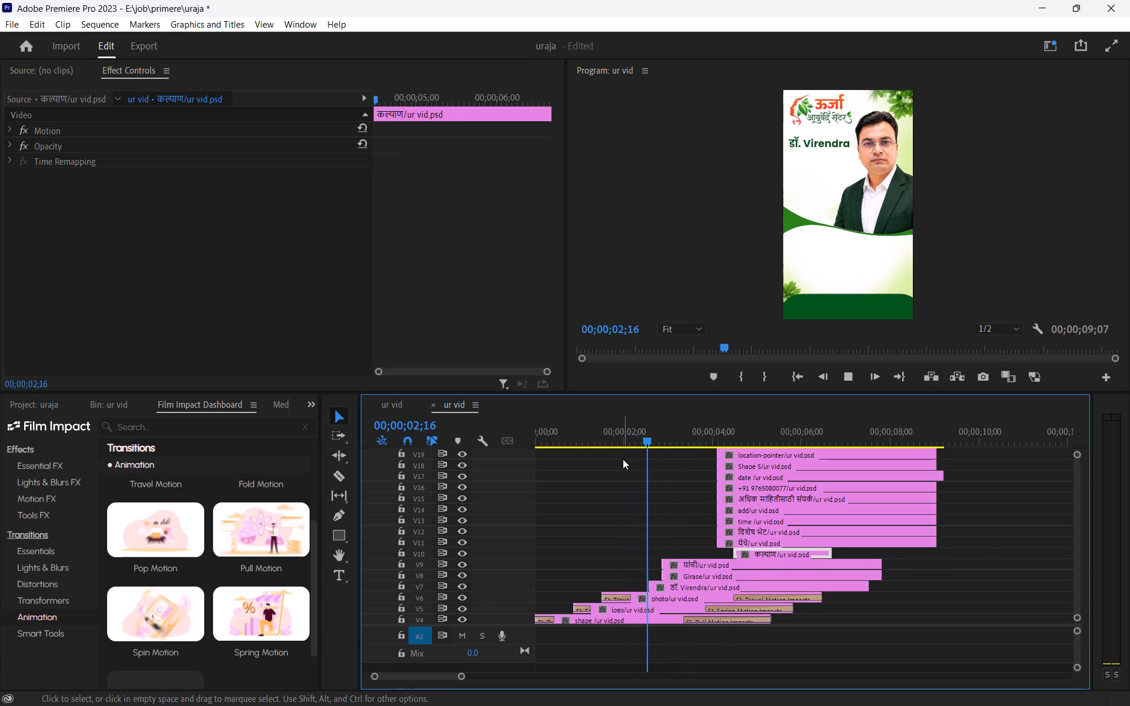
key(space)
click(659, 584)
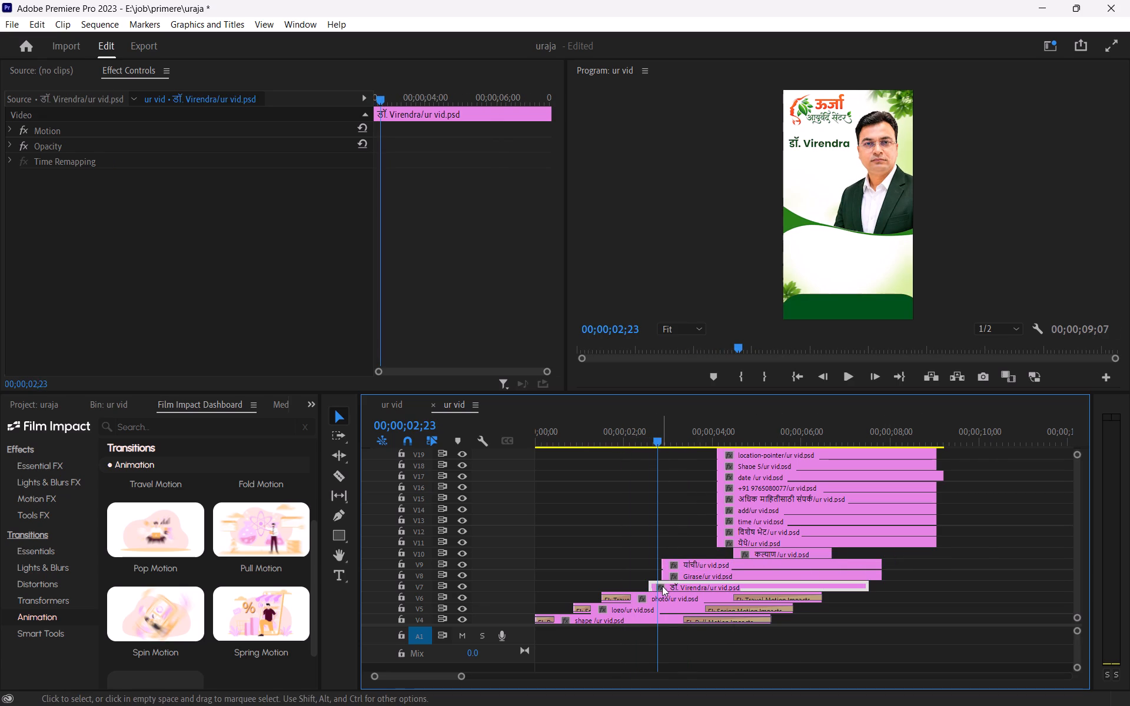
drag(649, 587, 659, 587)
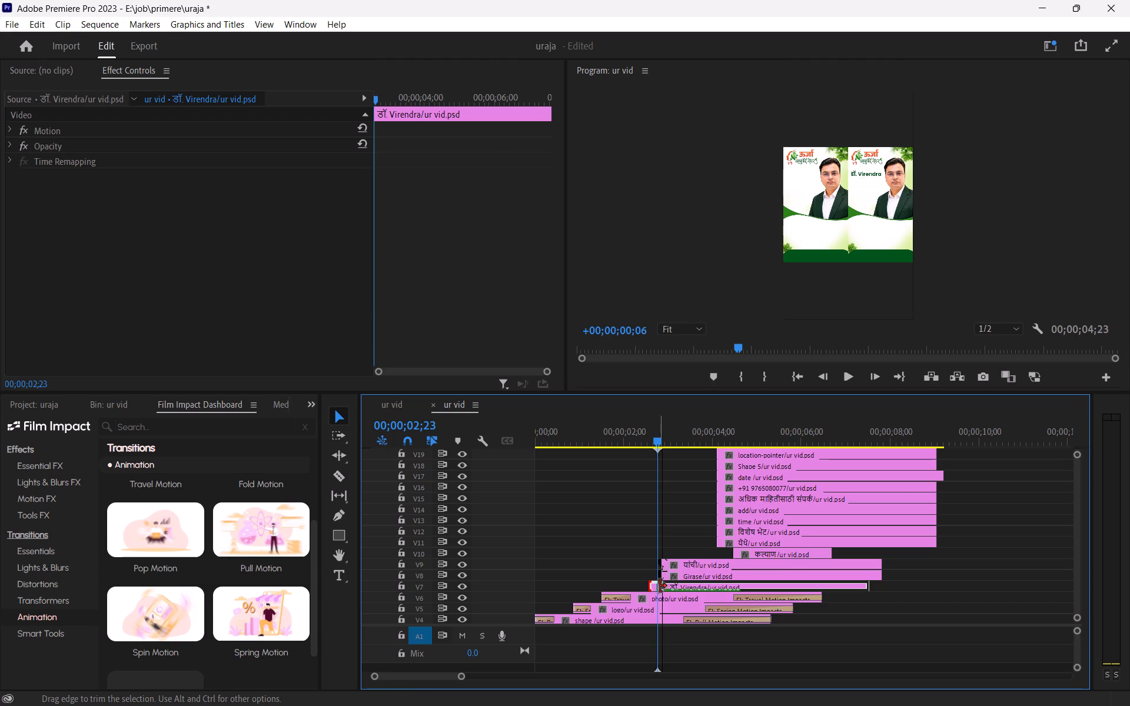
click(670, 577)
drag(662, 574, 656, 574)
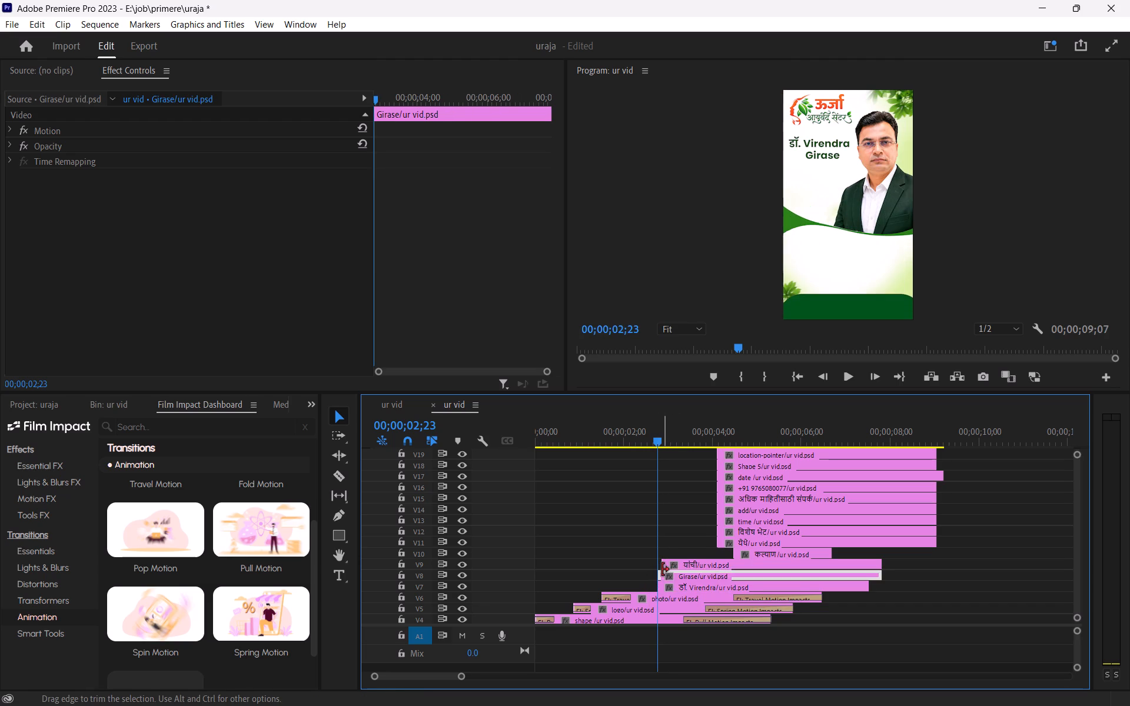
click(662, 570)
click(667, 564)
drag(662, 565, 656, 565)
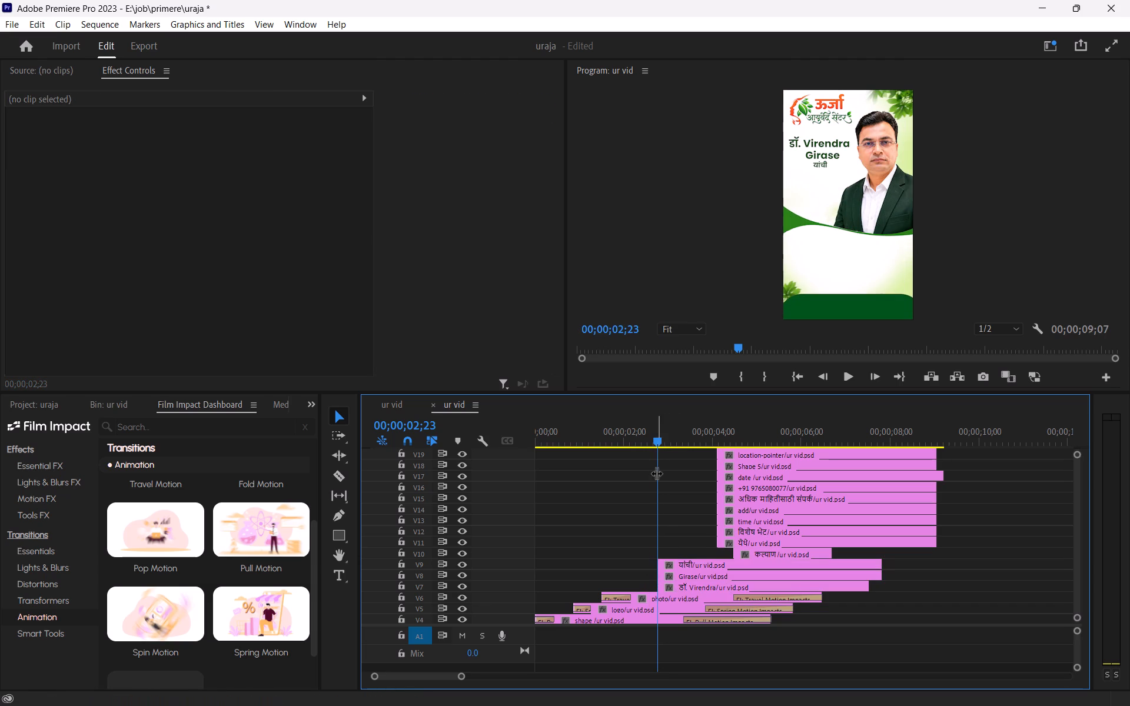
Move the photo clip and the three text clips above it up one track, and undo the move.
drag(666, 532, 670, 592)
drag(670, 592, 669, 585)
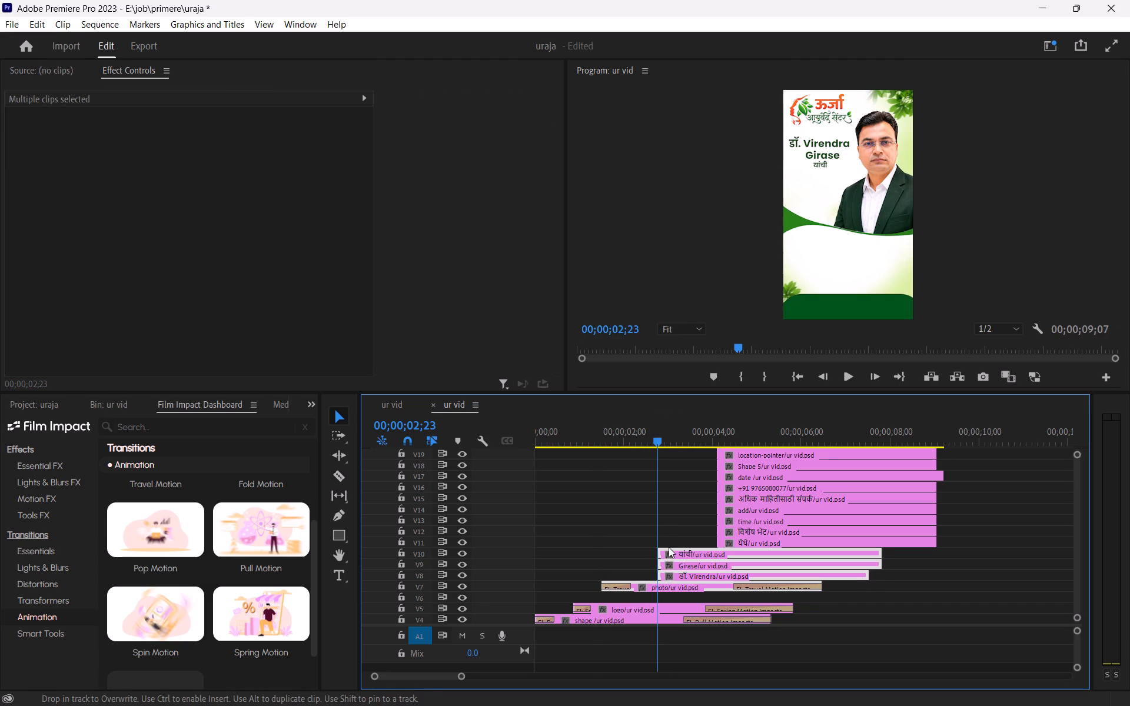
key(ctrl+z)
Shift the three text clips on V7, V8 and V9 together to start at about 00;00;02;14, checking the timing in playback.
click(669, 513)
drag(670, 532, 673, 585)
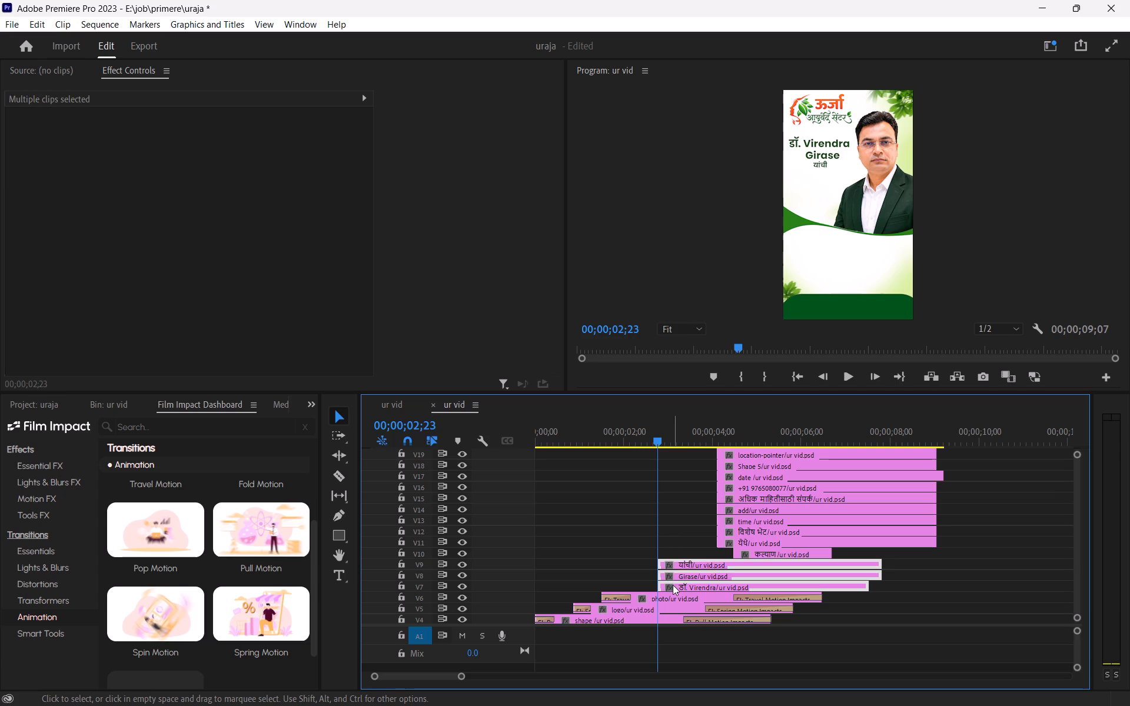
drag(676, 564, 658, 562)
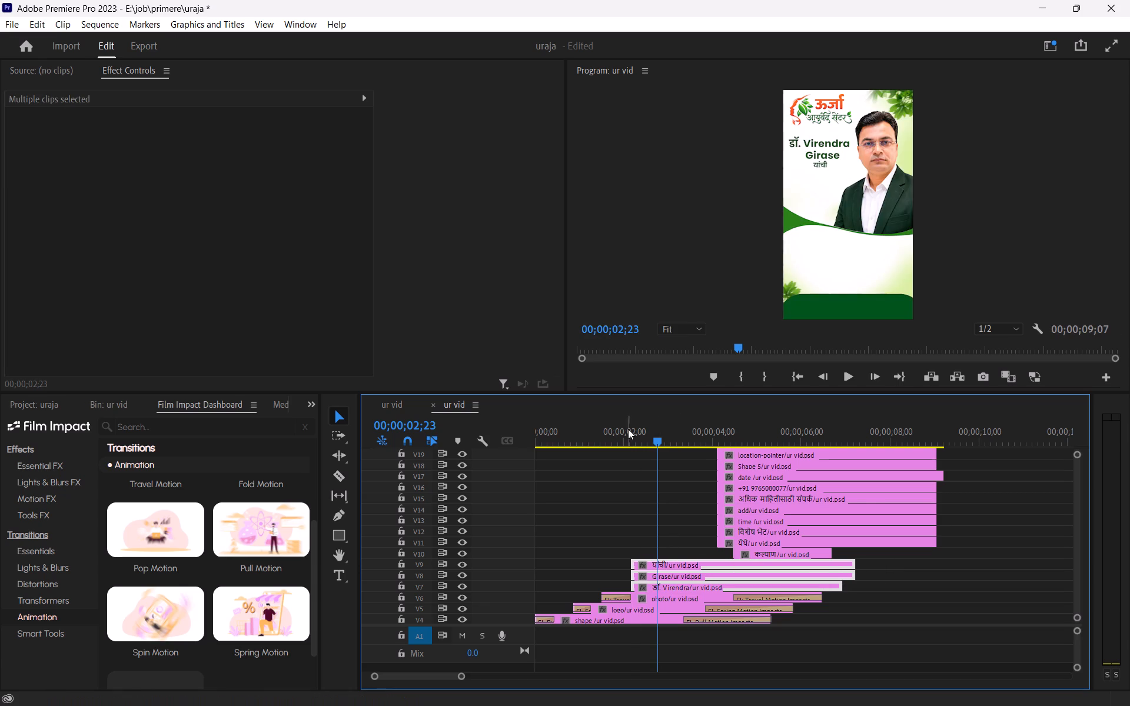
drag(628, 429, 586, 436)
key(space)
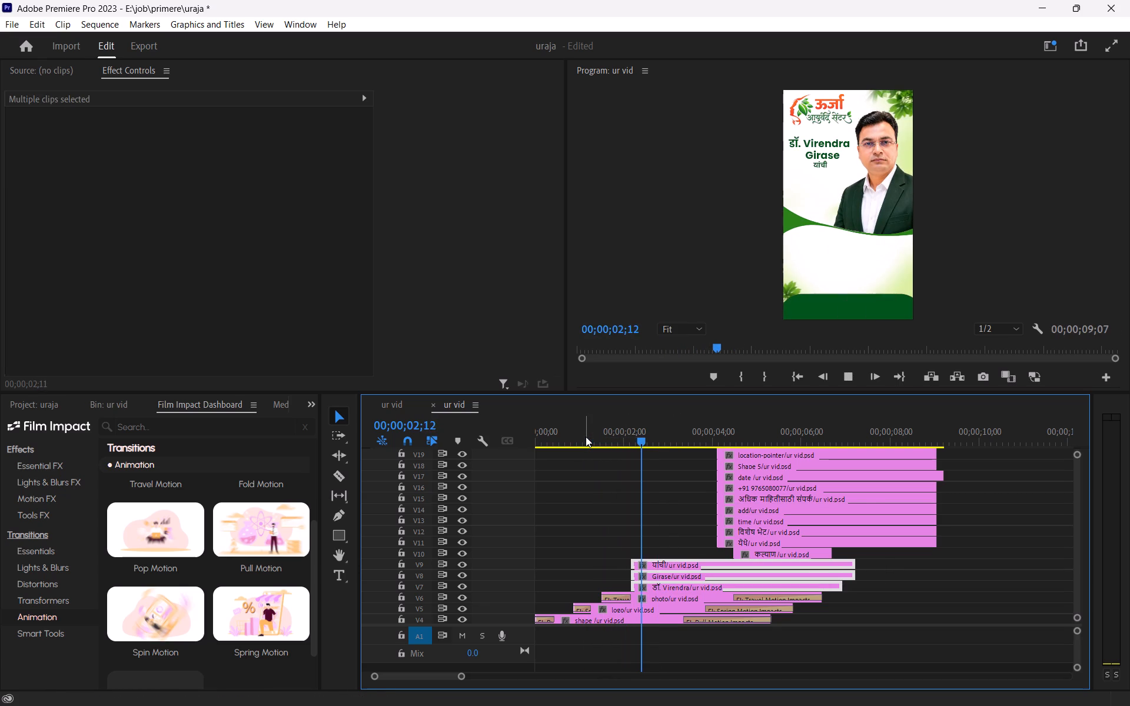
key(space)
drag(658, 564, 680, 564)
drag(604, 438, 597, 439)
click(597, 439)
key(space)
key(space)
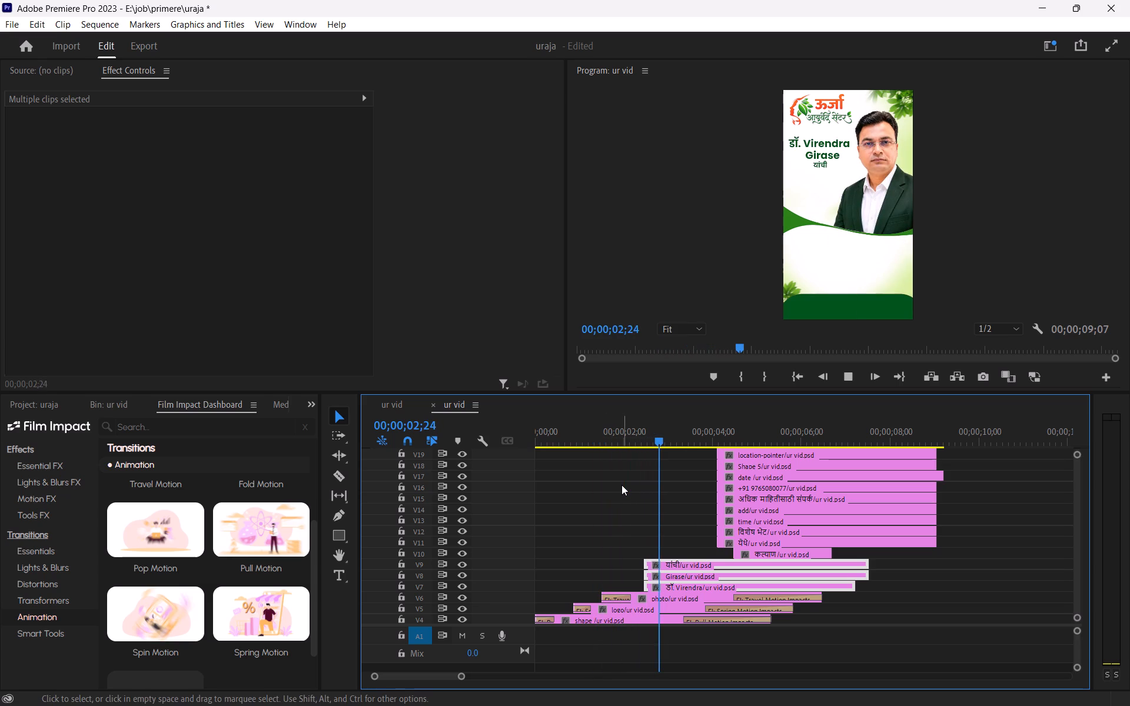
Move only the यांची clip on V9 to start at 00;00;02;26.
click(662, 536)
click(676, 561)
click(672, 542)
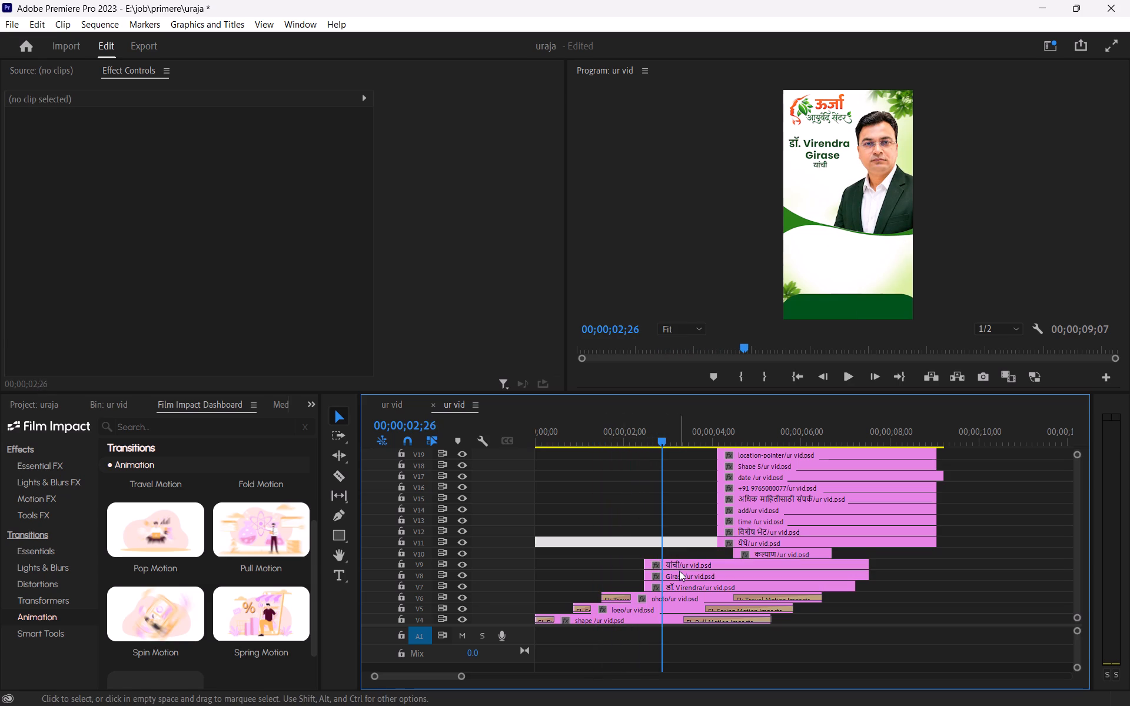
drag(675, 564, 697, 564)
Apply the Film Impact Block Motion transition to the doctor's first-name and surname clips on V7 and V8.
click(683, 575)
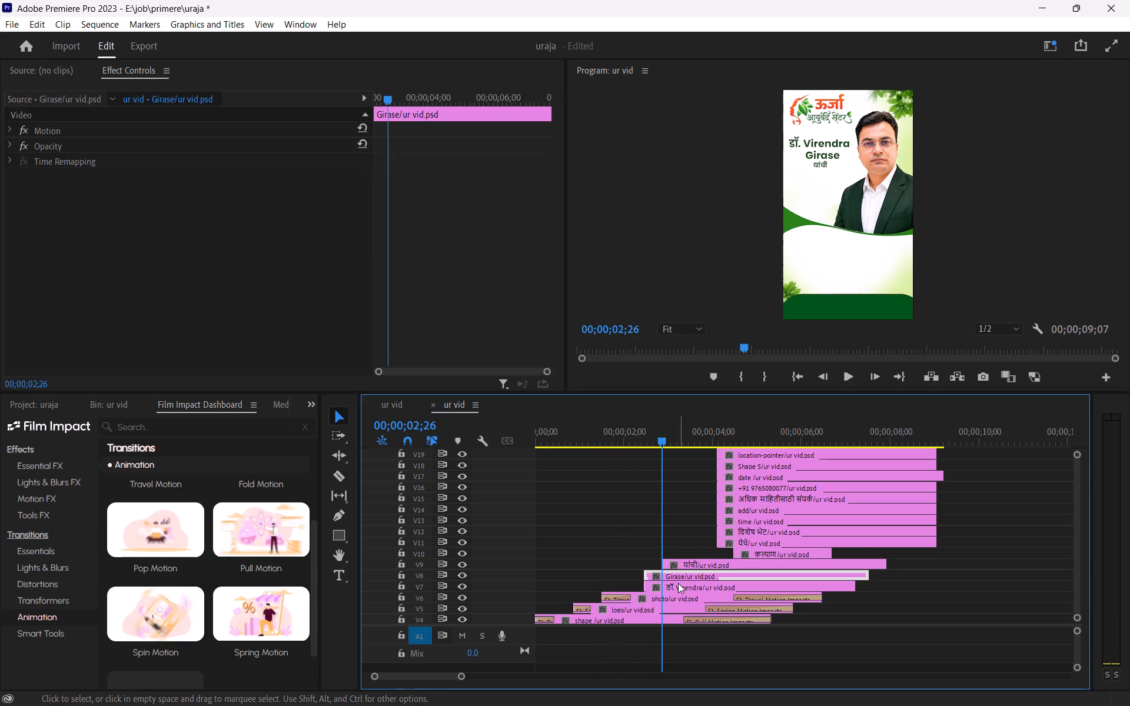
shift+click(675, 587)
scroll(220, 558, up, 2)
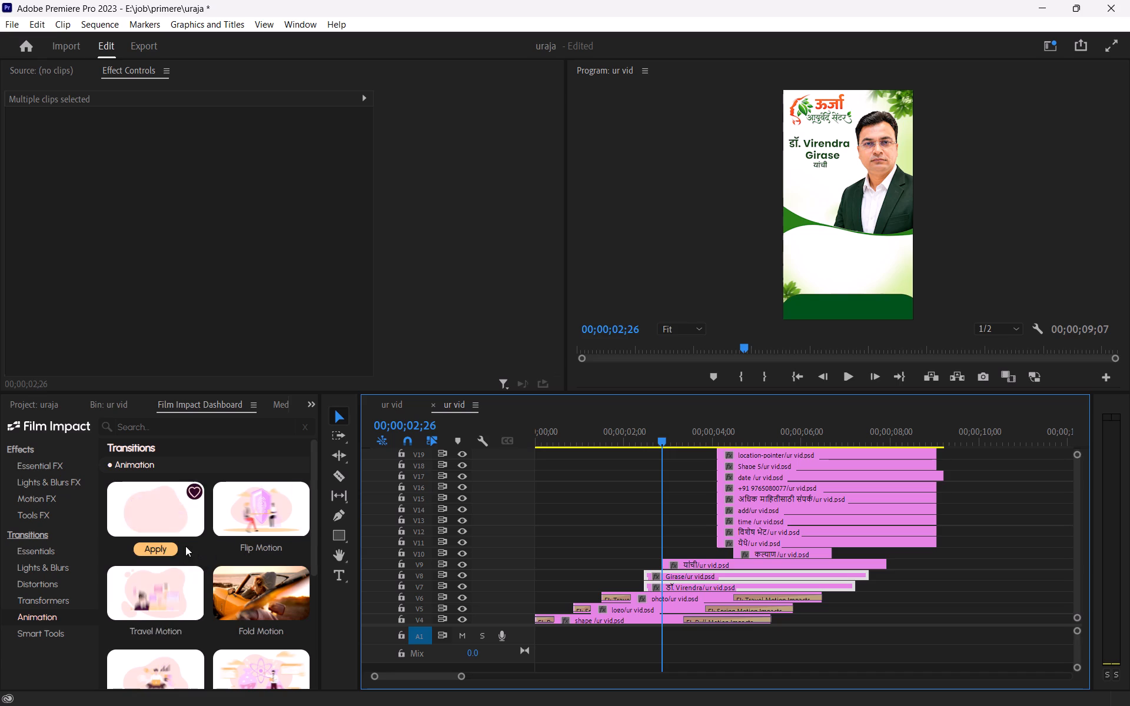
click(164, 548)
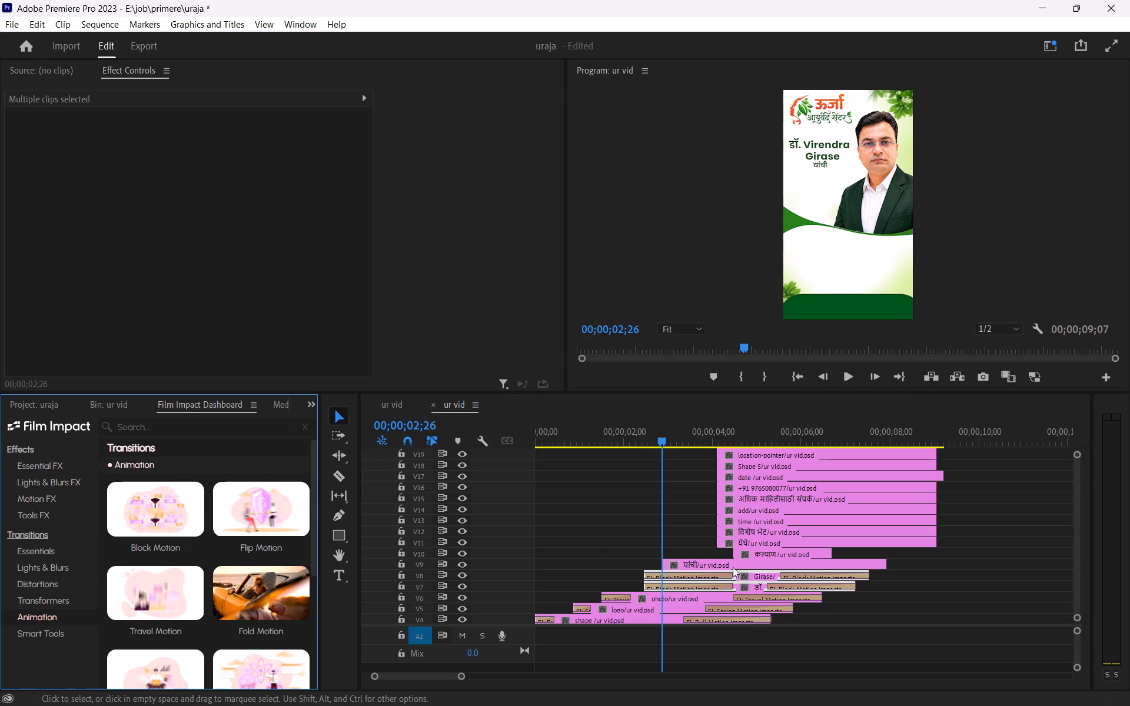
Shorten the opening Block Motion transitions to 24 frames on the V8 surname clip and 20 frames on the V7 first-name clip.
drag(731, 577, 678, 577)
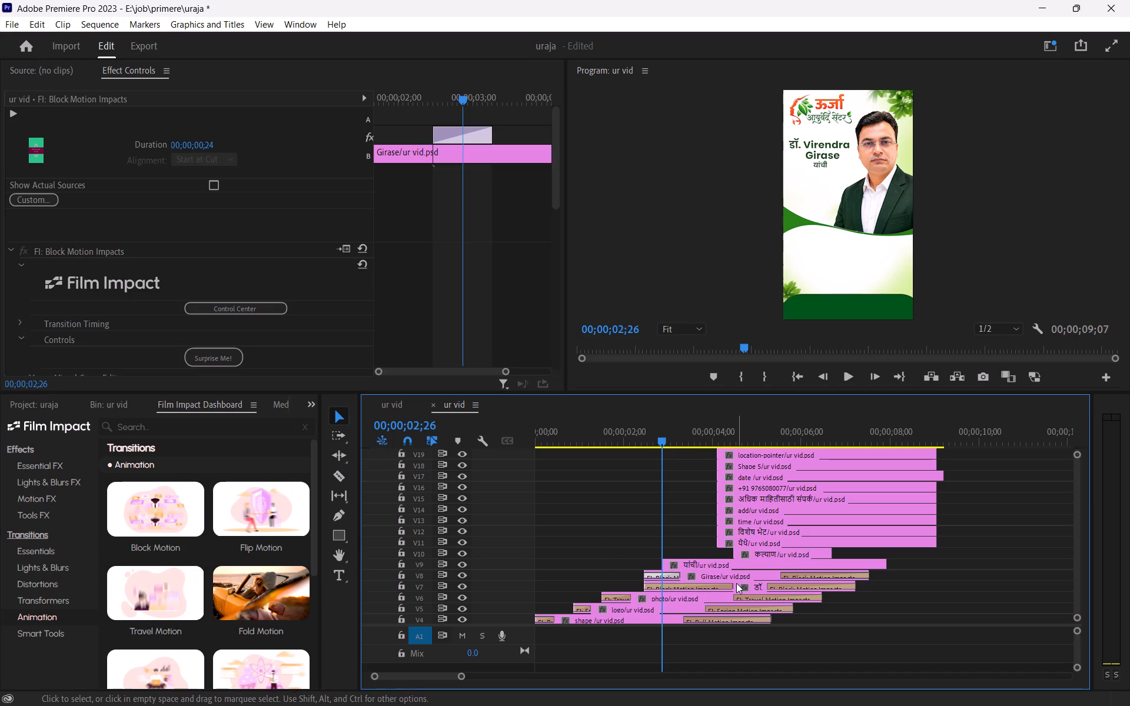
drag(729, 587, 676, 589)
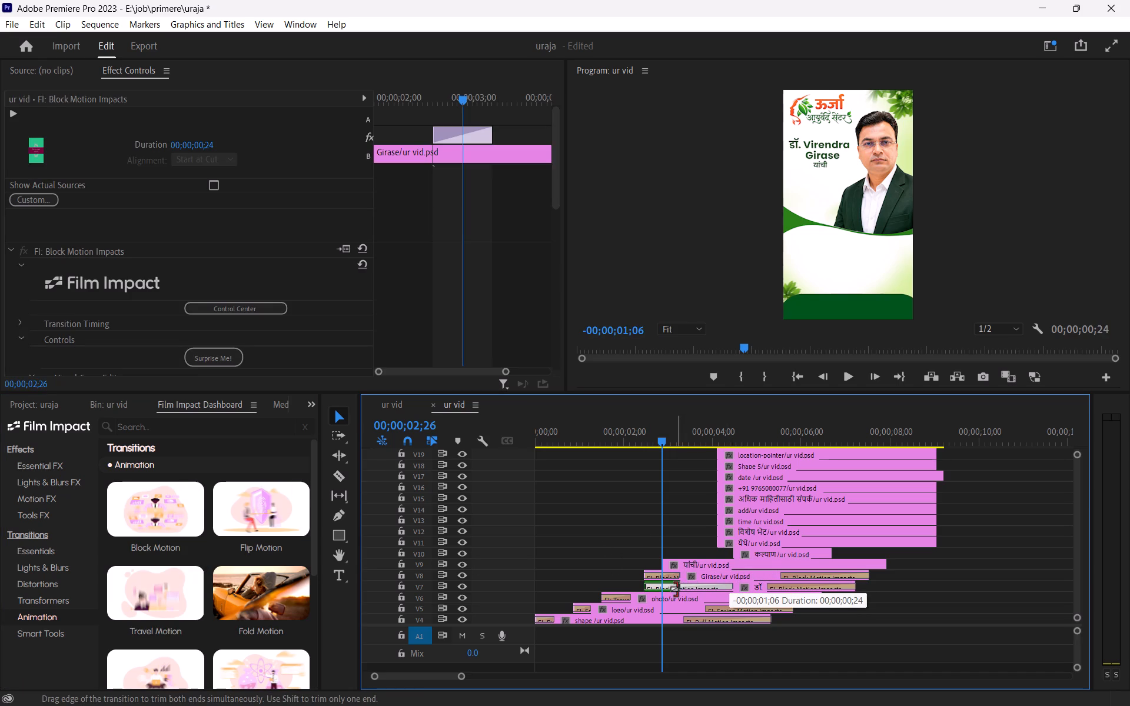
drag(676, 589, 670, 591)
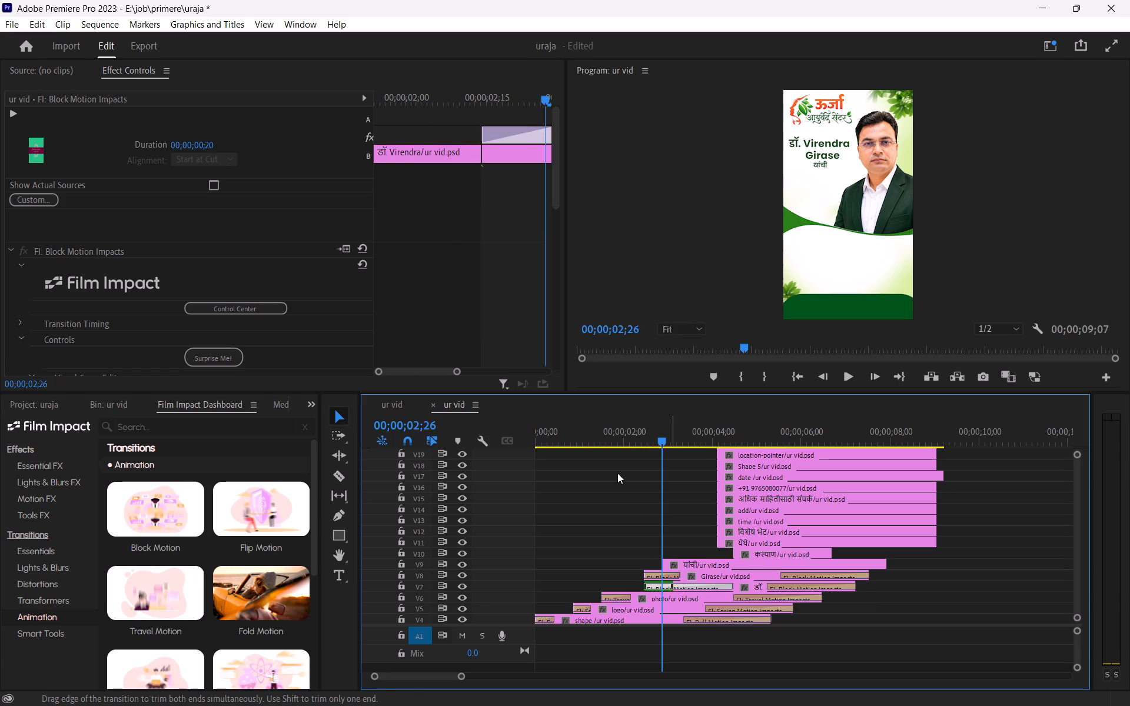
Lengthen the opening Block Motion transitions on the V7 first-name and V8 surname clips, making the V8 one 00;00;01;01, and check playback.
drag(615, 438, 584, 438)
key(space)
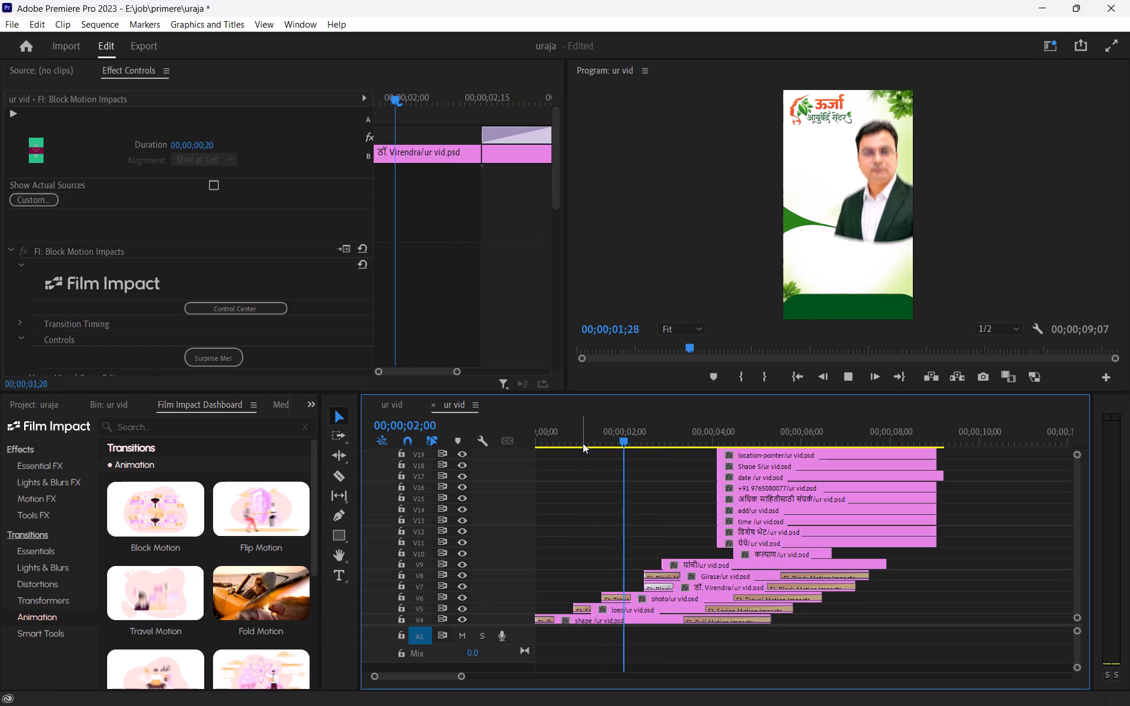
key(space)
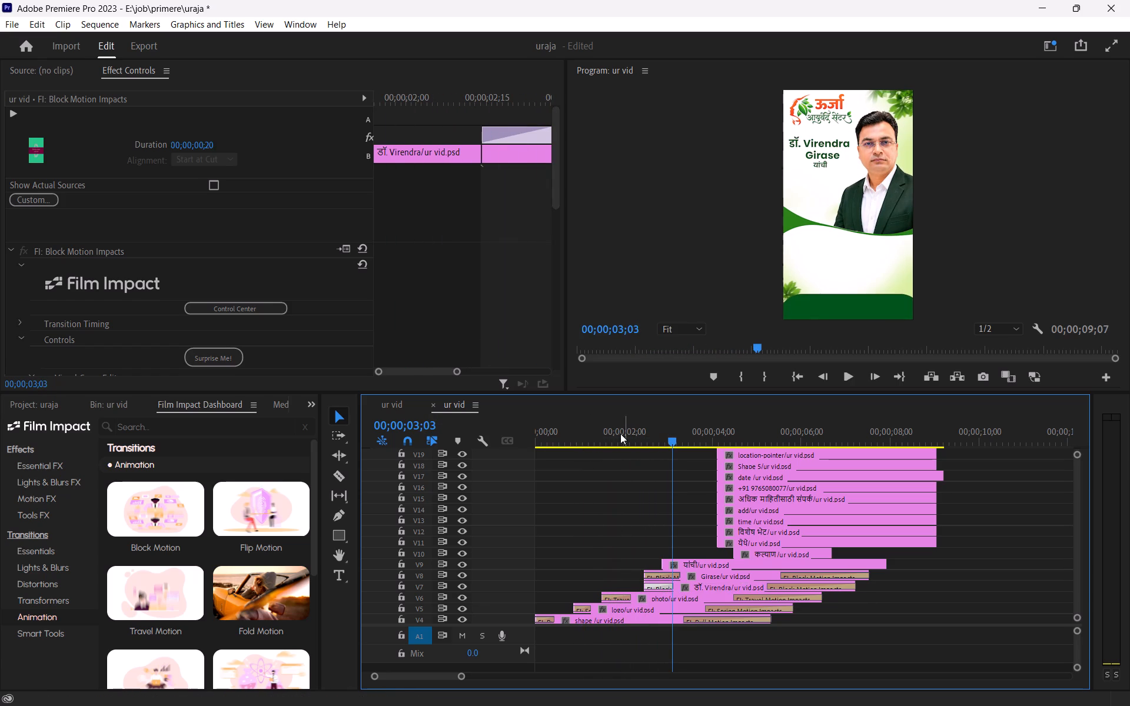
drag(620, 434, 594, 435)
drag(672, 588, 682, 588)
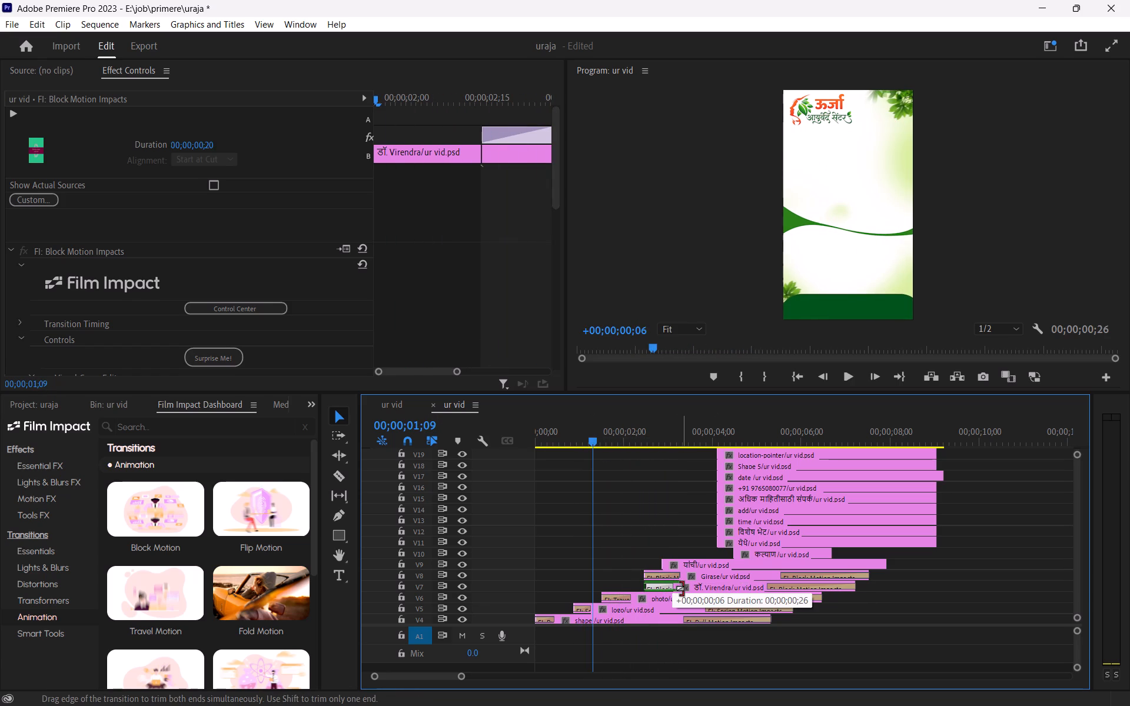
drag(682, 588, 677, 589)
click(671, 577)
drag(679, 574, 689, 576)
key(space)
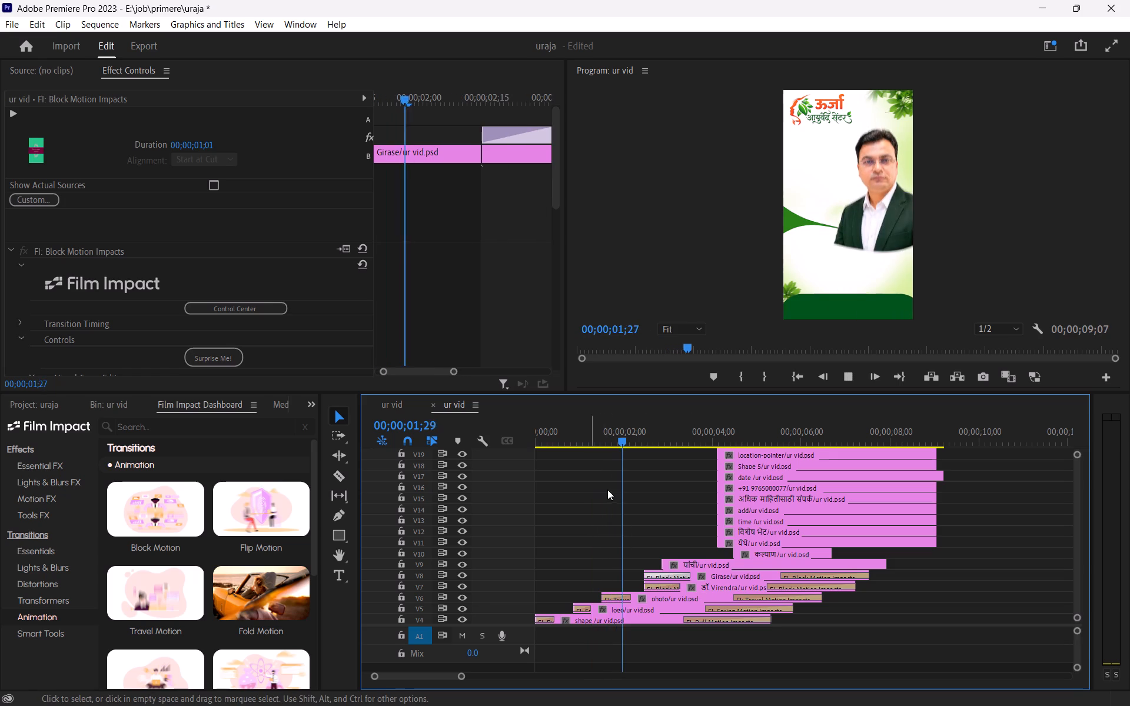
key(space)
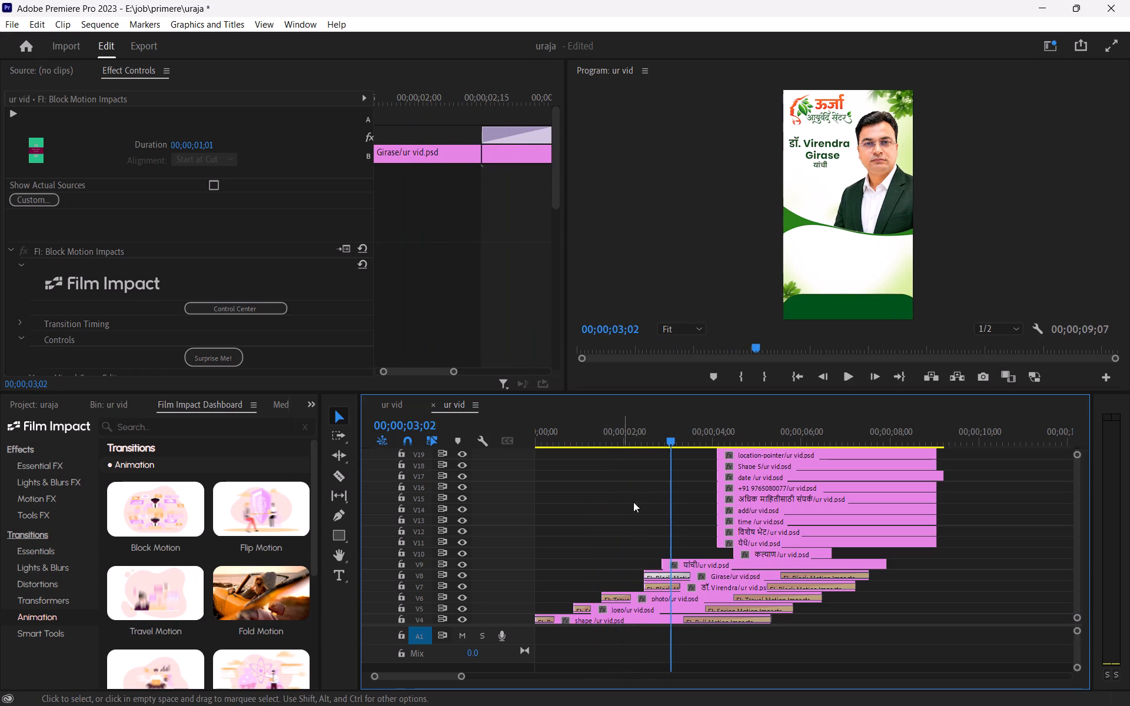
Trim the start of the यांची clip on V9 to about 00;00;03;08.
click(689, 557)
click(673, 567)
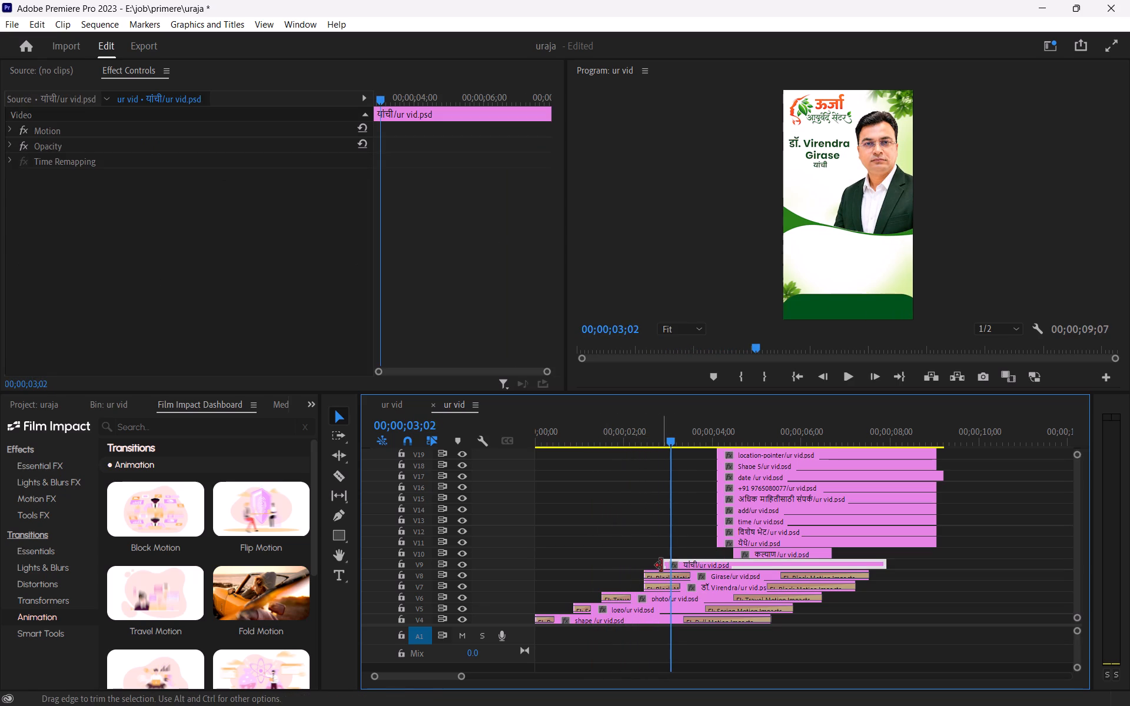
drag(662, 565, 680, 568)
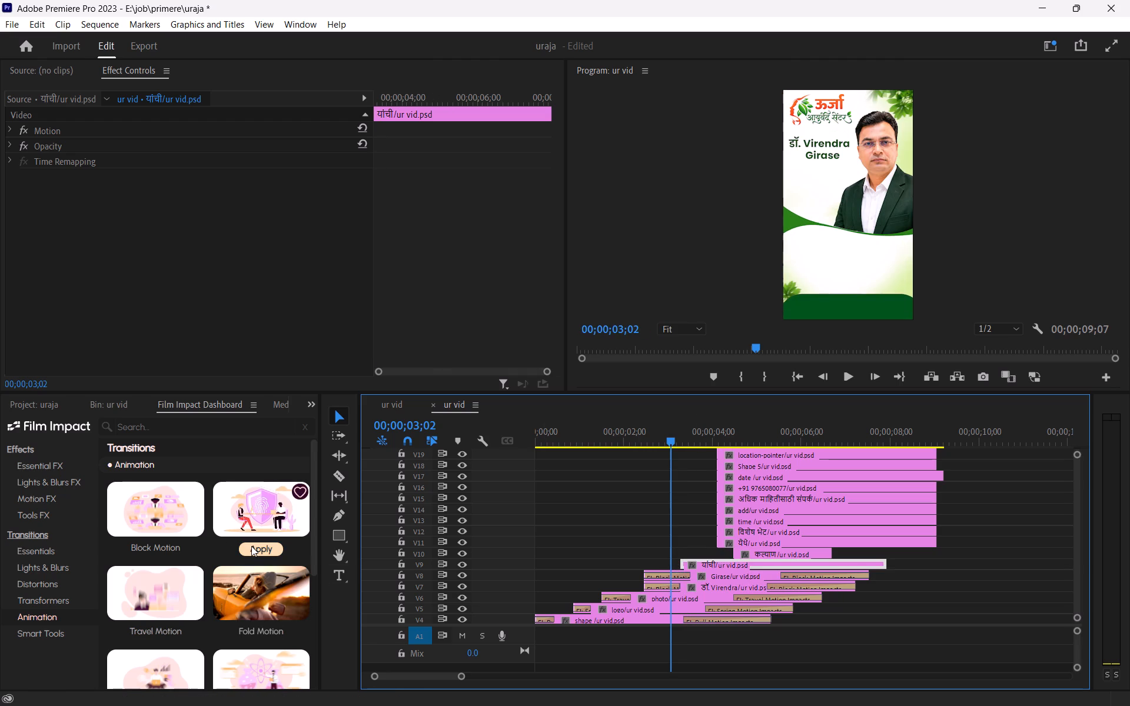
Apply the Film Impact Flip Motion transition to the यांची clip, shorten its opening transition to 22 frames, and check playback.
click(251, 546)
drag(766, 562, 757, 562)
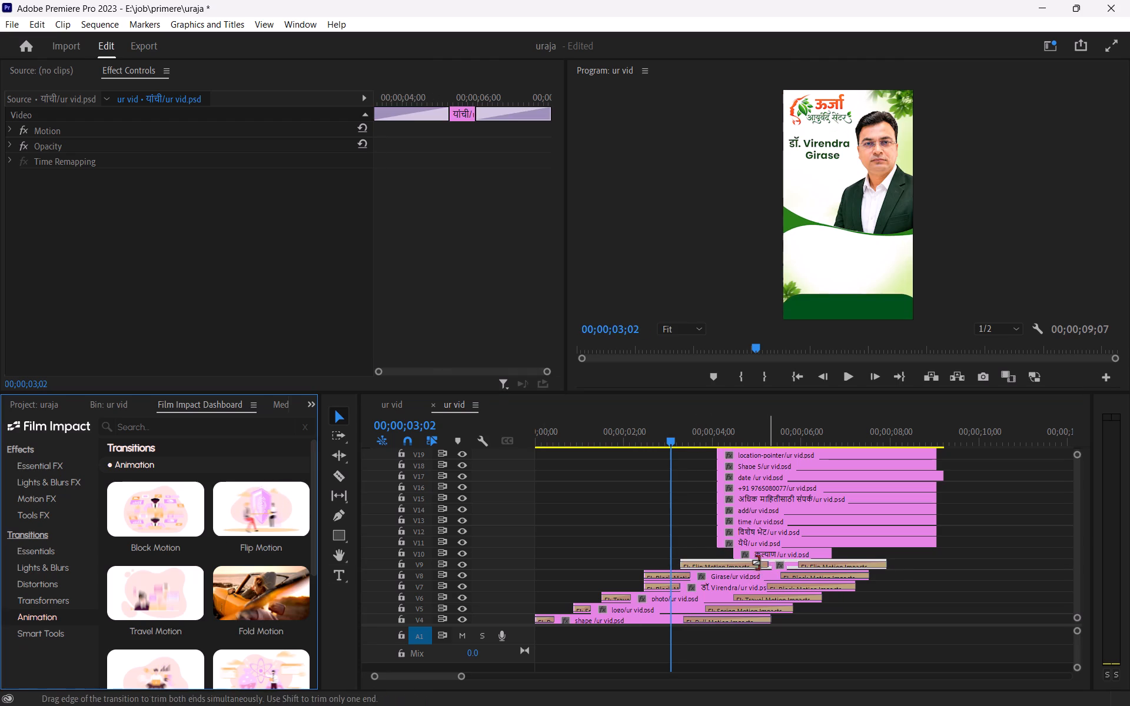
drag(757, 562, 710, 569)
click(591, 432)
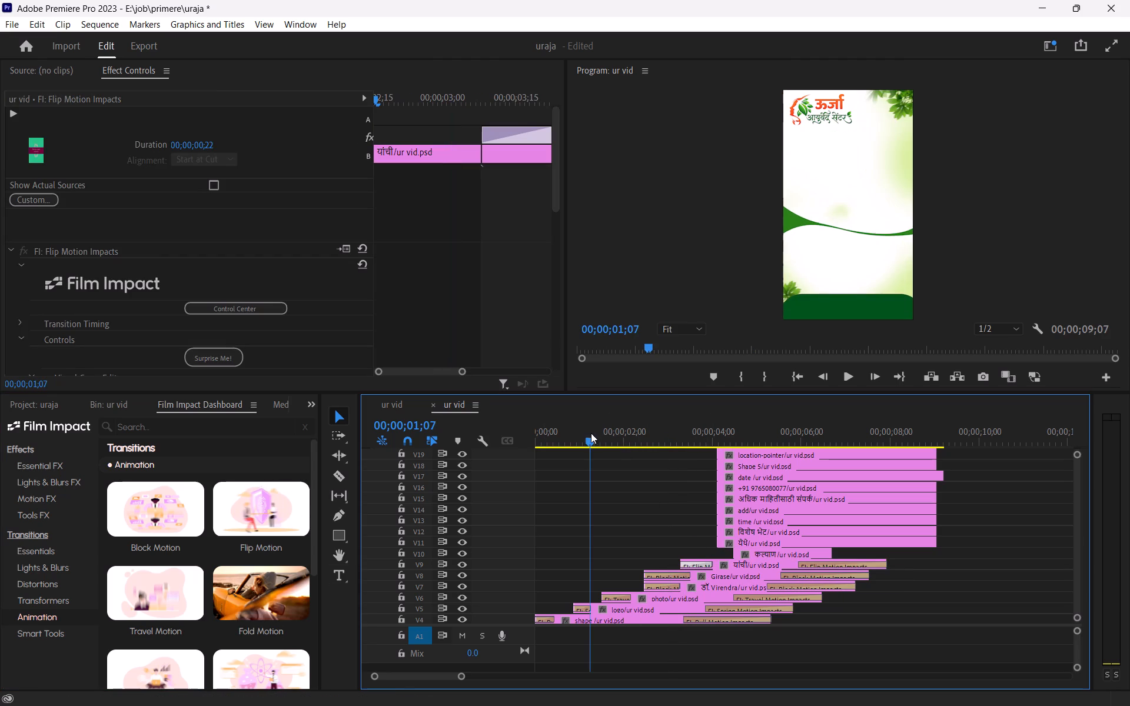
drag(590, 435, 493, 438)
key(space)
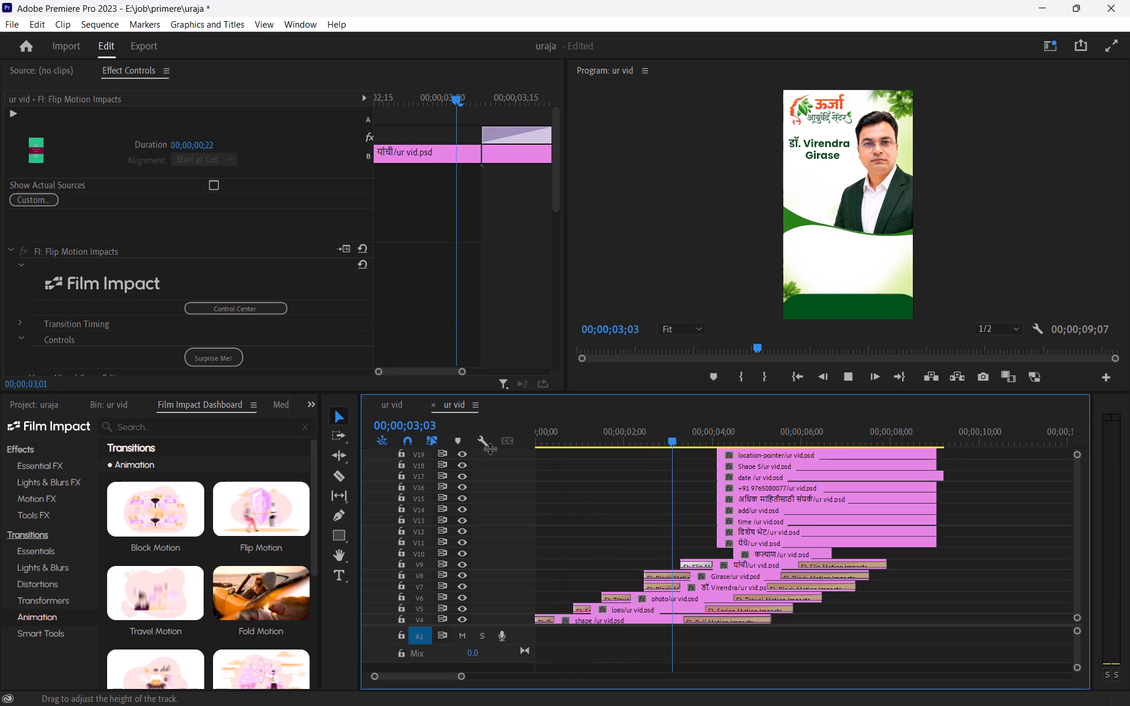
key(space)
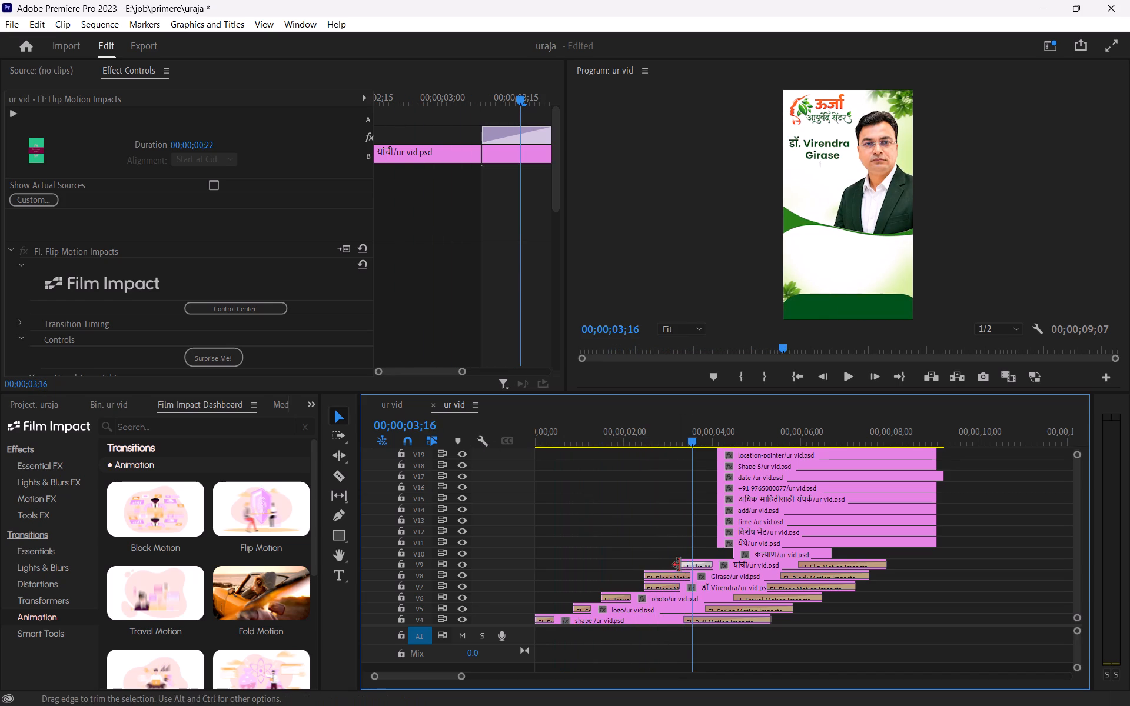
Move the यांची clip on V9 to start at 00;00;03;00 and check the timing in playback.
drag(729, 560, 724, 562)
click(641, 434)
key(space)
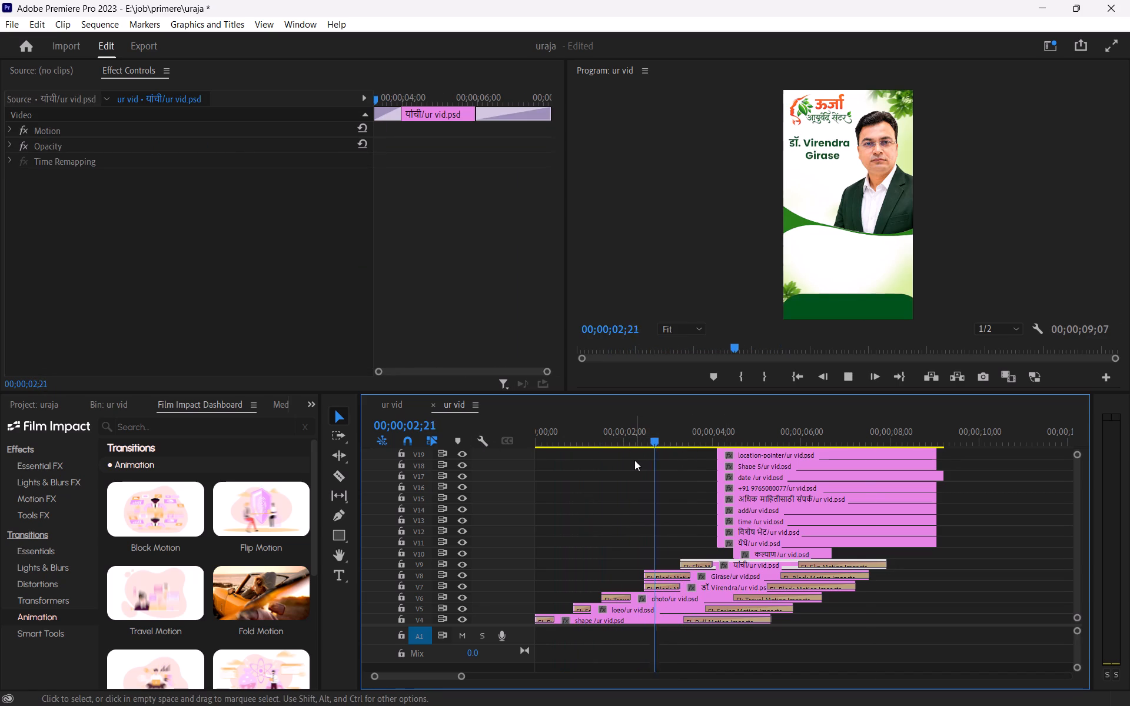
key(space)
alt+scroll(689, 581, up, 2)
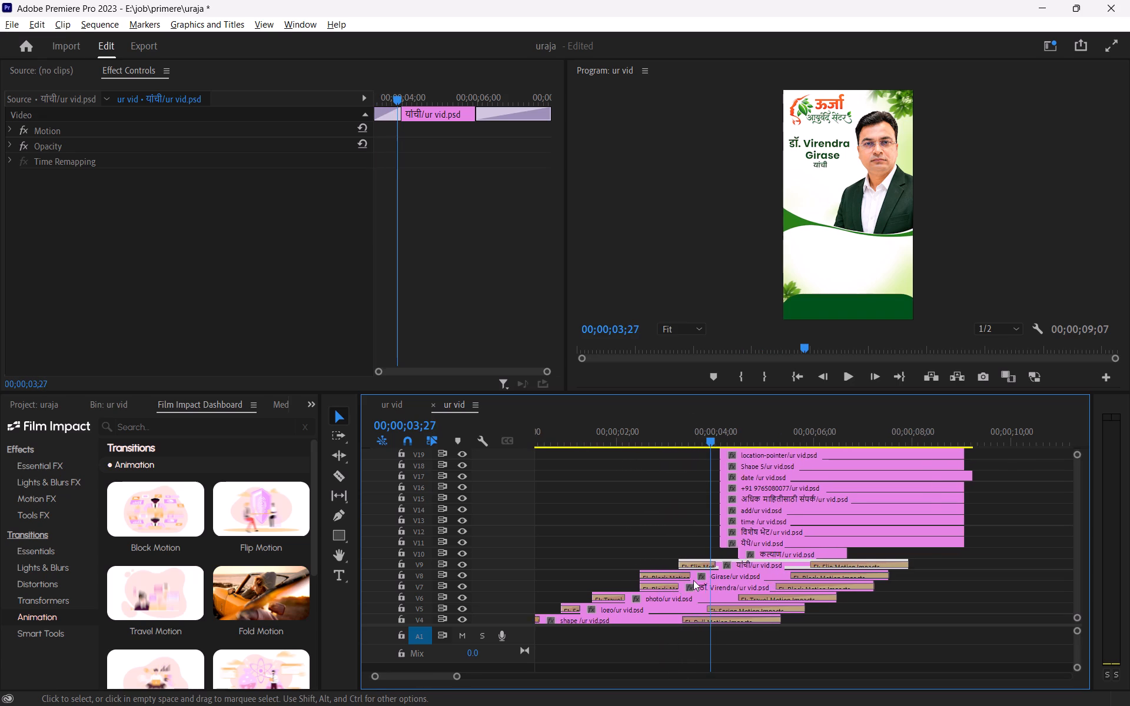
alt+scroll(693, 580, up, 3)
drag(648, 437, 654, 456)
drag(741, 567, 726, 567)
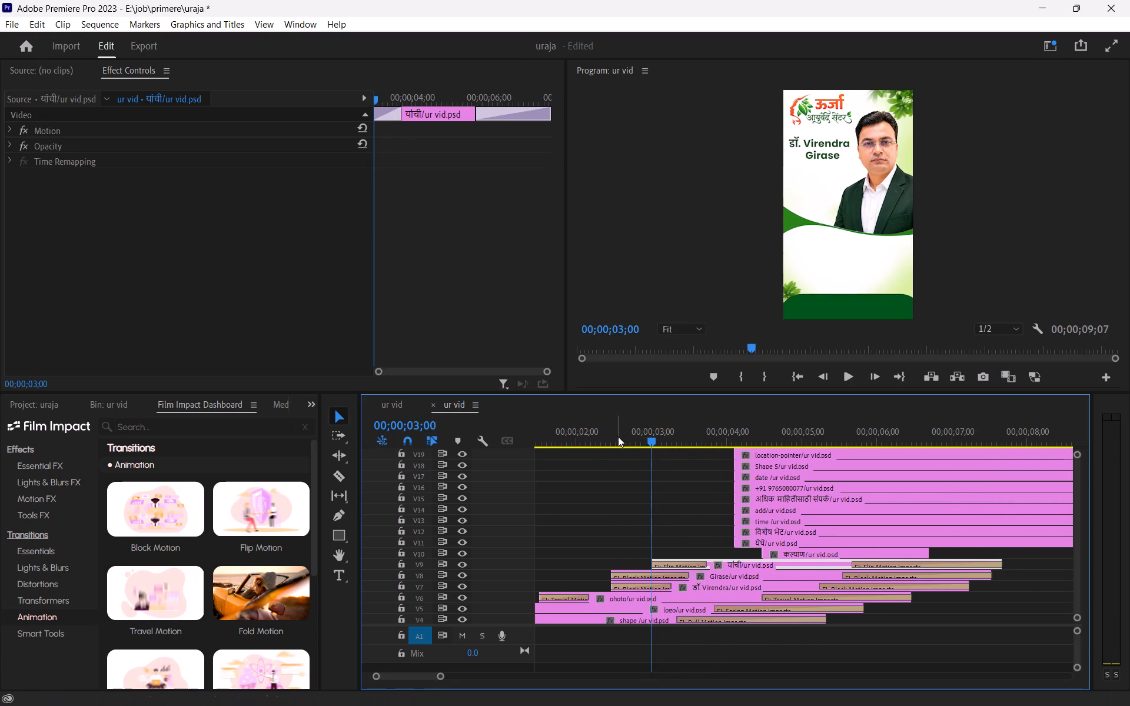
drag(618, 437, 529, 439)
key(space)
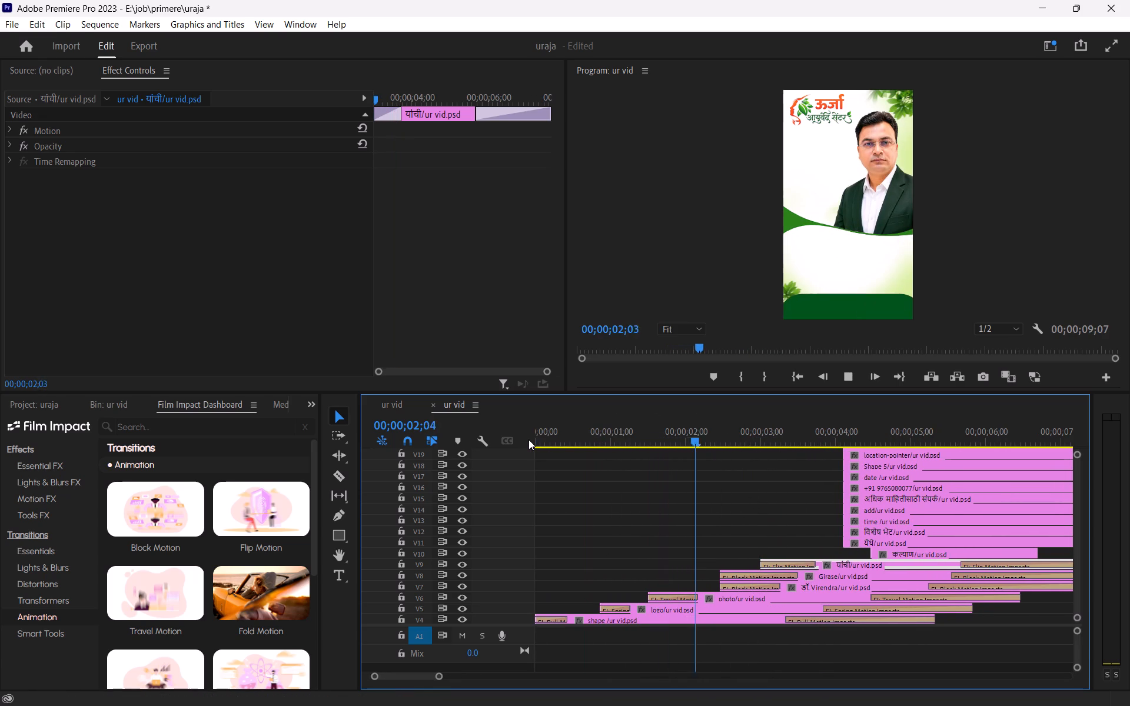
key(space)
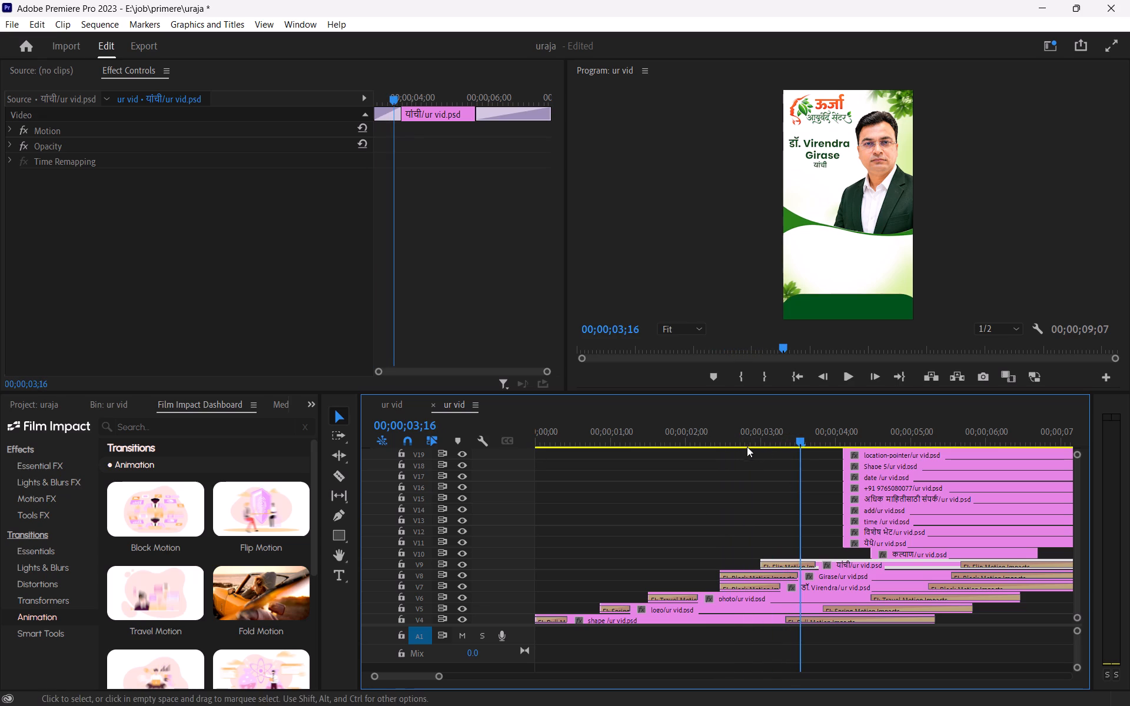
Move the यांची clip on V9 to start at about 00;00;02;21 and check the timing in playback.
drag(739, 440, 729, 451)
drag(851, 561, 827, 561)
click(667, 437)
key(space)
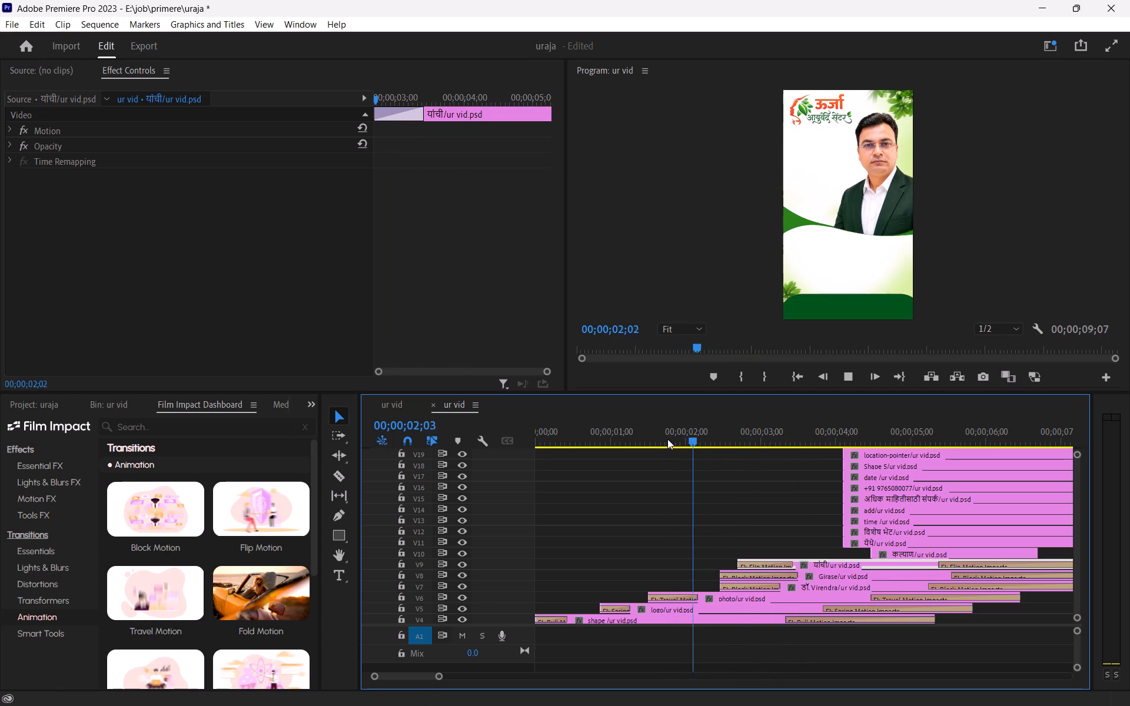
key(space)
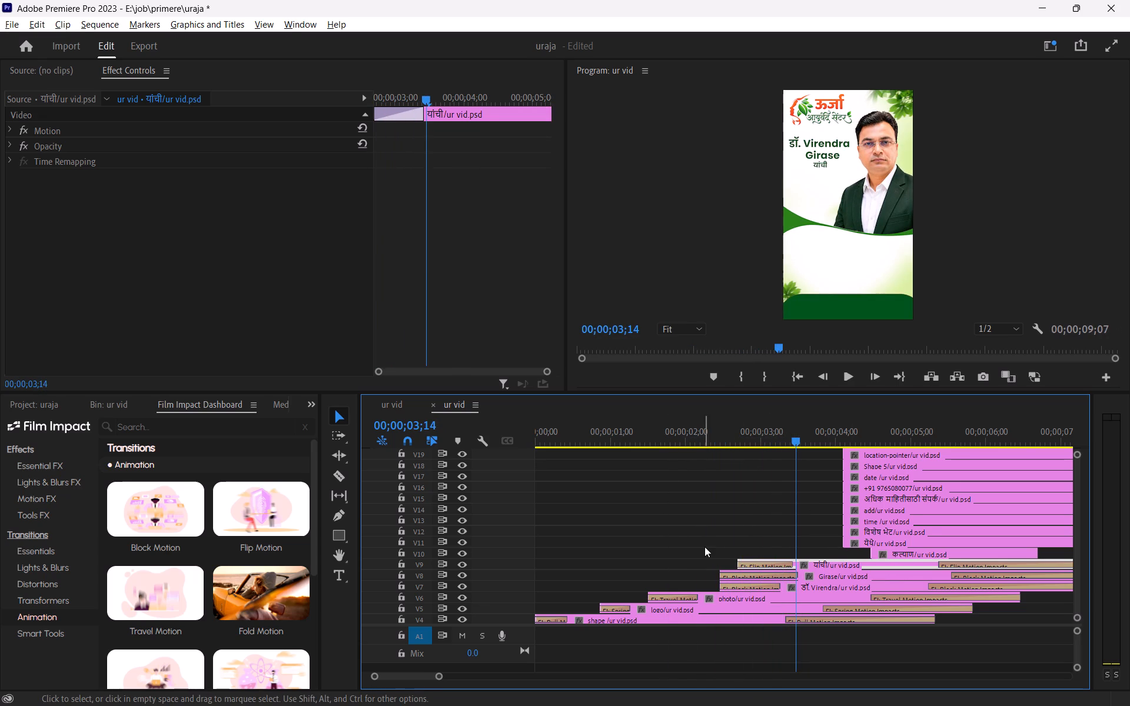
Save the project.
alt+scroll(704, 547, down, 4)
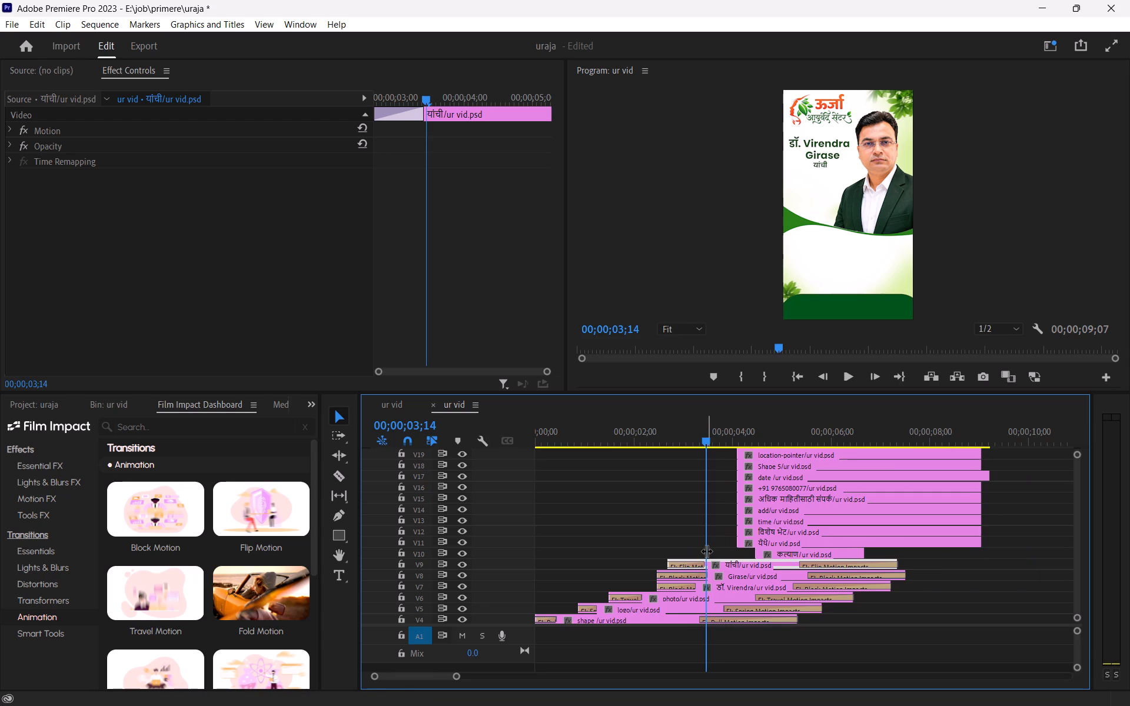
key(ctrl+s)
After playing the sequence from the start, extend the starts of the कल्याण clip on V10 and येथे clip on V11 back to about 00;00;03;15.
drag(637, 432, 474, 438)
key(space)
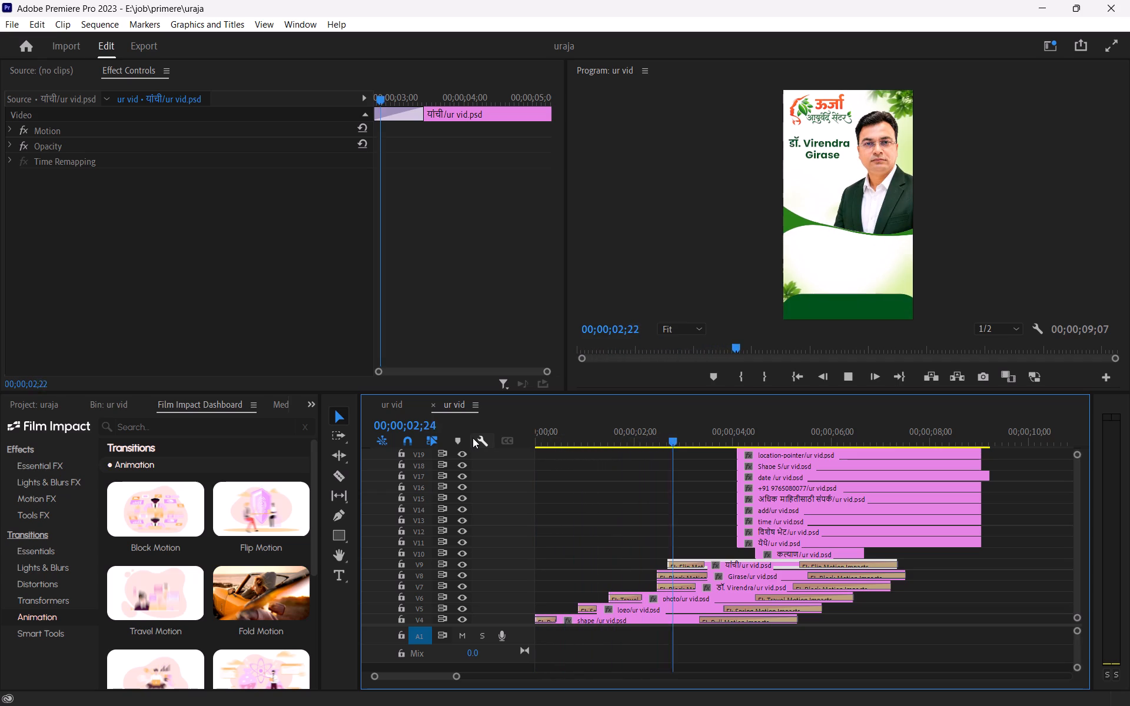
key(space)
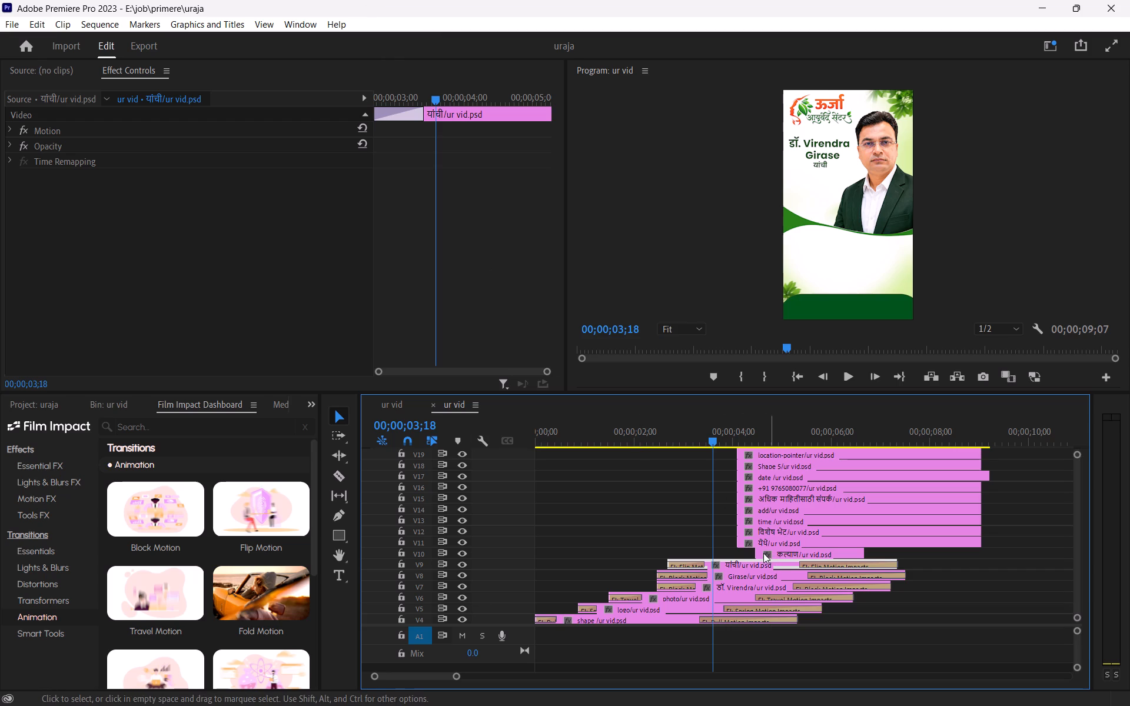
drag(755, 557, 715, 556)
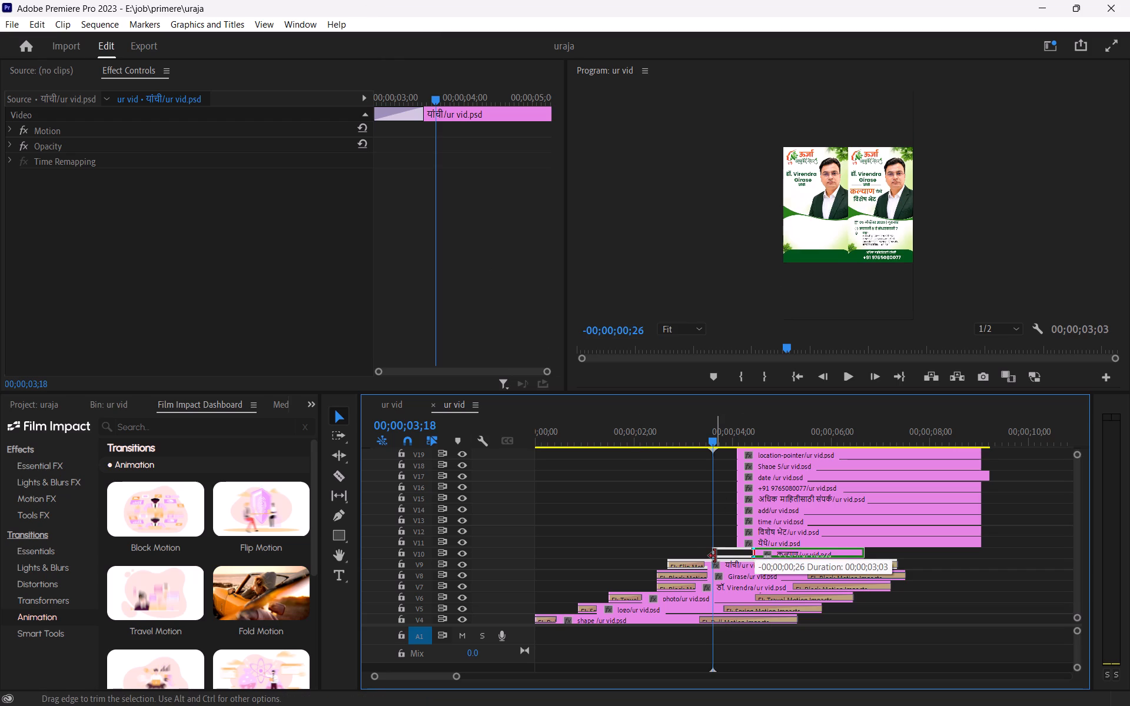
drag(715, 556, 707, 556)
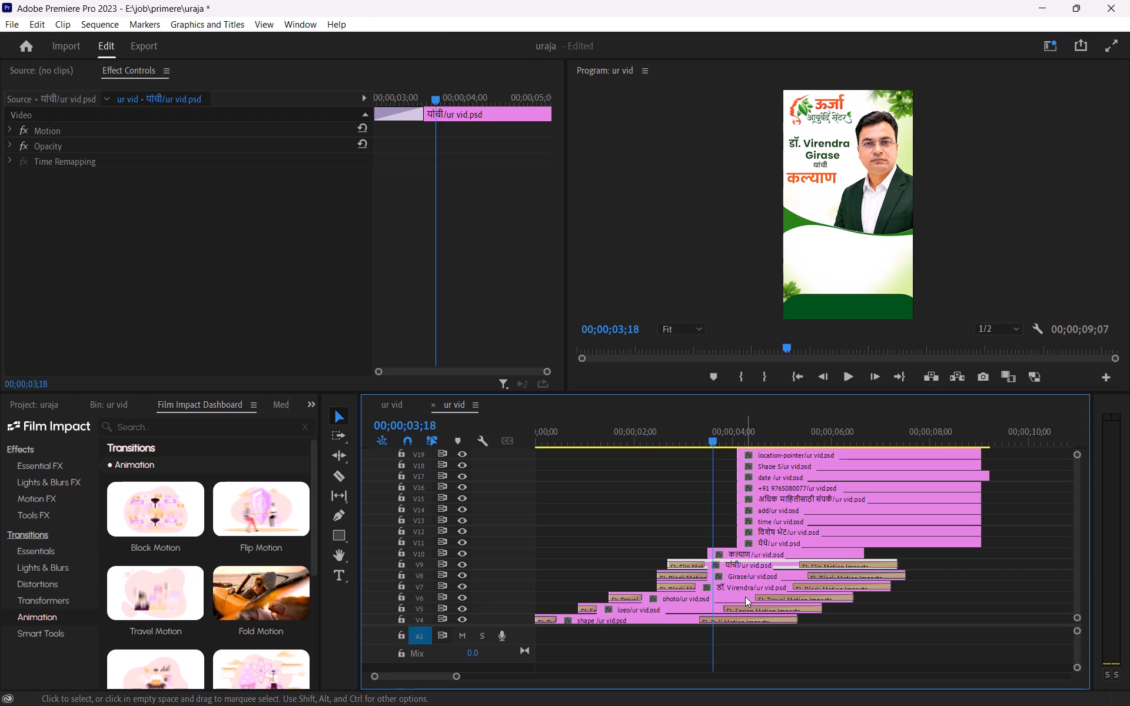
click(758, 541)
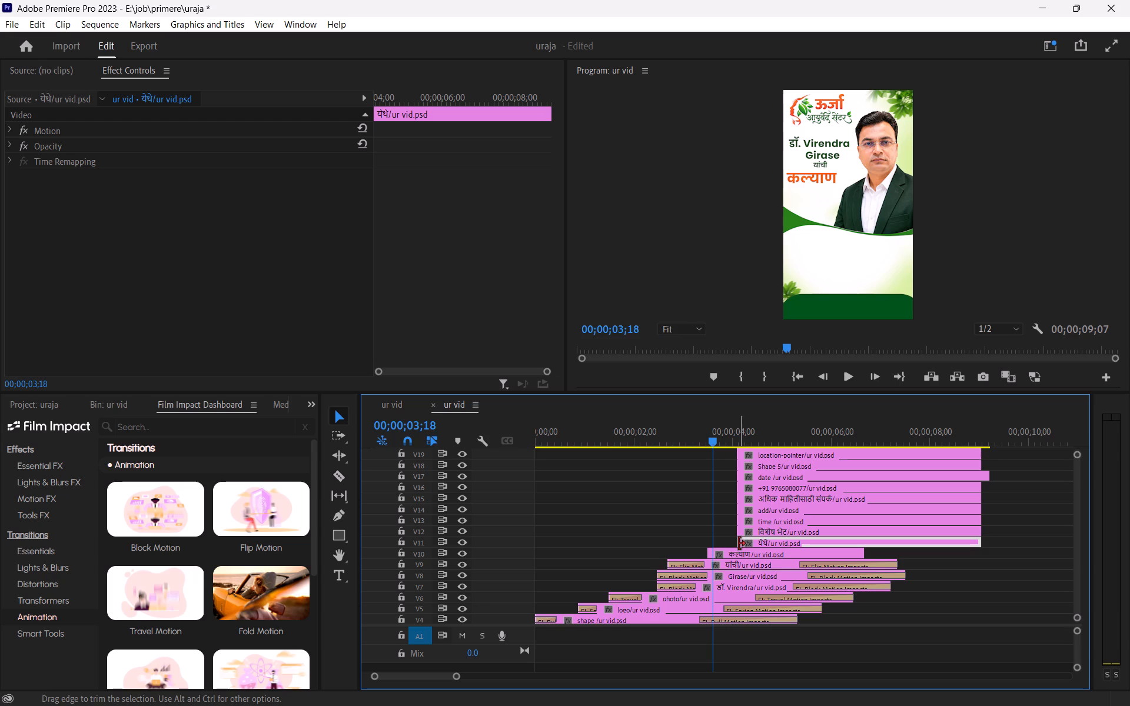
drag(737, 544, 703, 548)
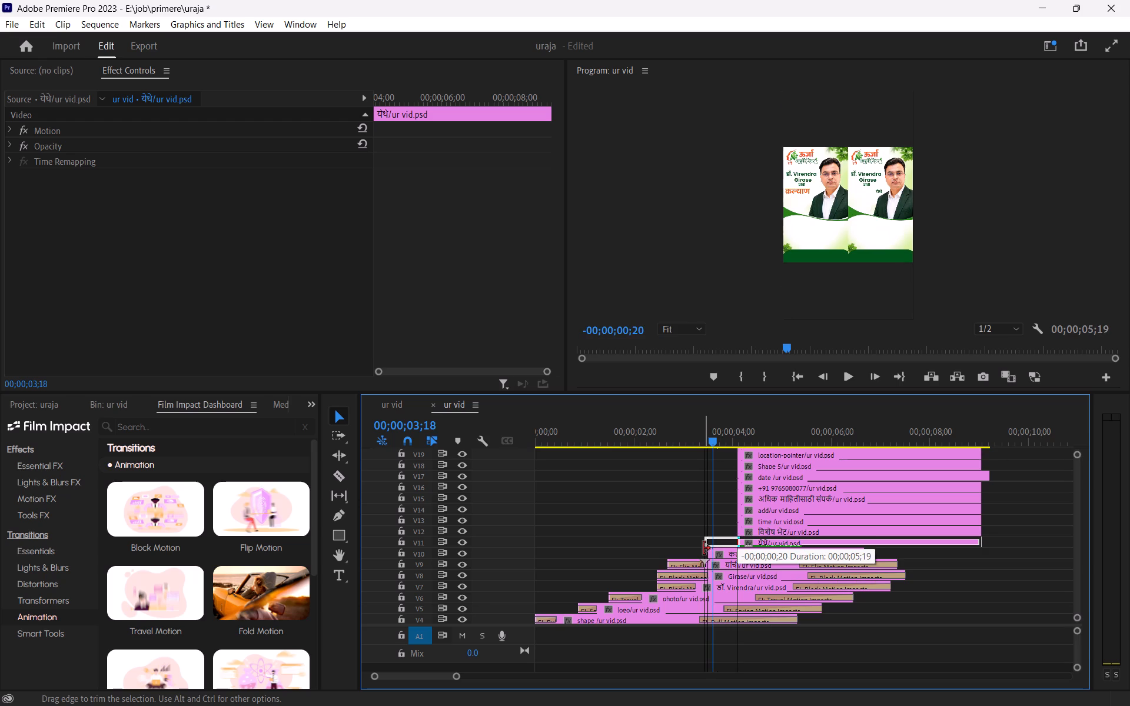
drag(703, 548, 709, 553)
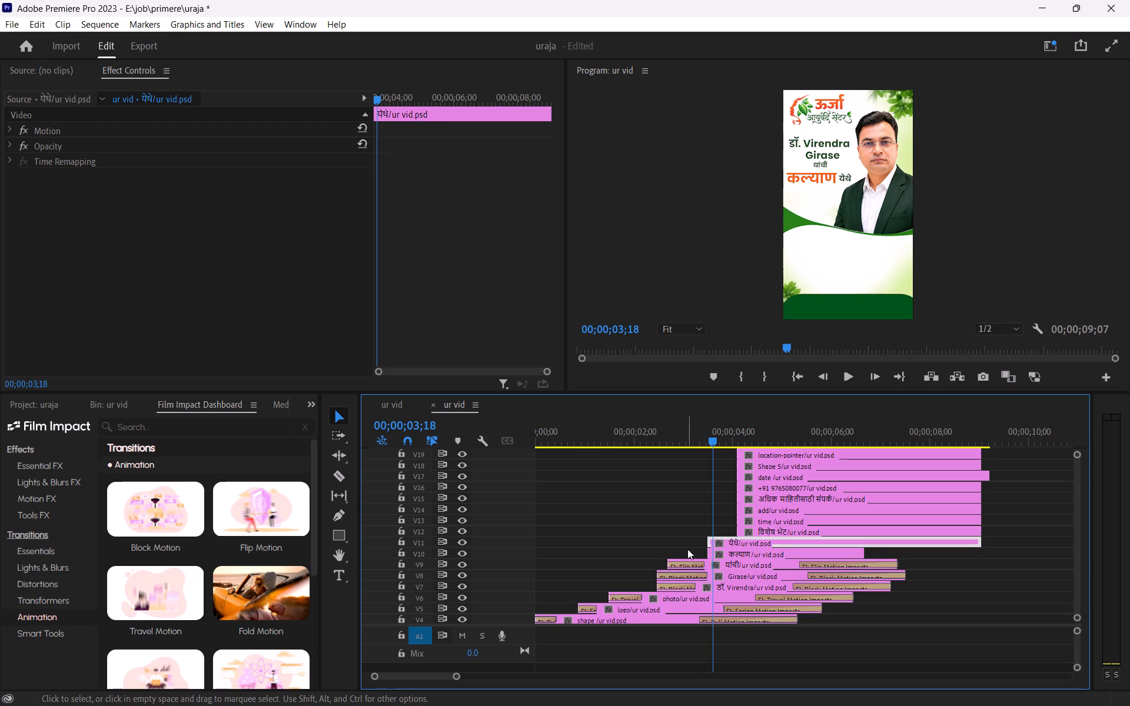
Extend the विशेष भेट clip's start on V12 to 00;00;03;18, move the clip so it starts level with the V13 clip, and check playback.
click(746, 531)
drag(737, 533, 712, 534)
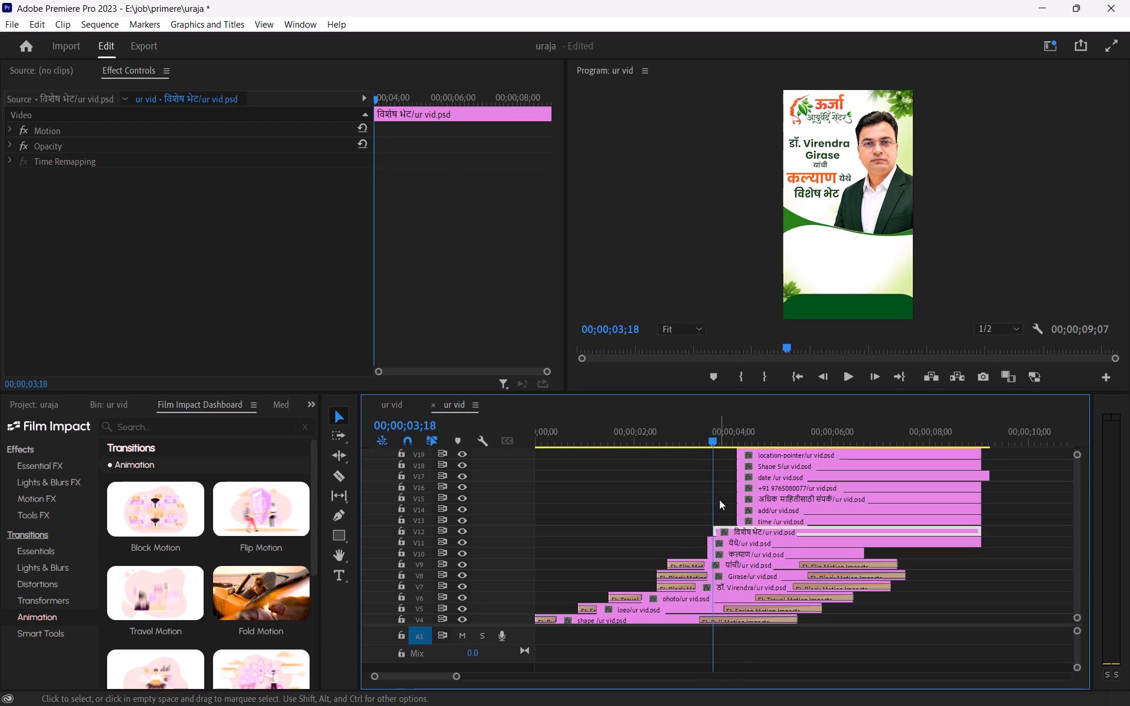
drag(733, 531, 757, 532)
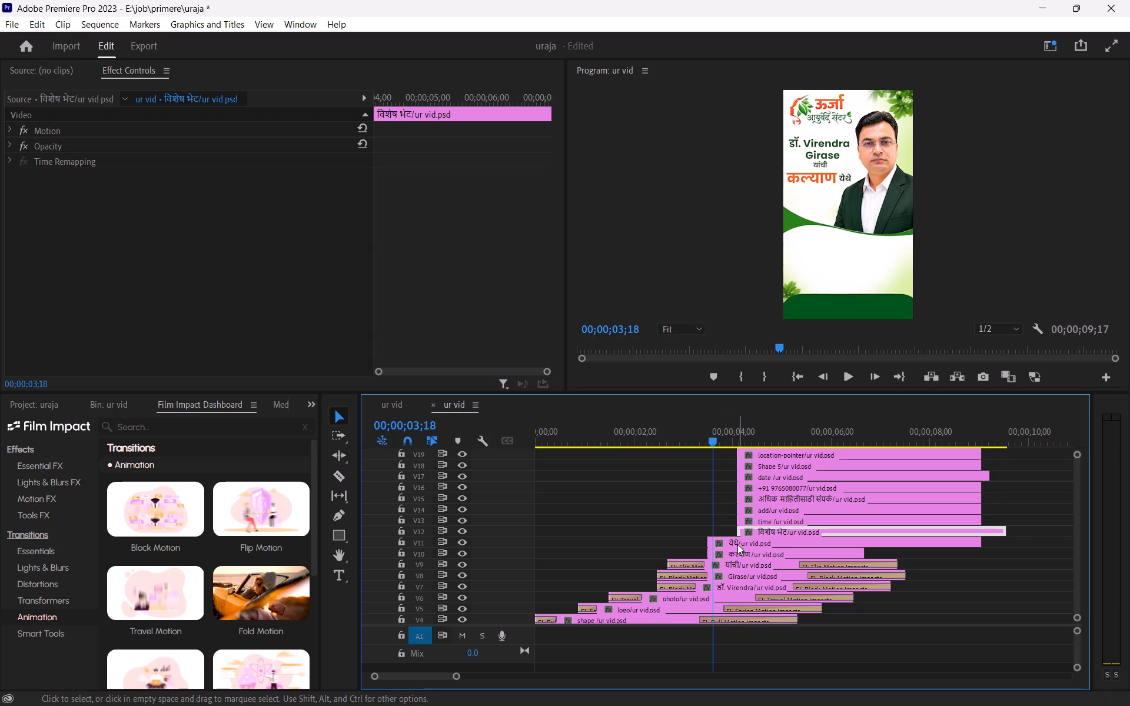
drag(694, 432, 628, 442)
key(space)
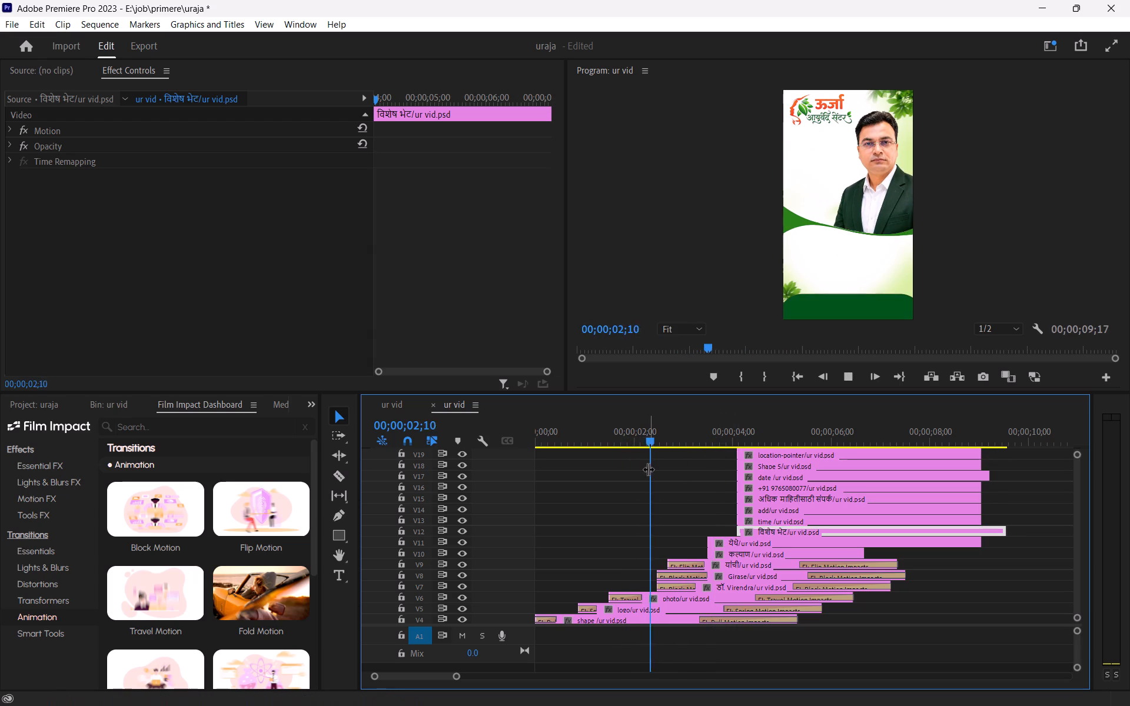
key(space)
Apply the Film Impact animation transition listed beside Spin Motion to the येथे and कल्याण clips on V11 and V10 together.
click(724, 540)
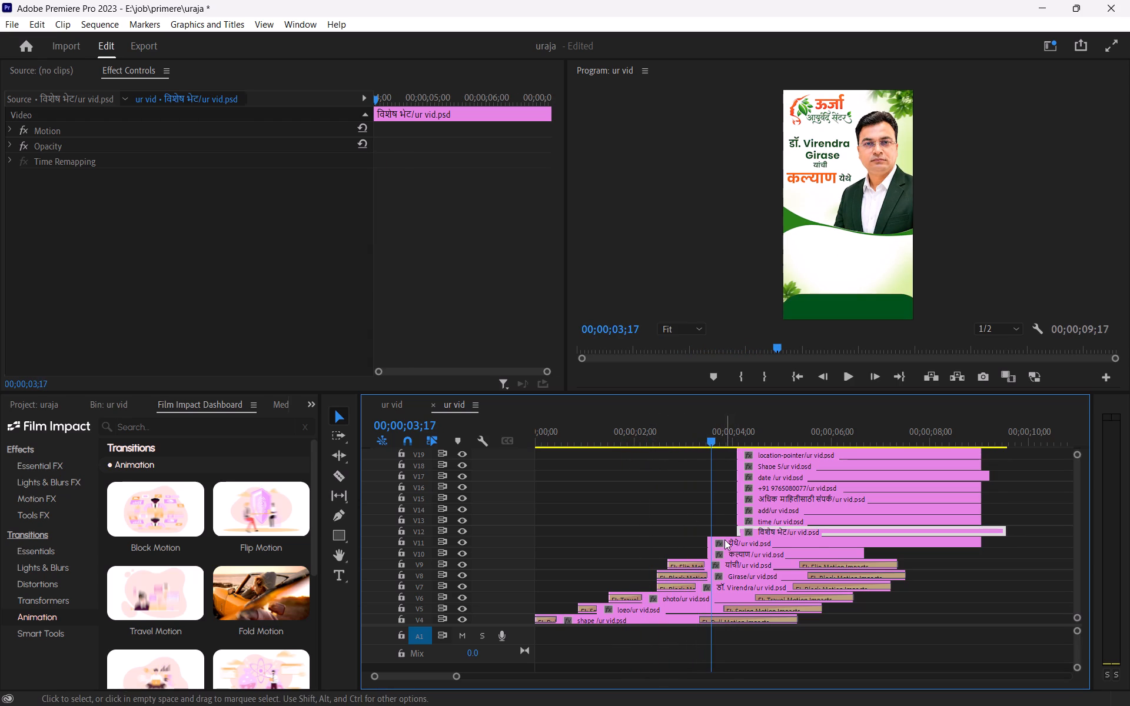
shift+click(725, 552)
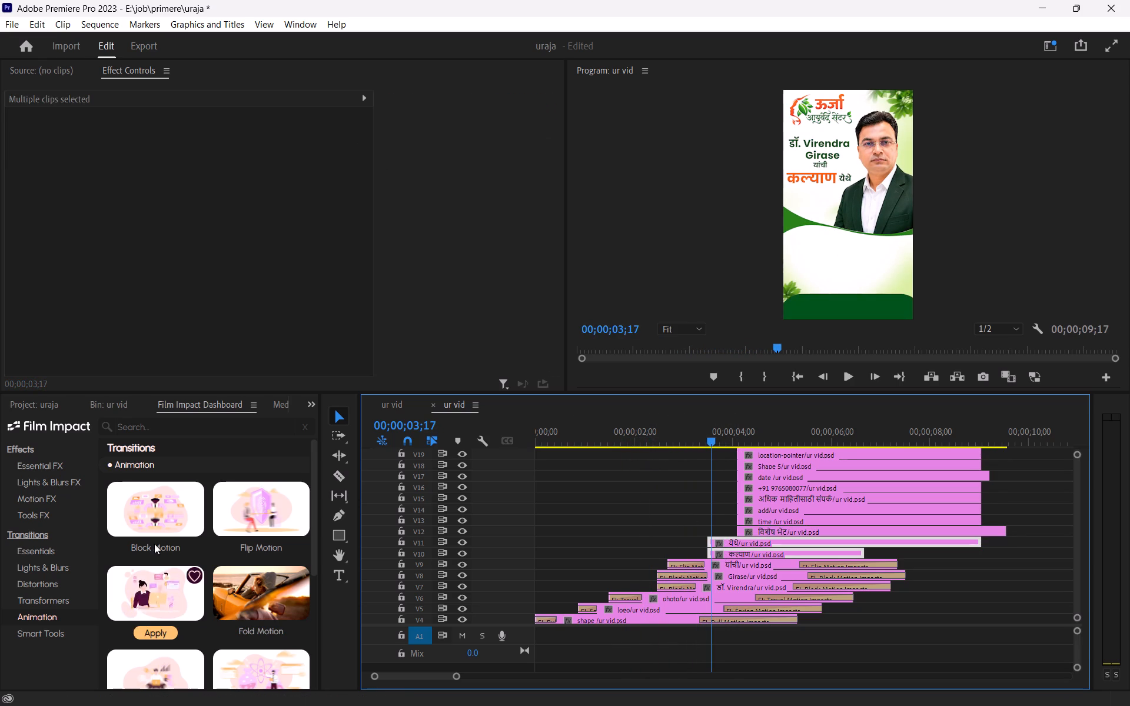
scroll(152, 526, up, 1)
scroll(162, 584, down, 1)
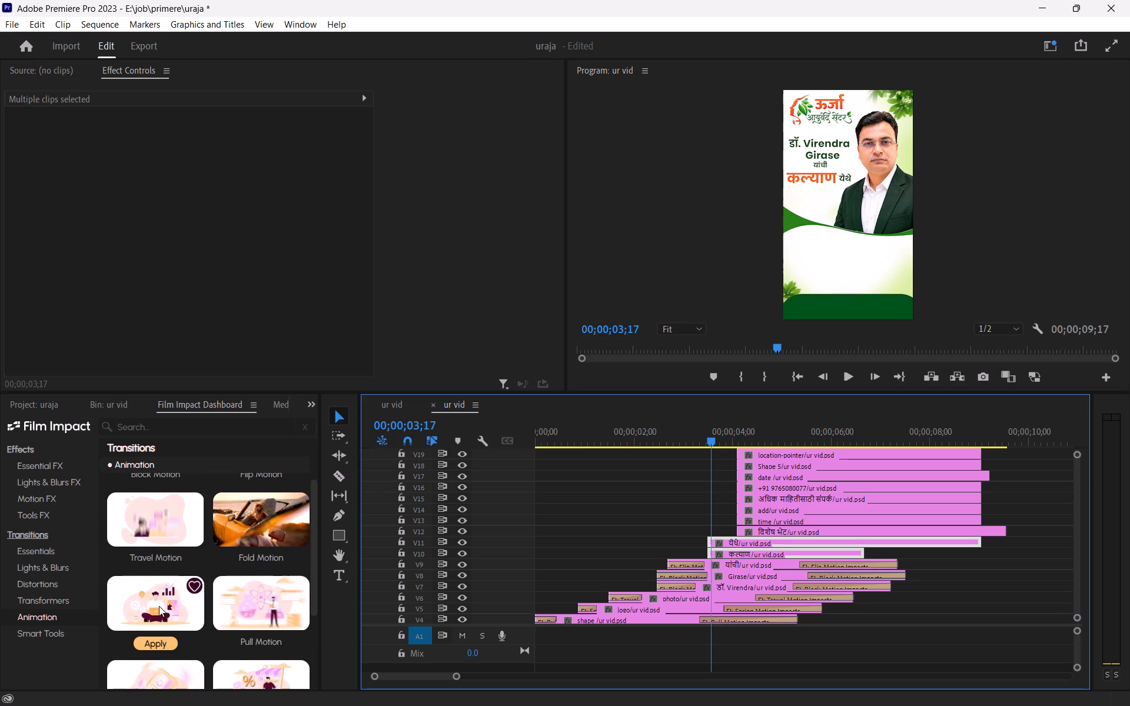
scroll(159, 607, down, 1)
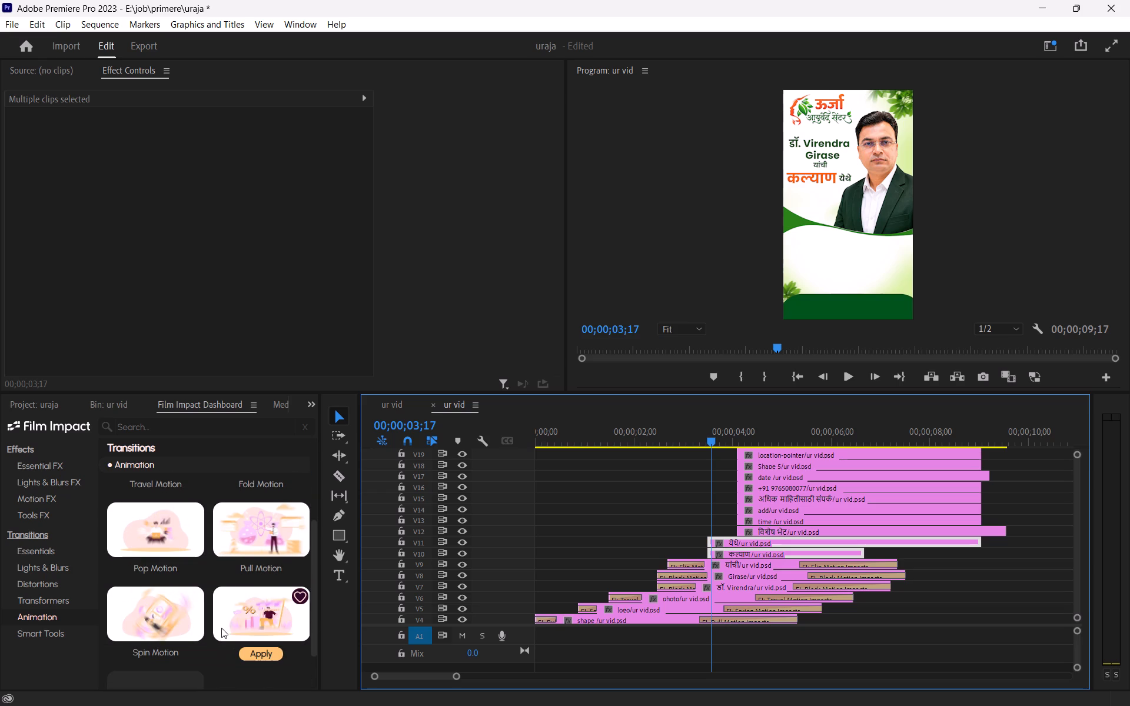
click(264, 652)
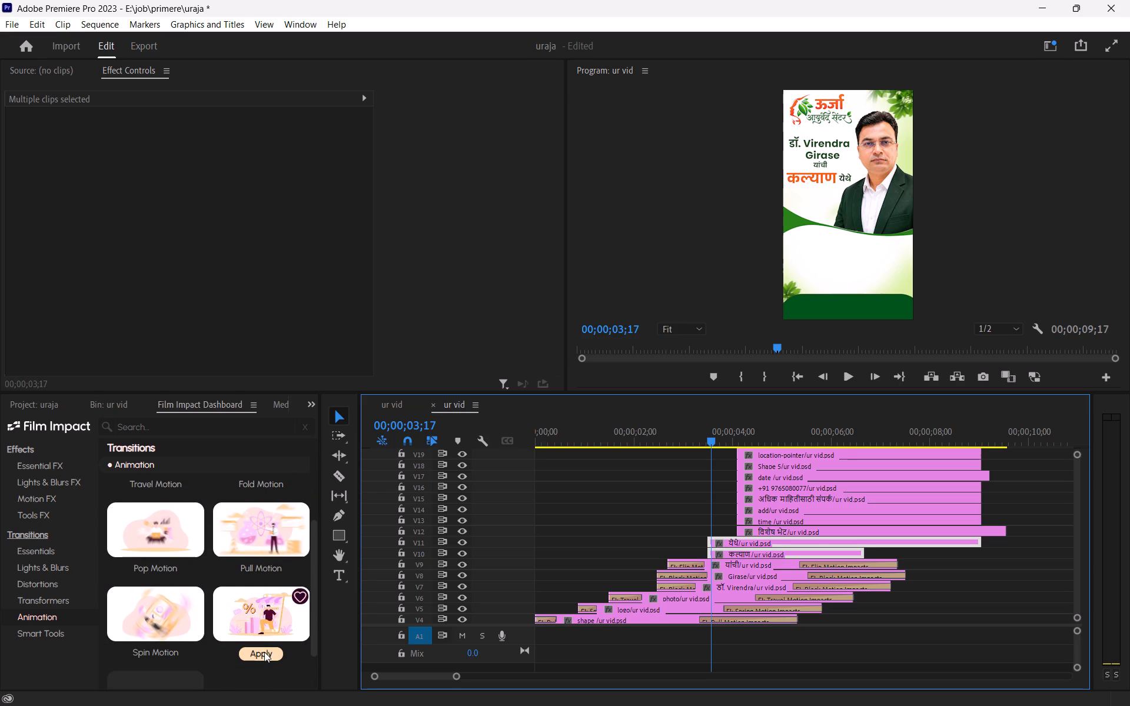
Shorten the opening Spring Motion transitions on V11 and V10, giving the कल्याण clip's transition on V10 a 00;00;00;19 duration.
drag(806, 538, 769, 541)
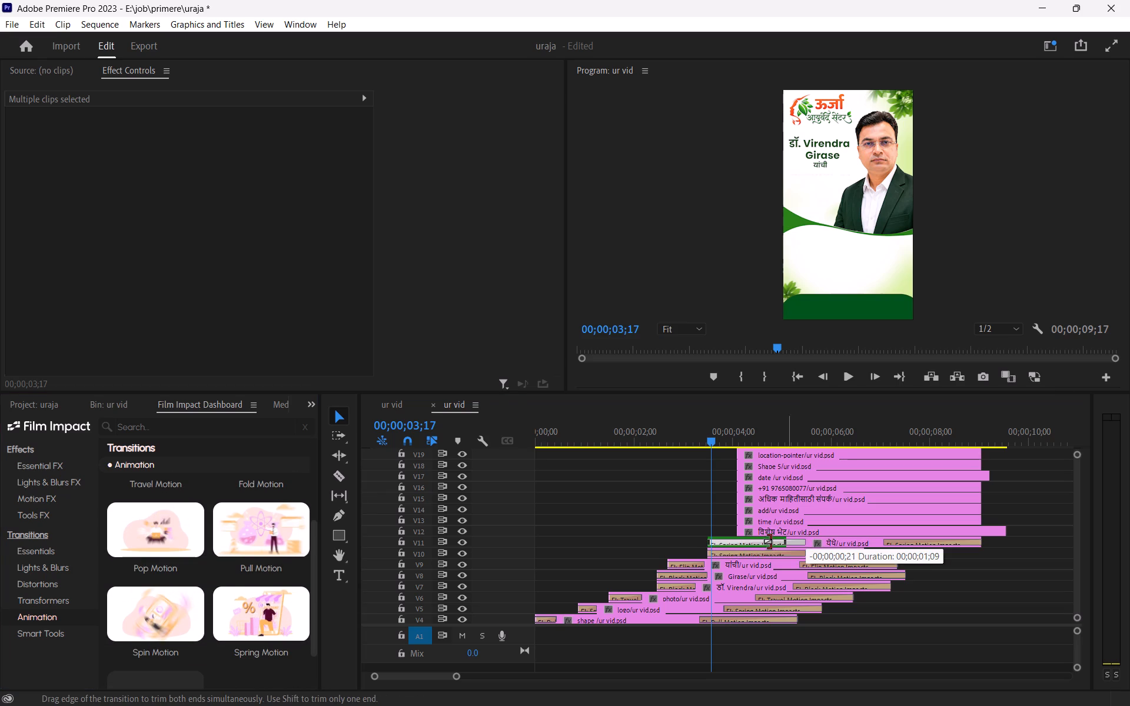
drag(769, 541, 749, 549)
click(789, 552)
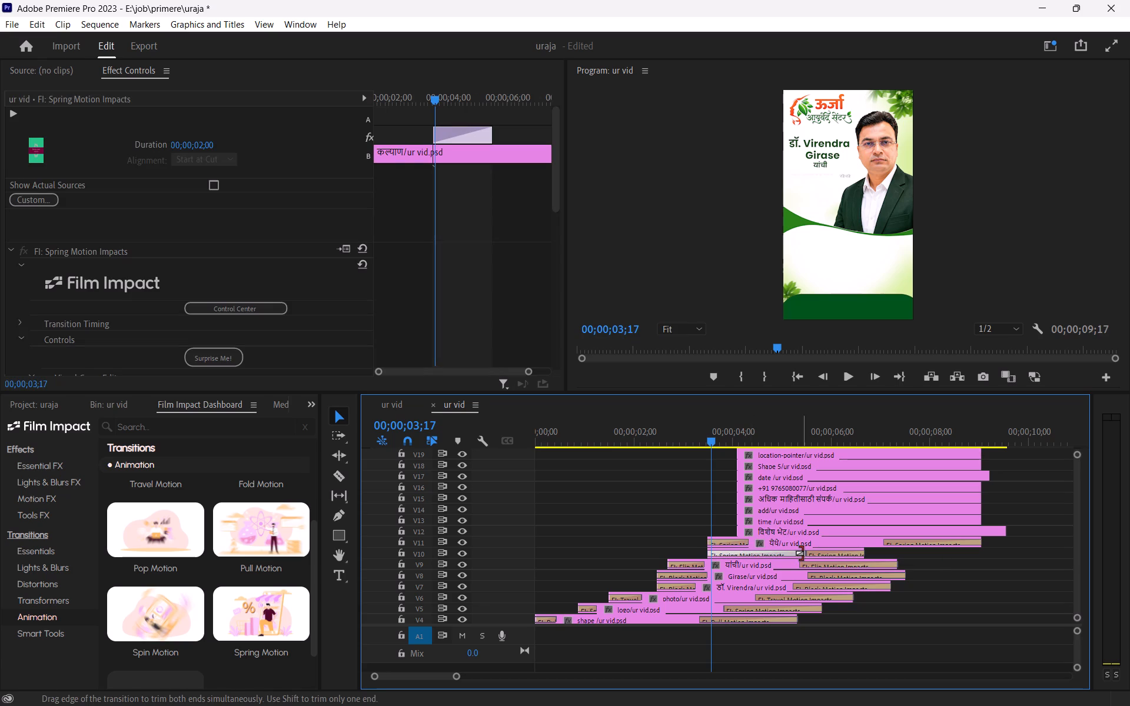
drag(801, 553, 733, 557)
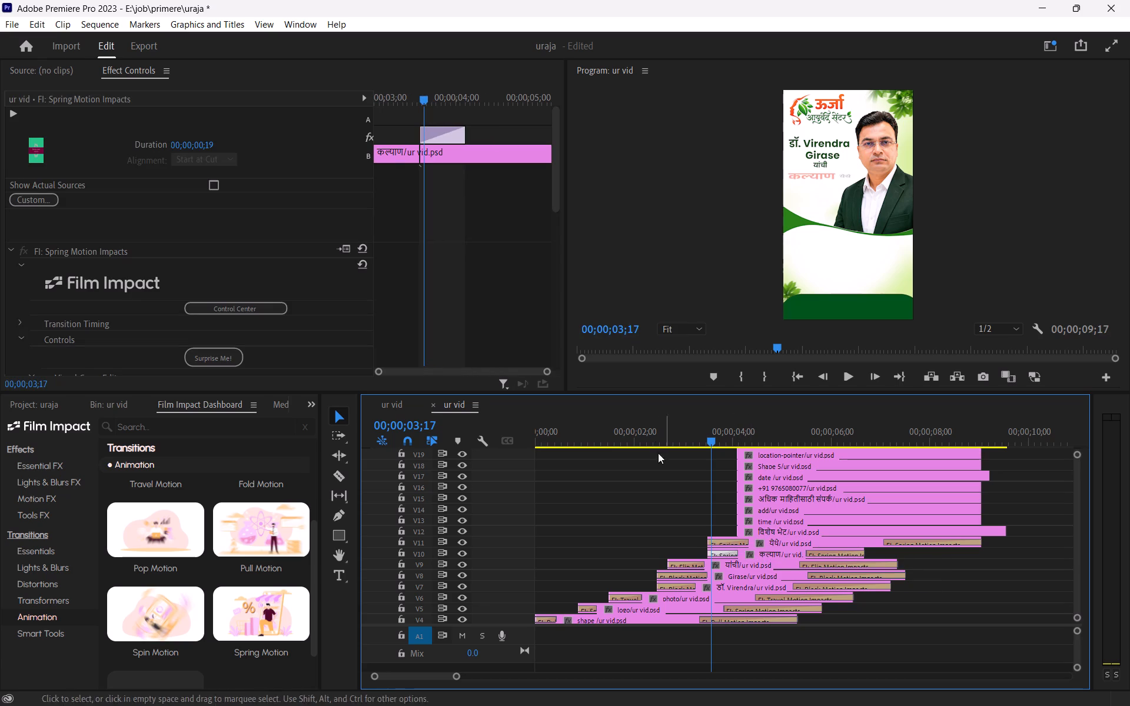
Play the section around 00;00;03;00 several times to examine the timing of the कल्याण and येथे entrances.
click(645, 422)
key(space)
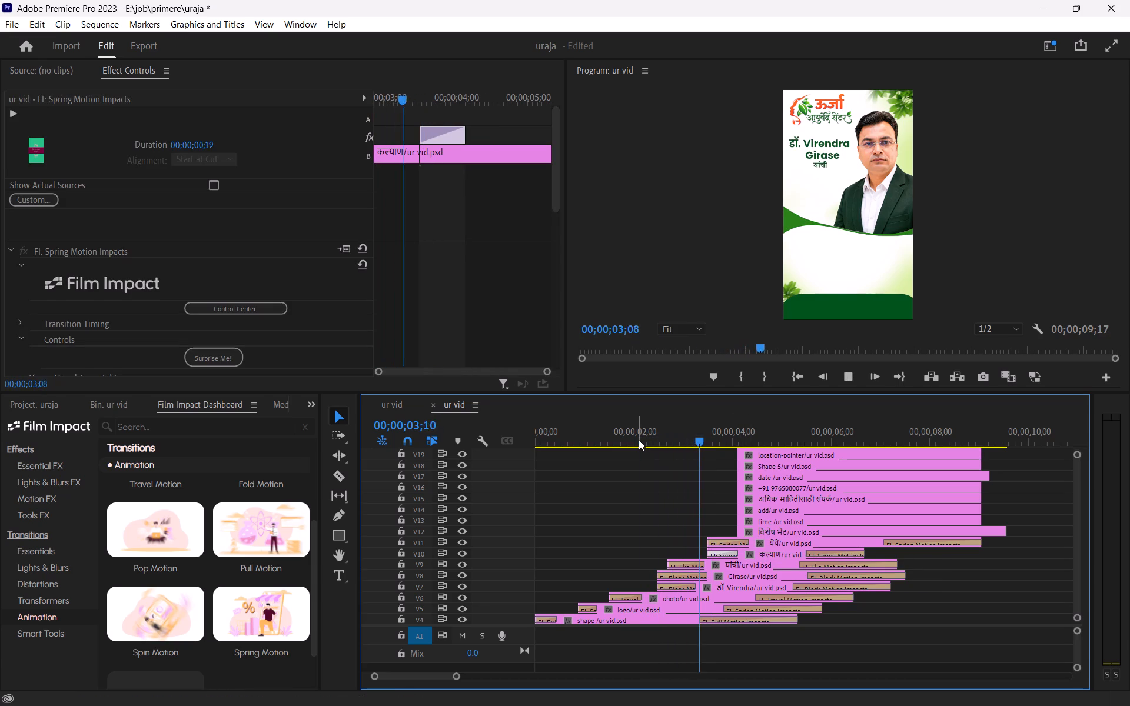
key(space)
drag(696, 441, 663, 444)
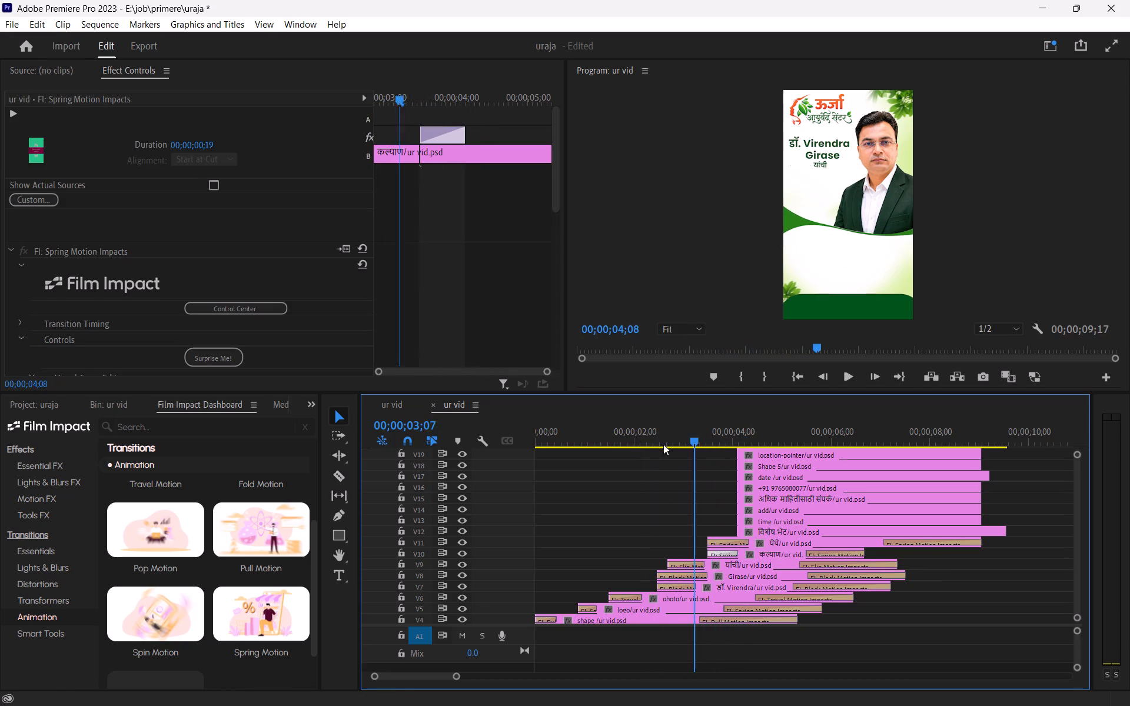
drag(663, 444, 642, 449)
key(space)
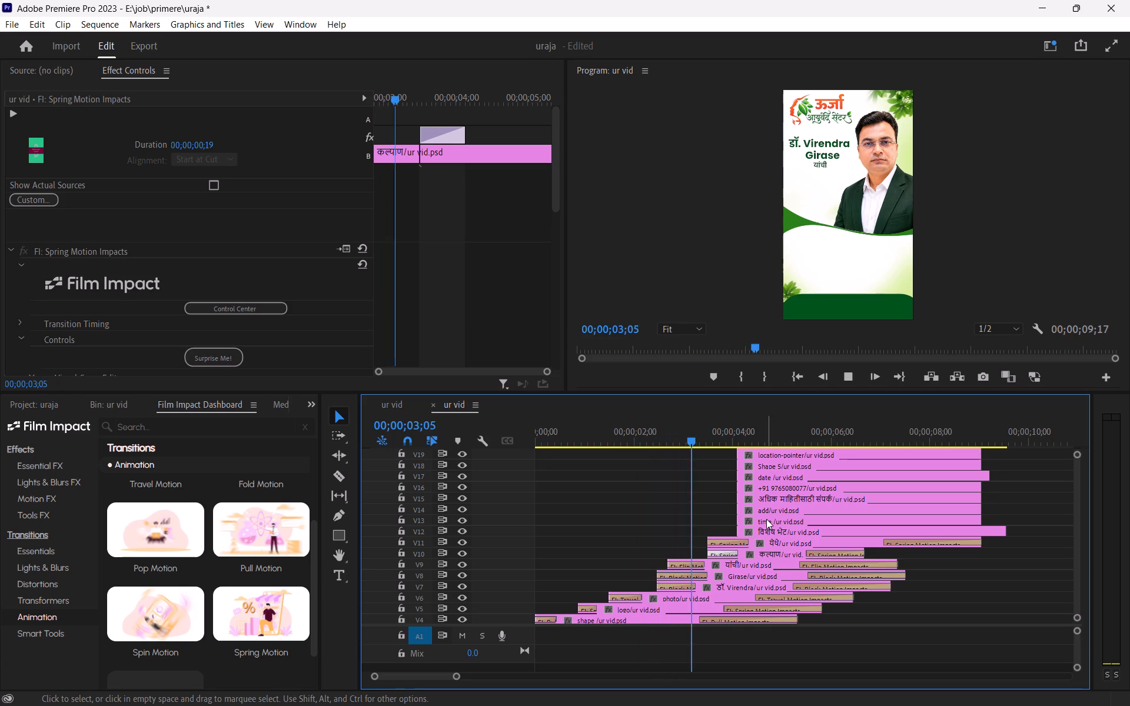
key(space)
drag(679, 434, 679, 447)
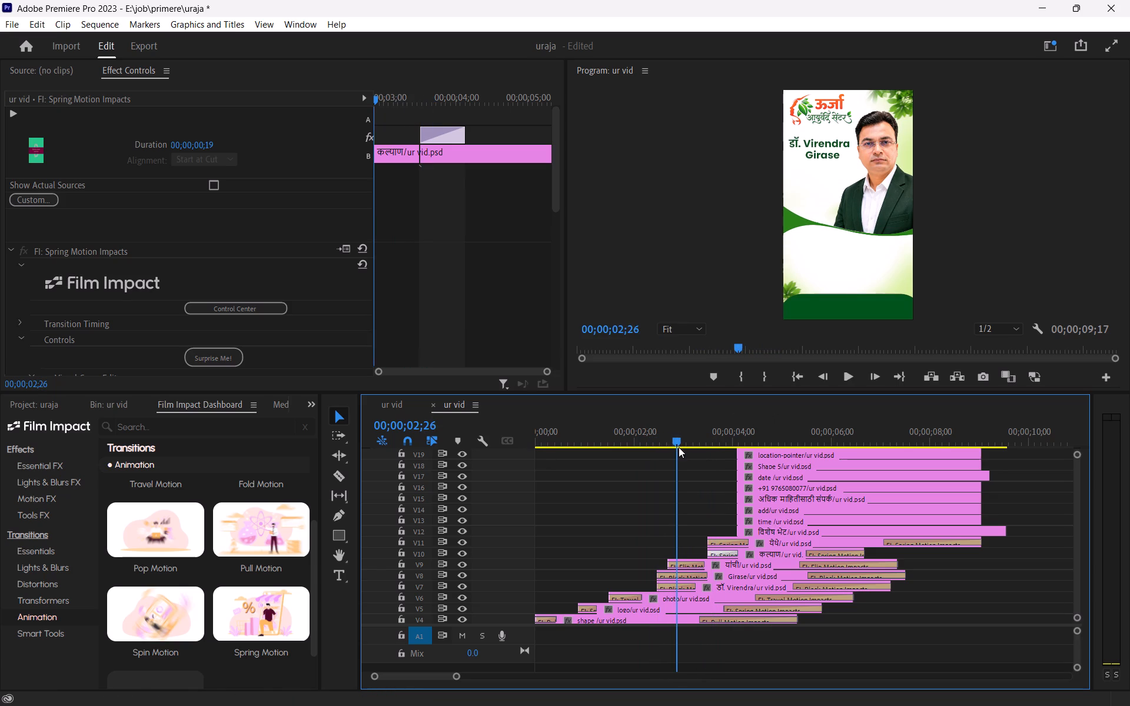
drag(679, 447, 662, 456)
key(space)
key(space)
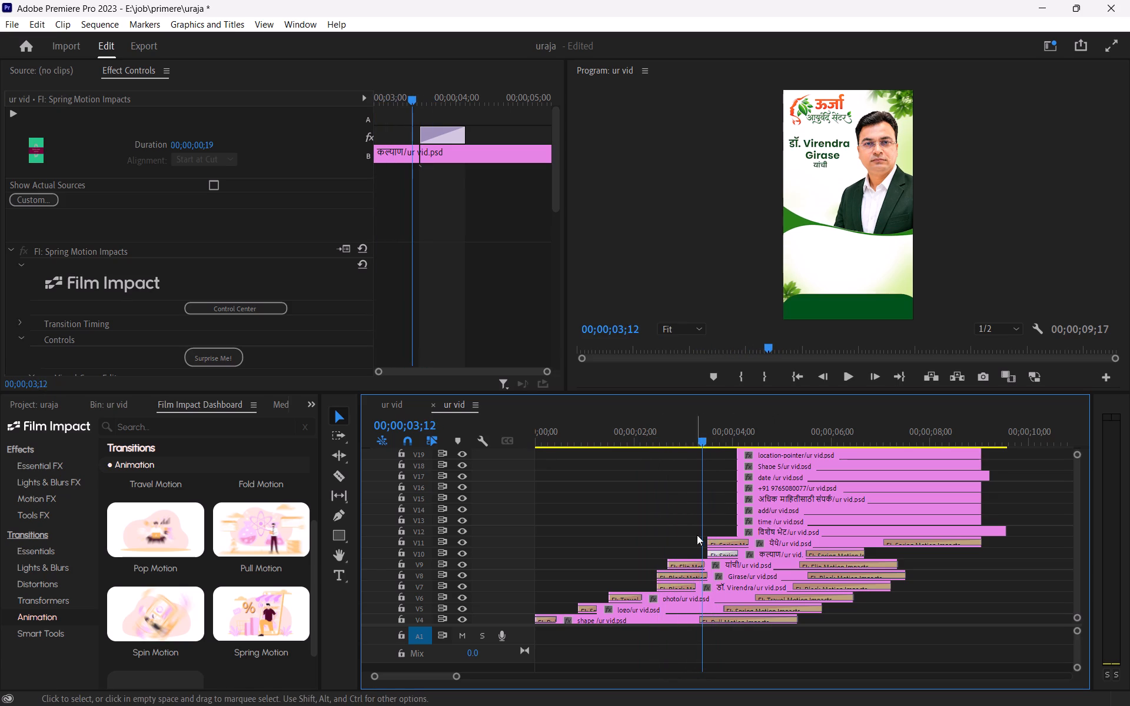
Move the येथे and कल्याण clips on V11 and V10 together to start at 00;00;03;03, and check playback.
click(690, 437)
drag(711, 525, 723, 549)
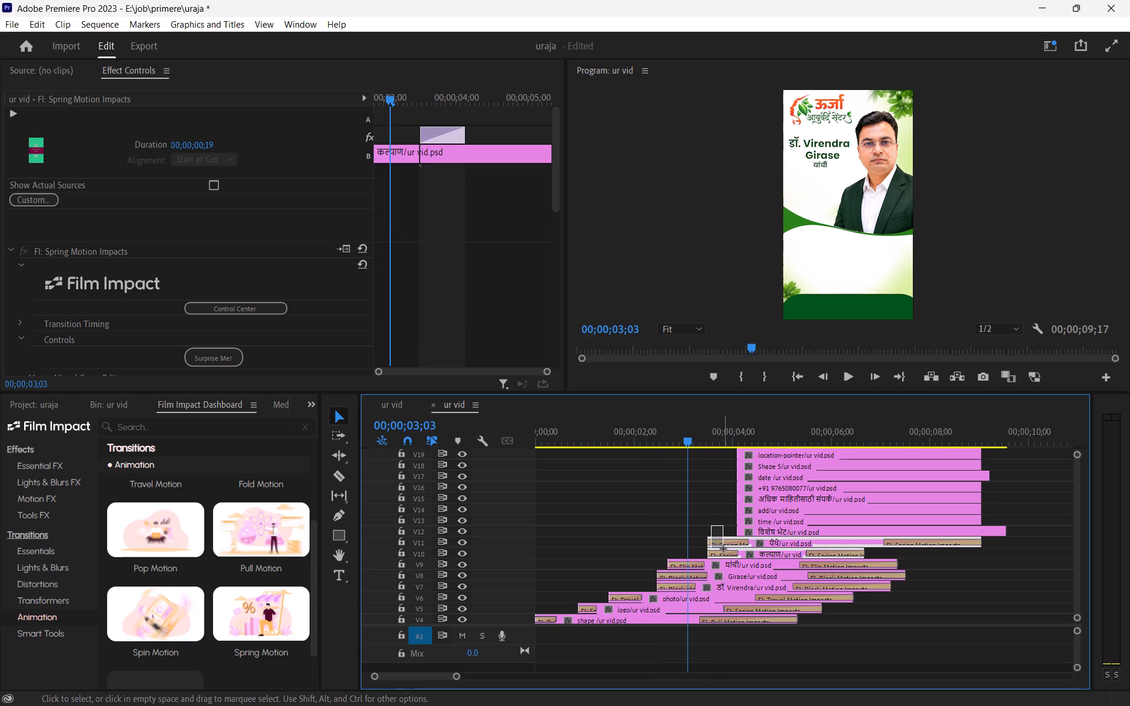
drag(723, 549, 726, 552)
drag(728, 540, 702, 540)
drag(702, 516, 722, 558)
drag(766, 542, 753, 542)
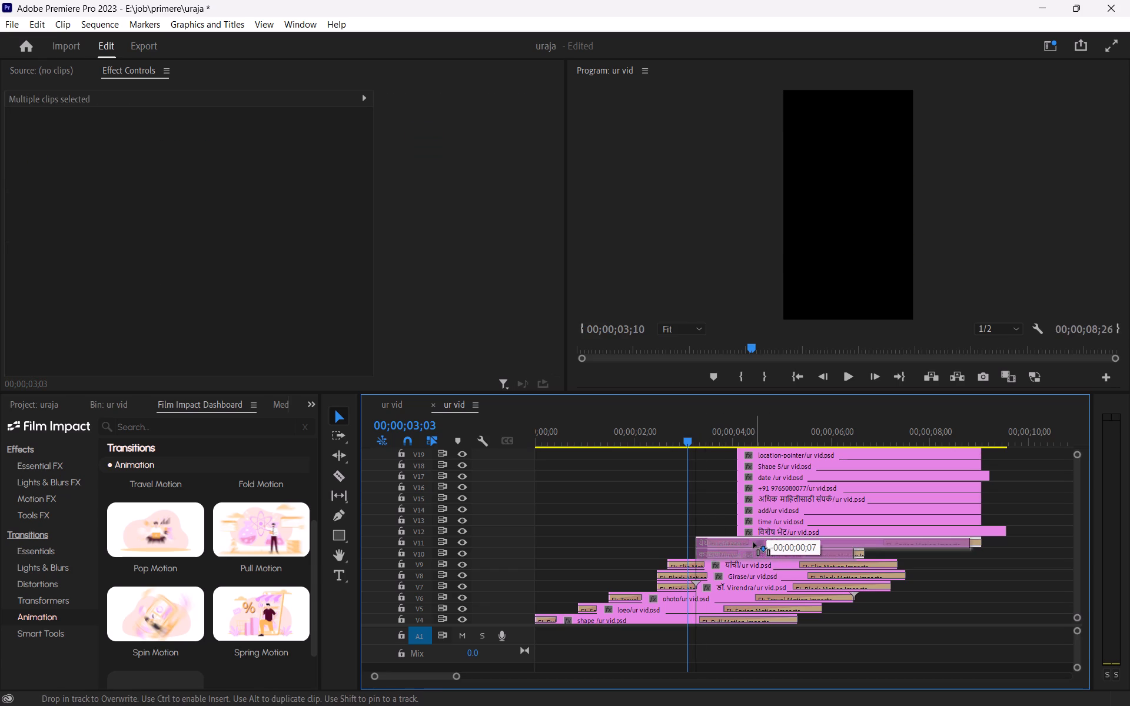
drag(753, 542, 749, 542)
click(653, 438)
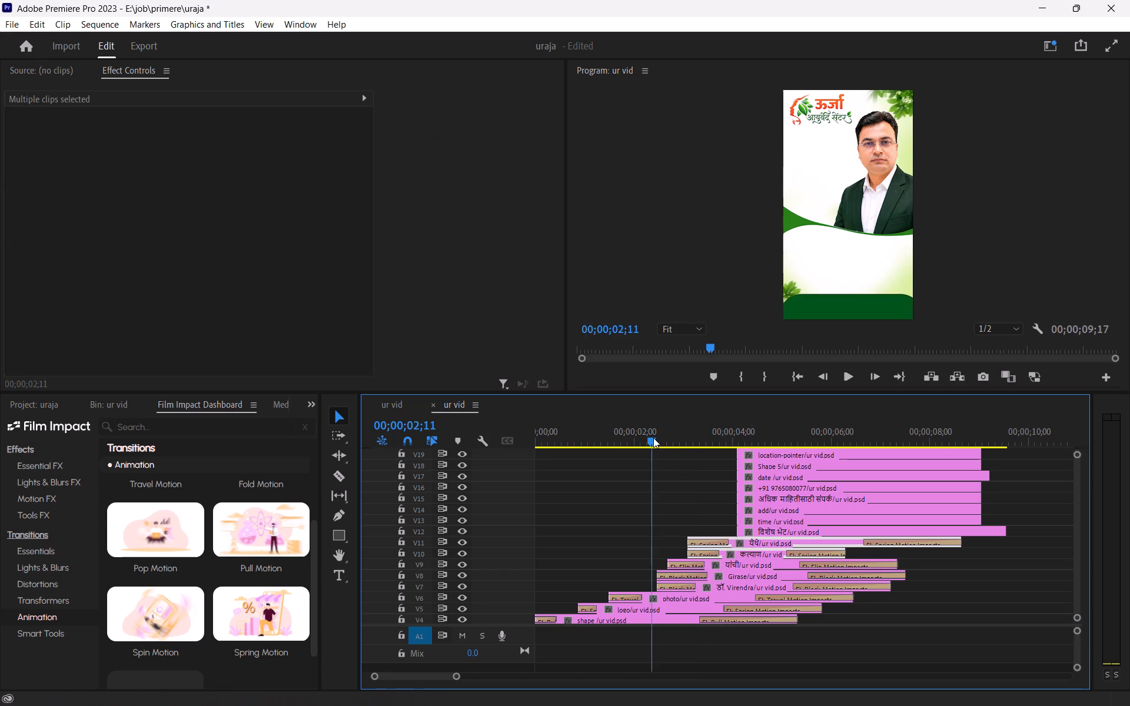
key(space)
key(space)
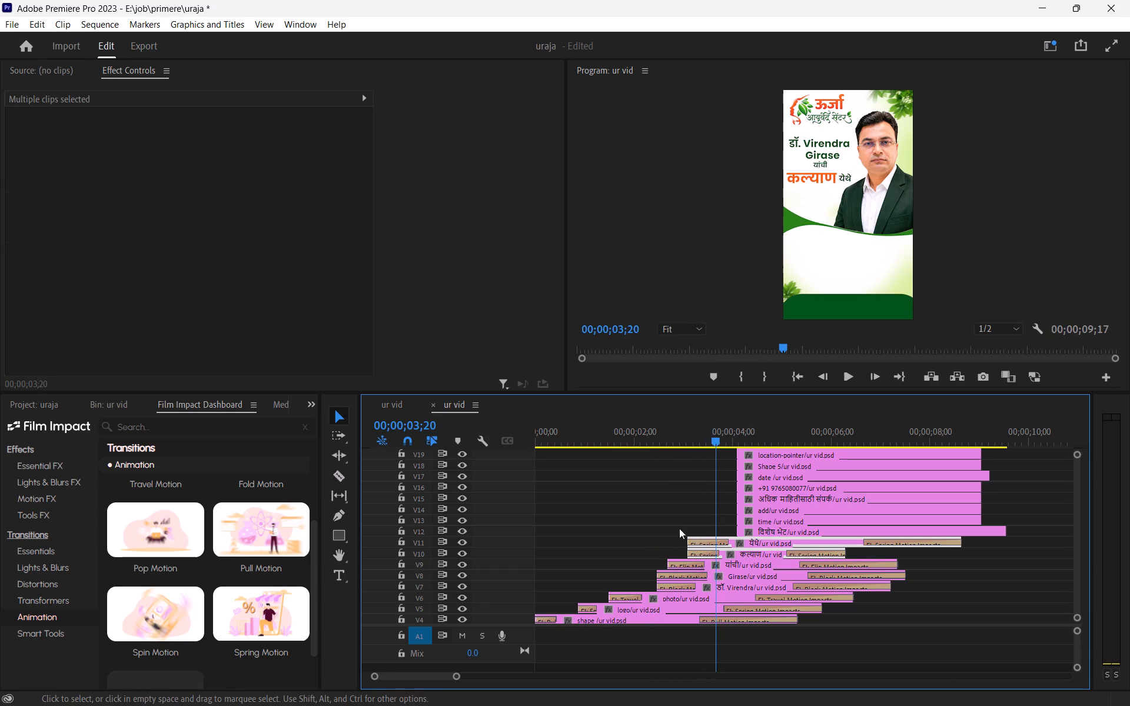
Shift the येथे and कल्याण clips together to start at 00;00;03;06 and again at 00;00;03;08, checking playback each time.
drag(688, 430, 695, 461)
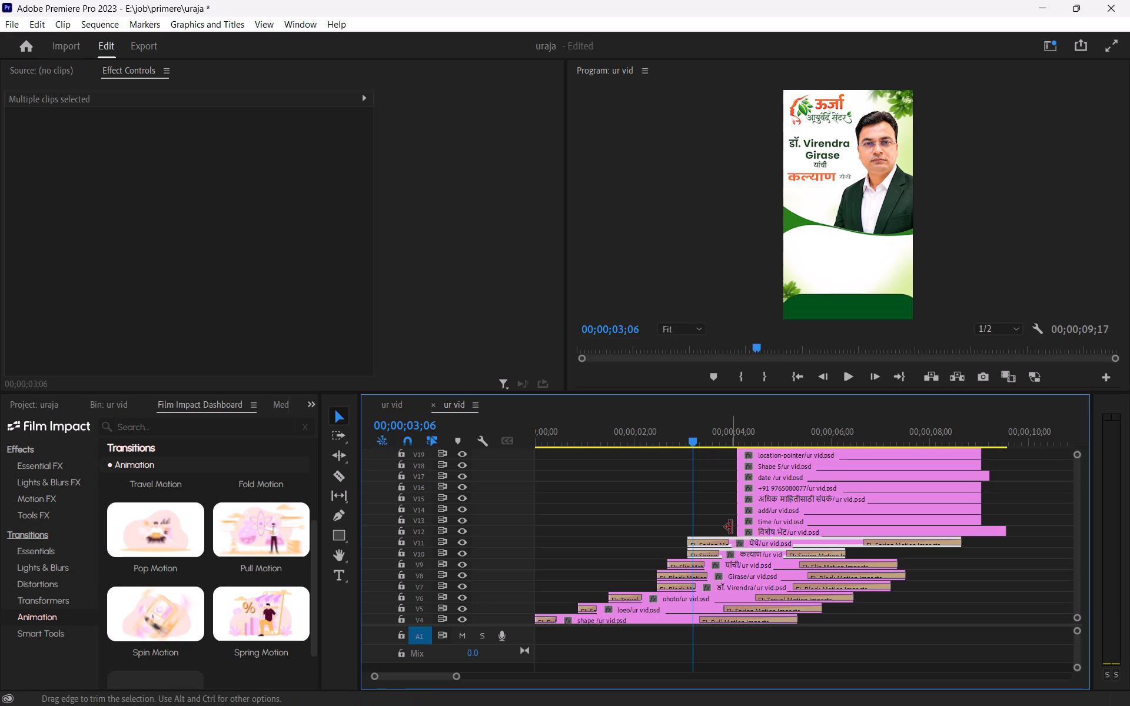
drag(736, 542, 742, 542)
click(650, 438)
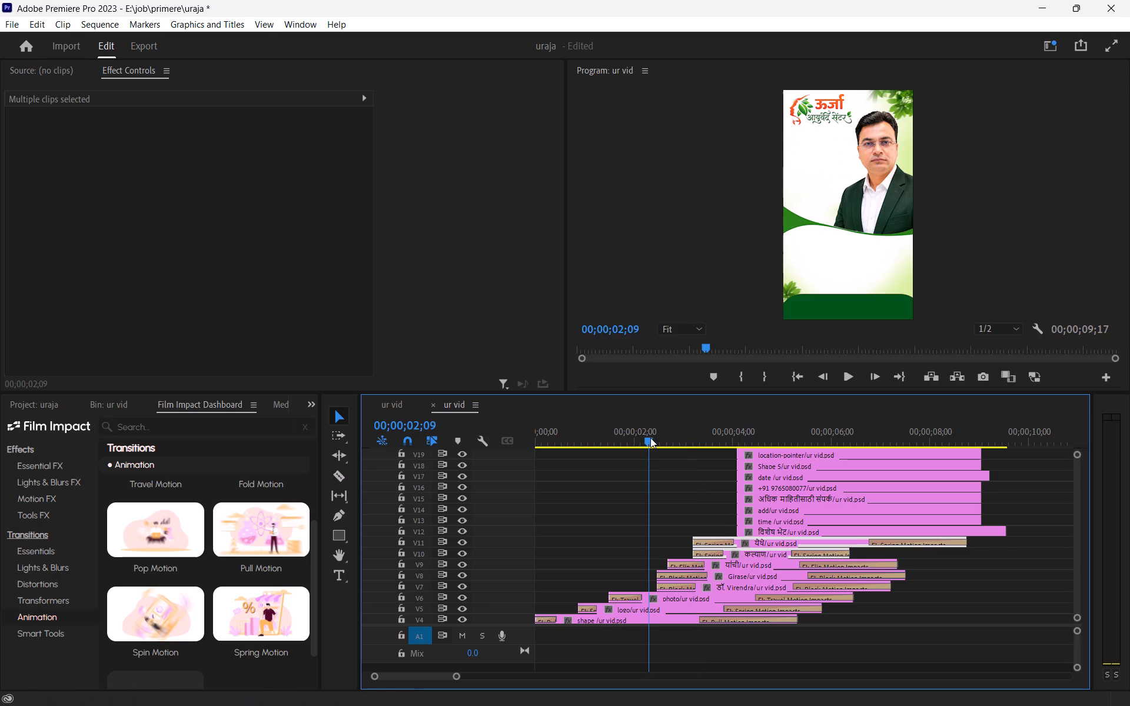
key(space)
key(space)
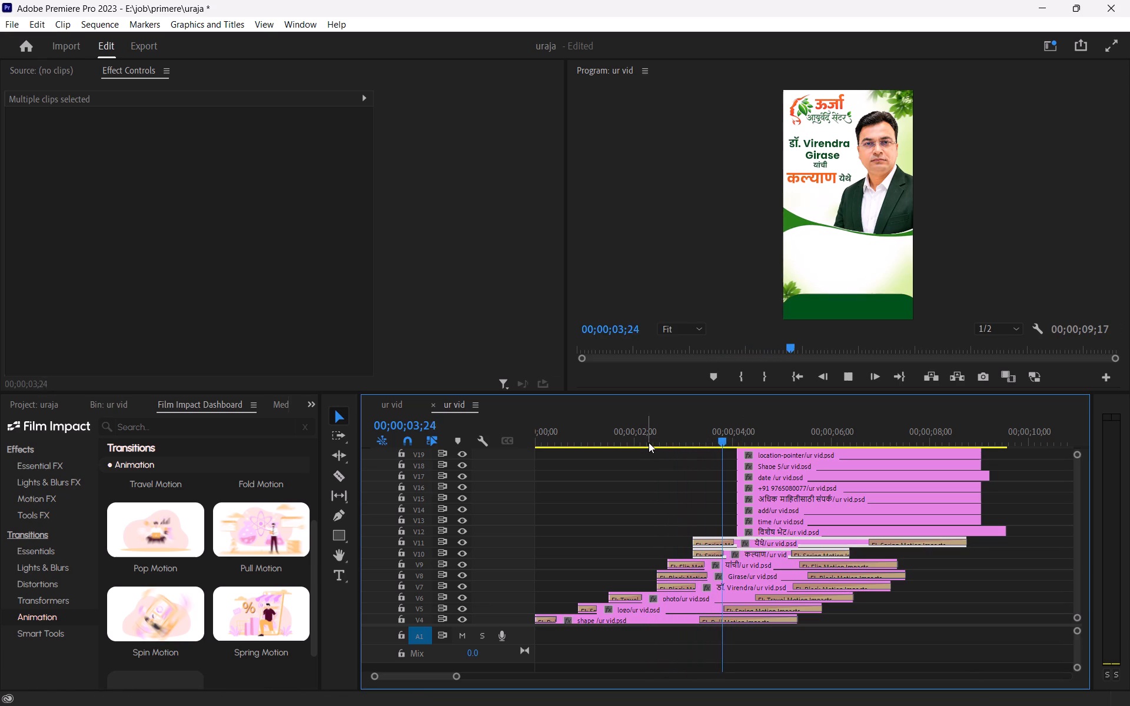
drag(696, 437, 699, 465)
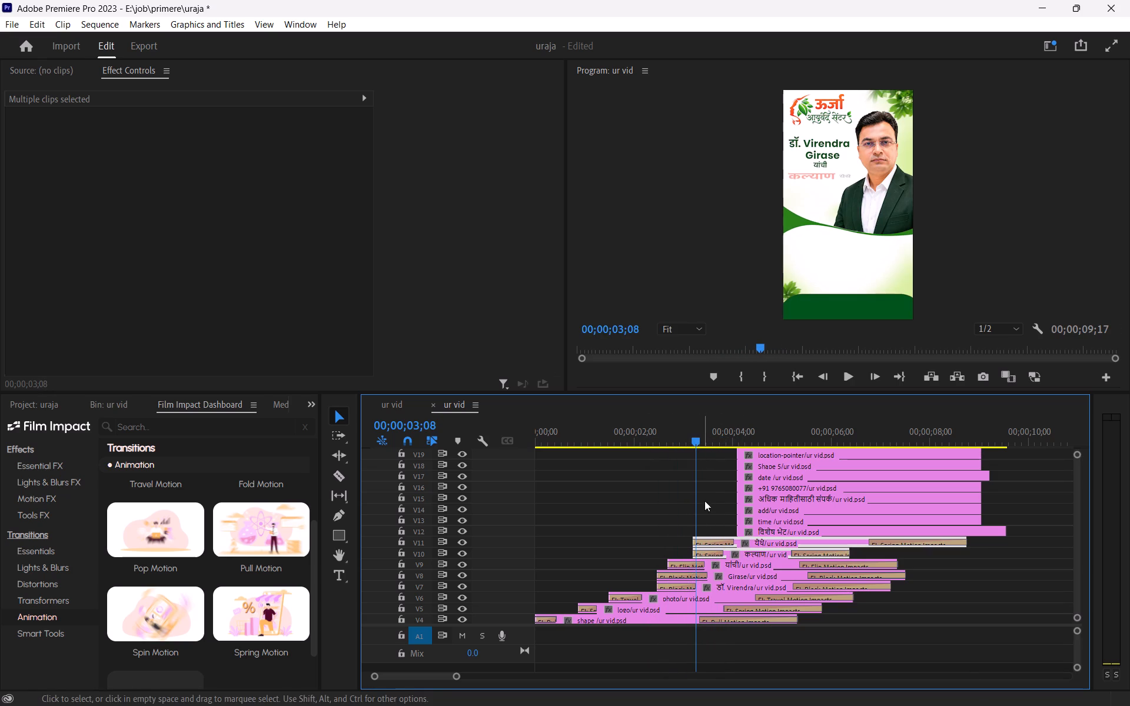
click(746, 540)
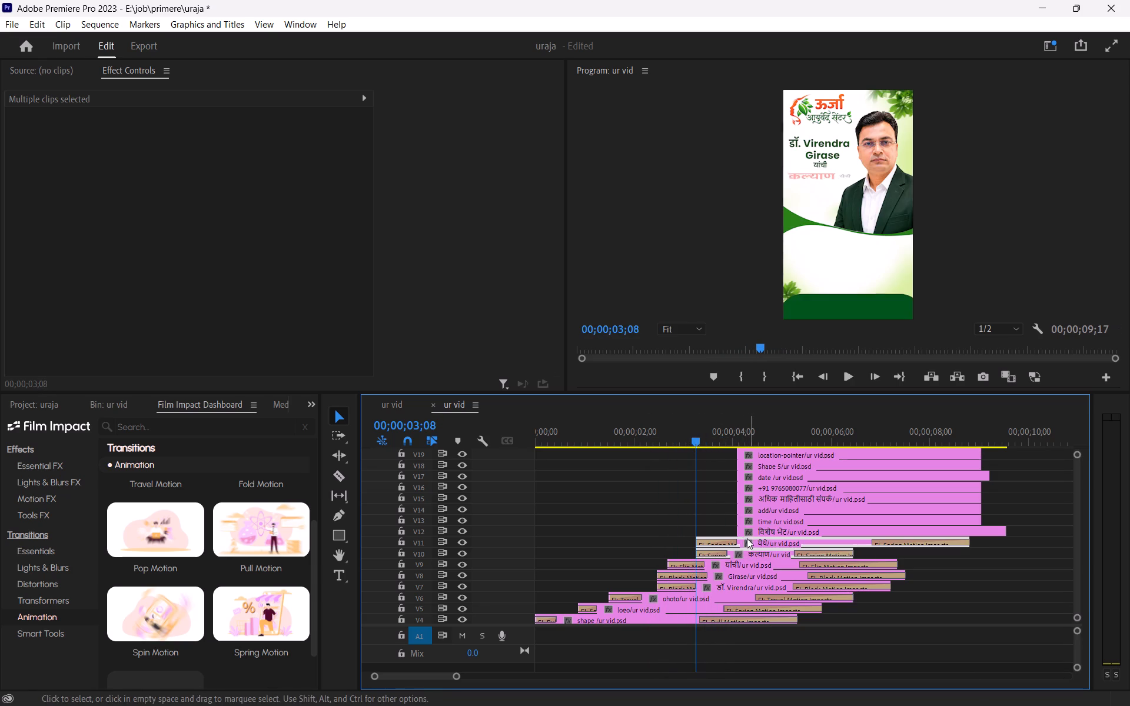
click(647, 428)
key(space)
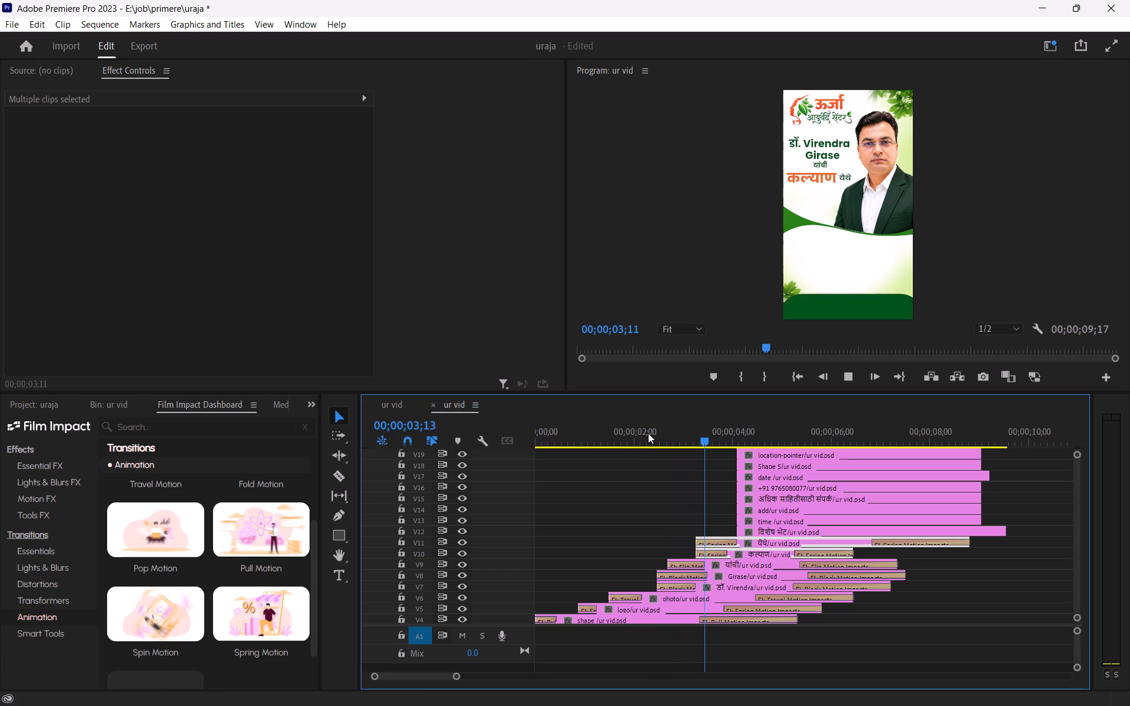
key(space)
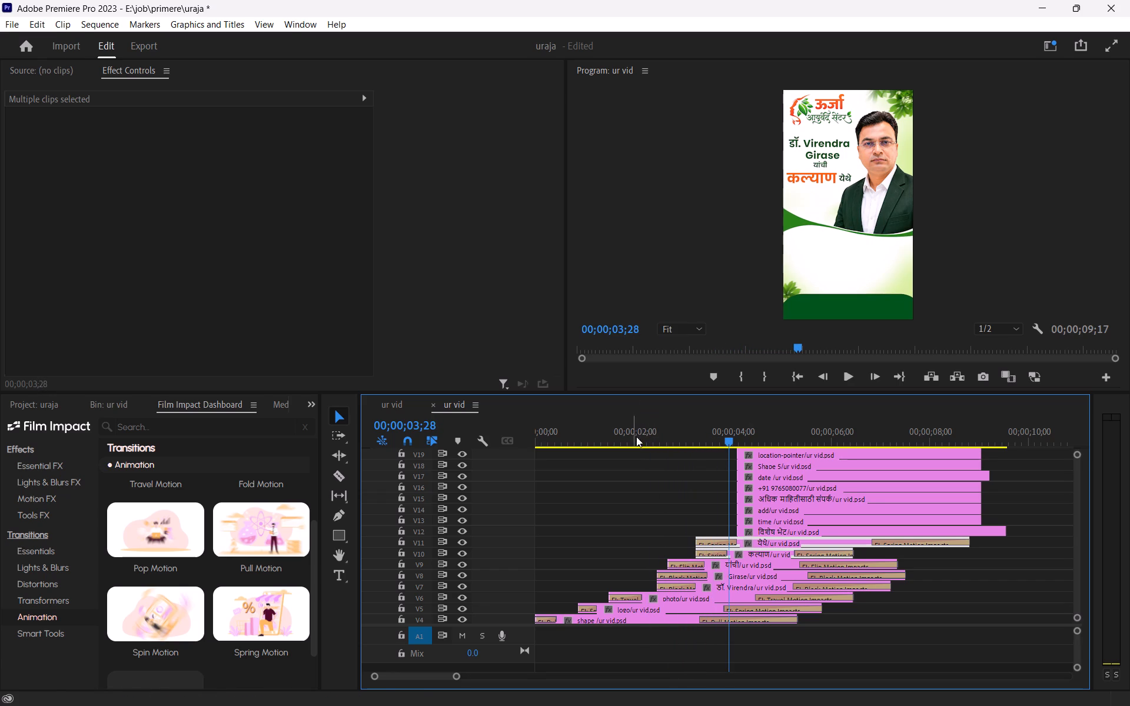
Move the येथे and कल्याण clips together to start at 00;00;03;10, and play the sequence from the beginning.
alt+scroll(719, 551, up, 11)
drag(676, 435, 660, 464)
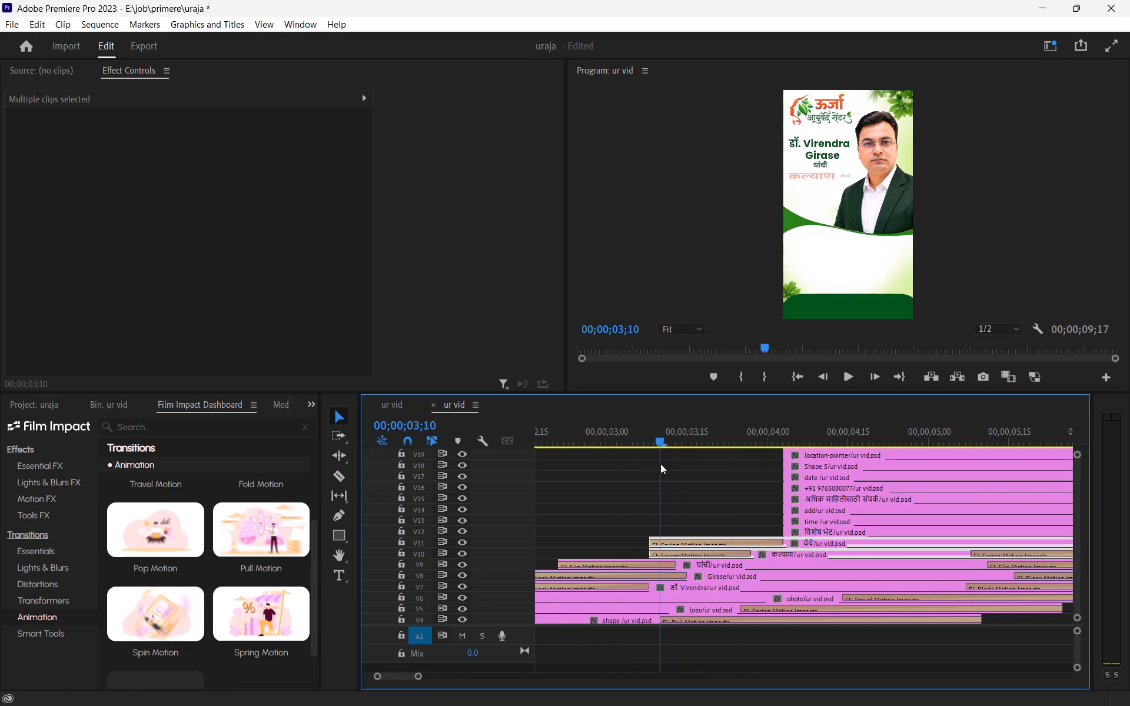
drag(660, 464, 662, 470)
drag(792, 543, 798, 543)
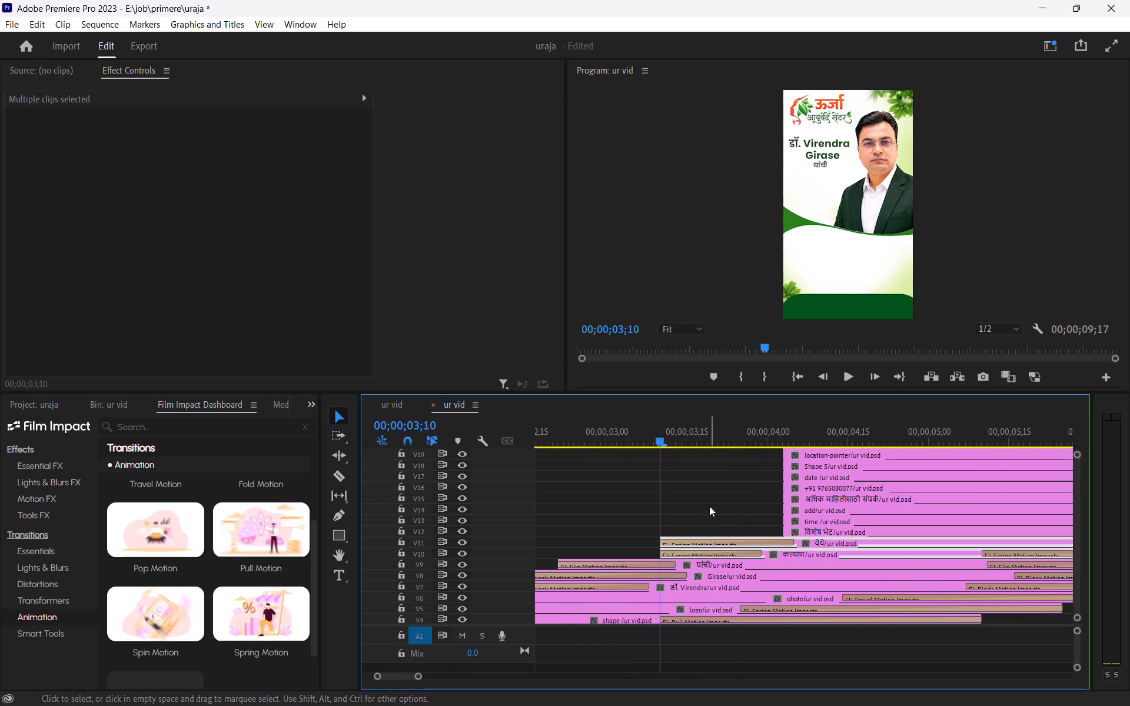
click(709, 506)
alt+scroll(683, 501, down, 13)
drag(639, 432, 443, 466)
drag(593, 443, 429, 471)
key(space)
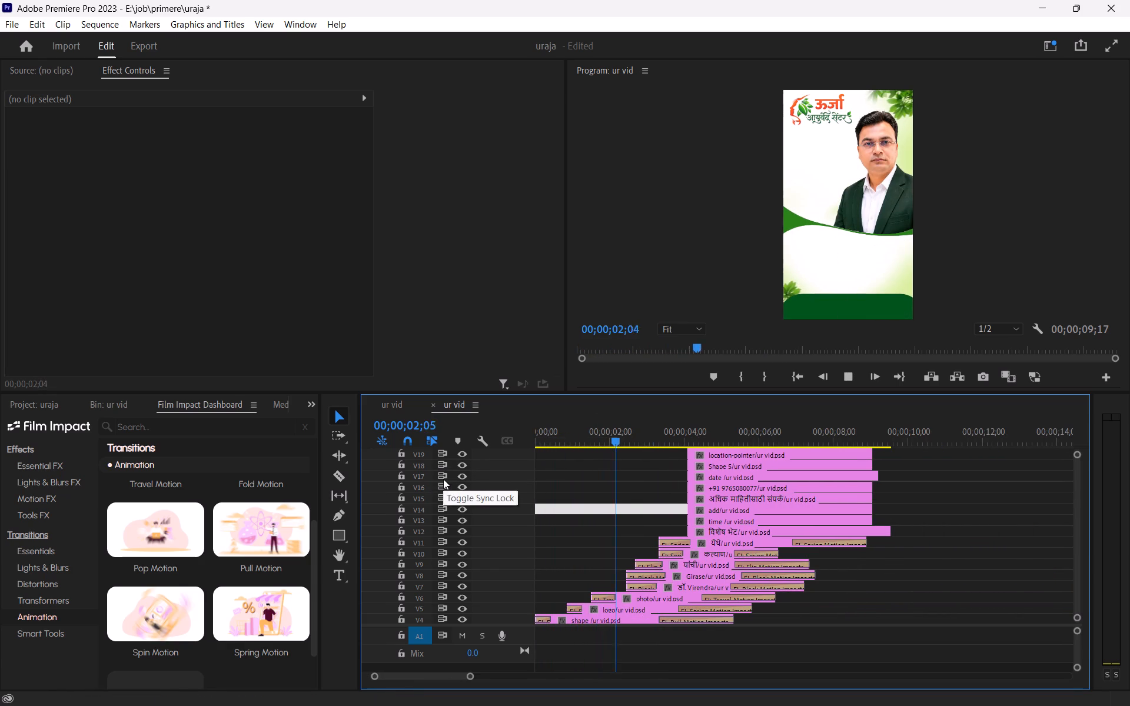
key(space)
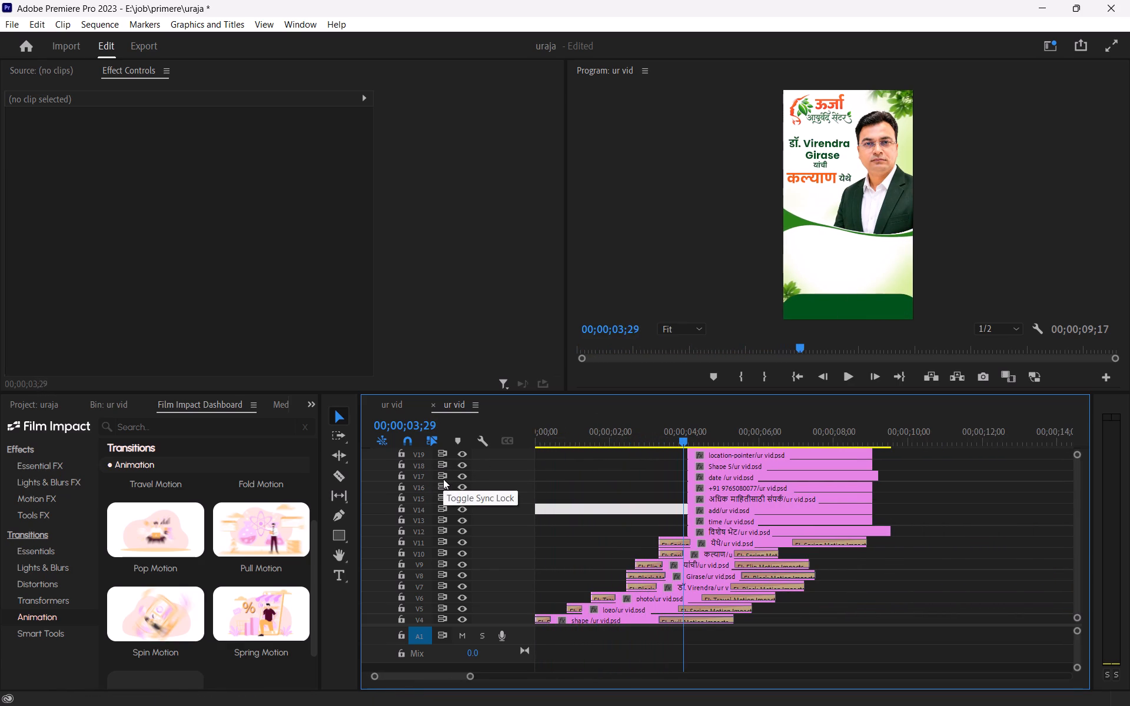
click(883, 591)
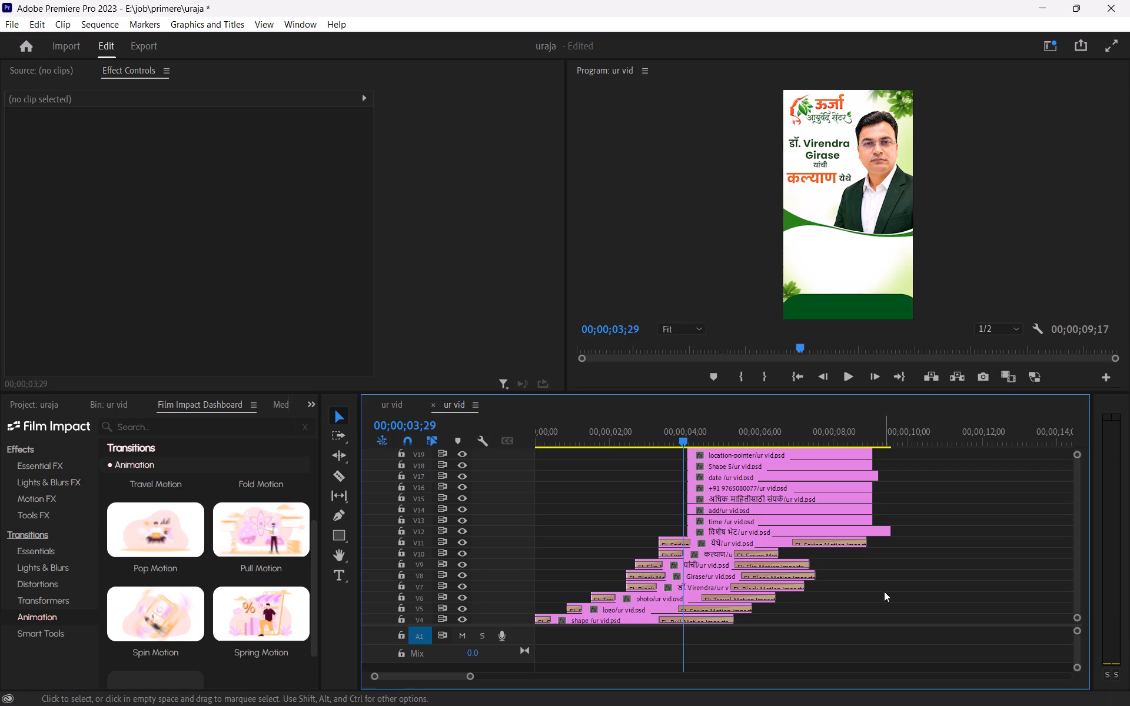
Move all the clips on V13 through V23 together so they start at about 00;00;06;27.
click(718, 529)
scroll(732, 528, up, 3)
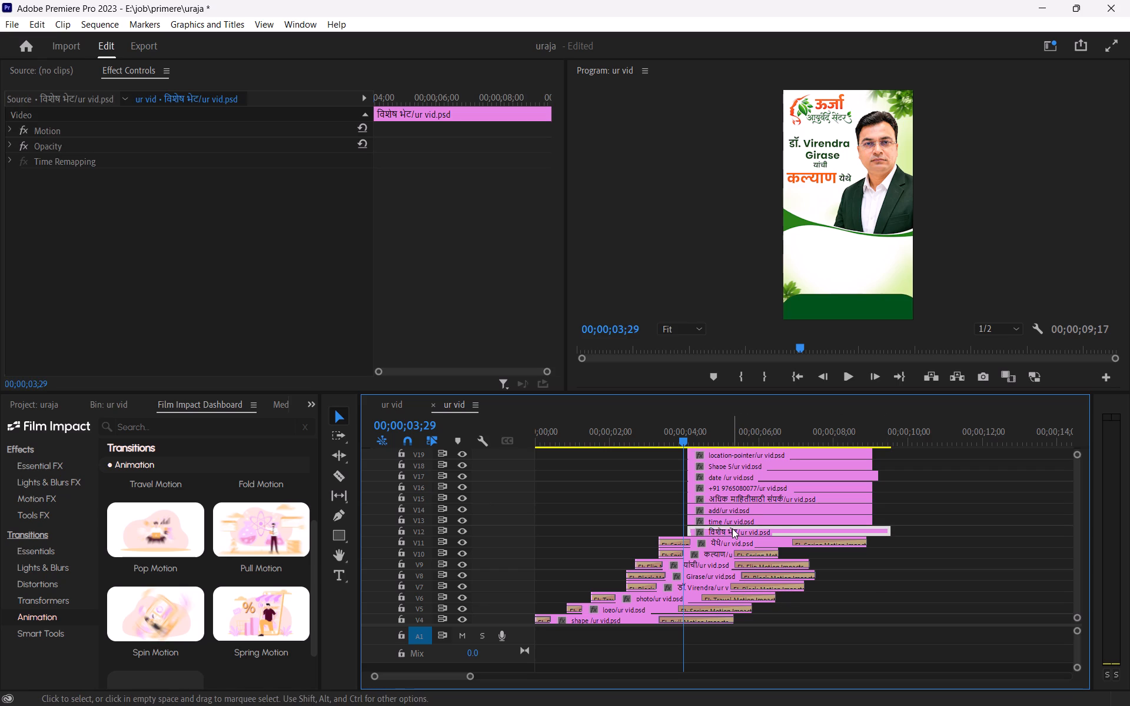
ctrl+scroll(732, 528, up, 6)
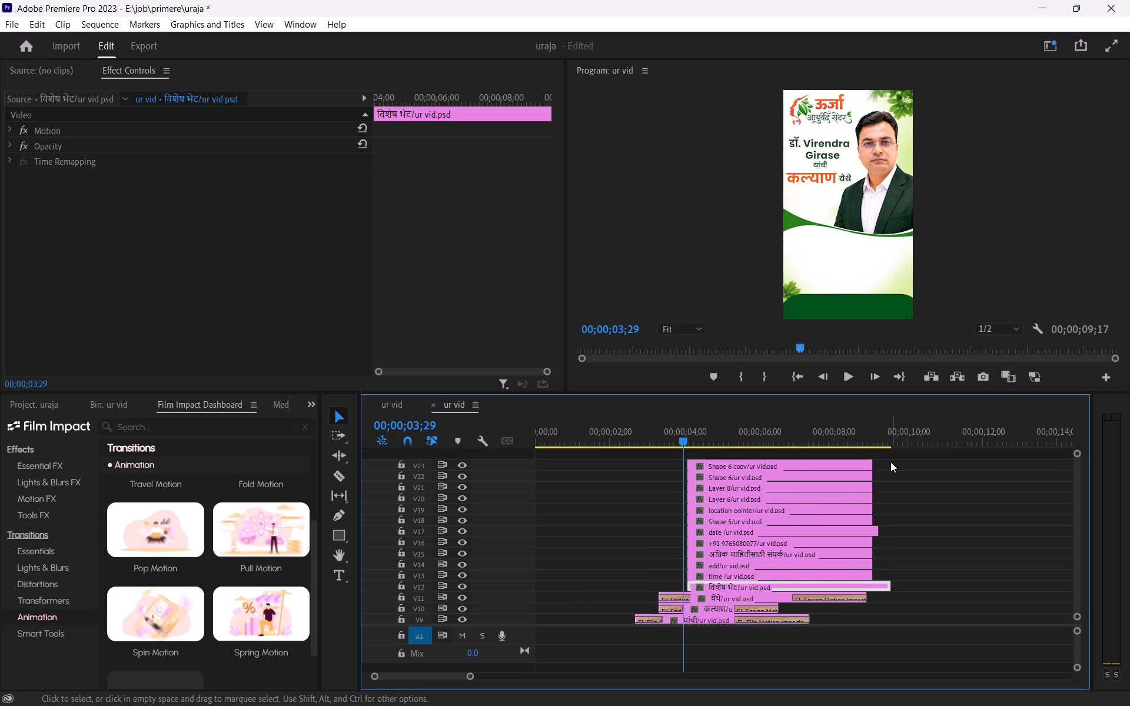
drag(890, 458, 719, 571)
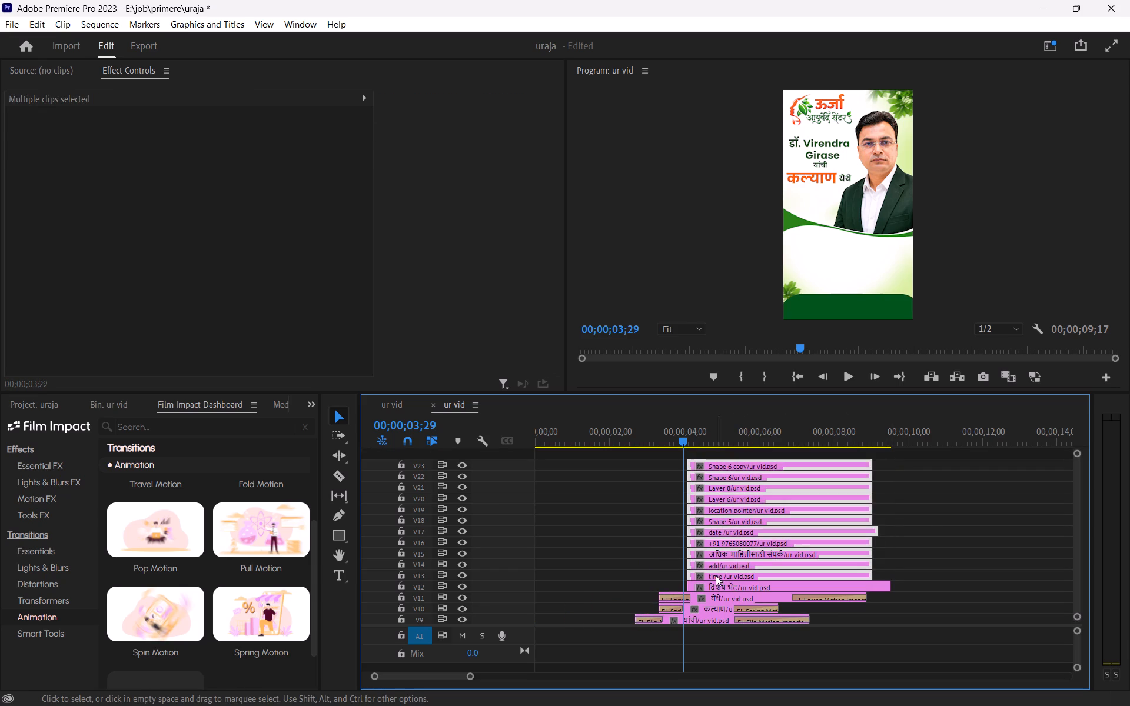
drag(715, 576, 822, 573)
click(862, 631)
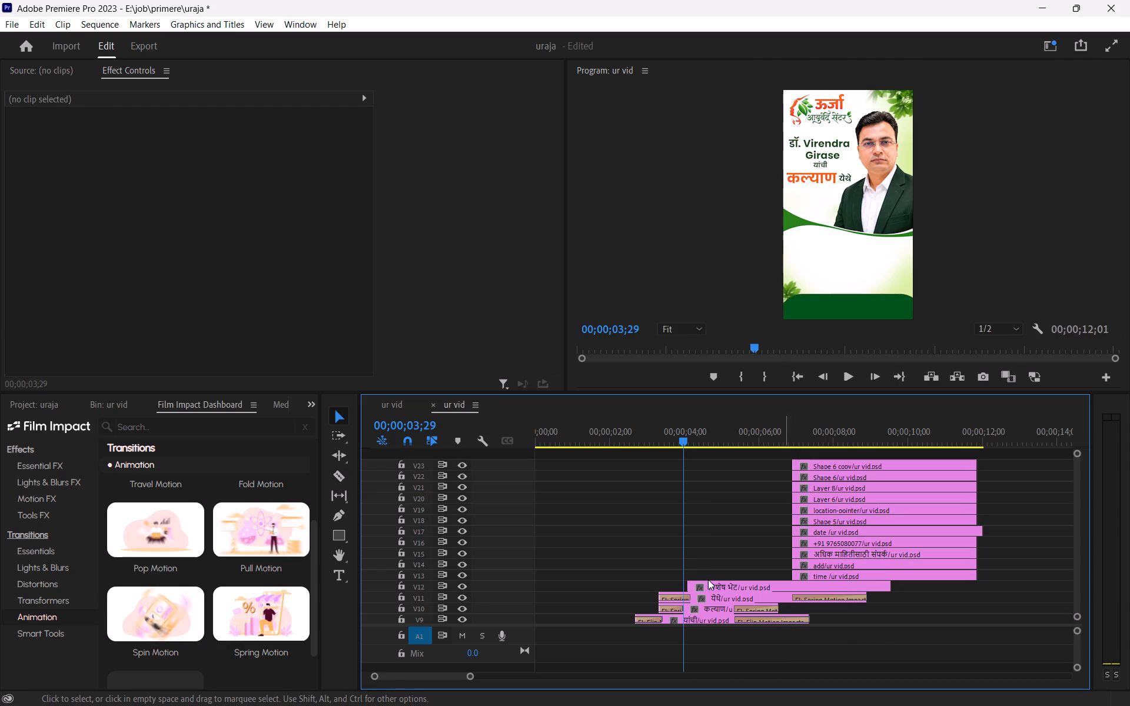
After playing through the येथे entrance, extend the विशेष भेट clip's start on V12 back to about 00;00;03;25.
click(642, 441)
key(space)
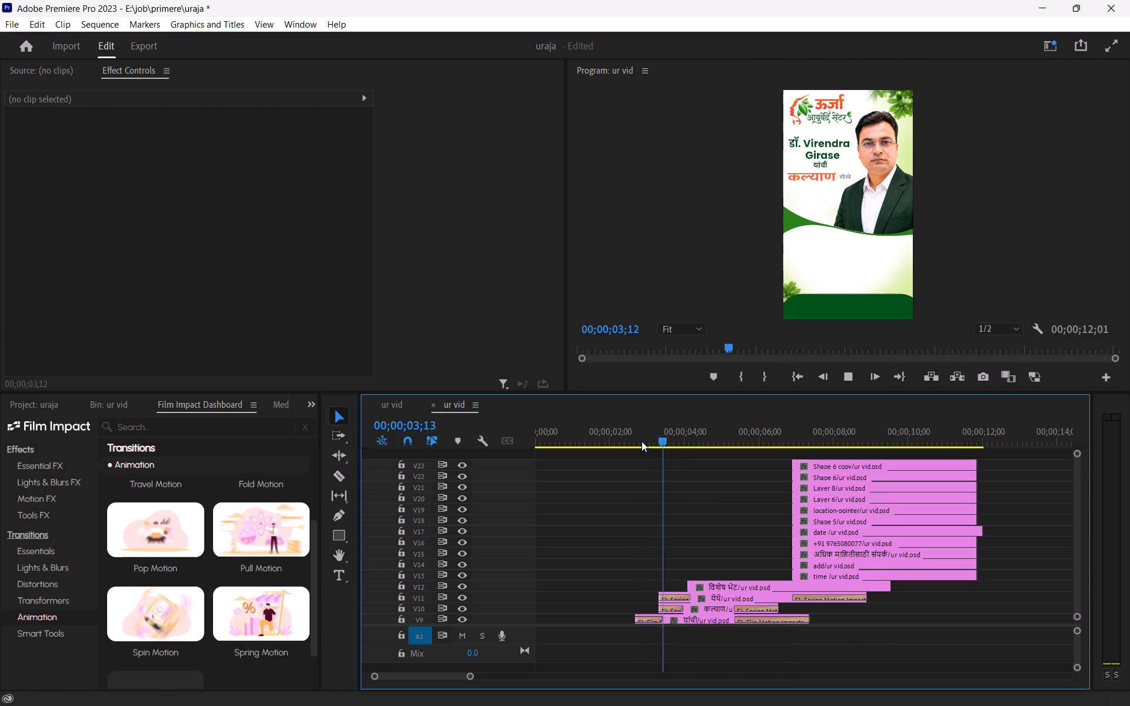
key(space)
click(701, 588)
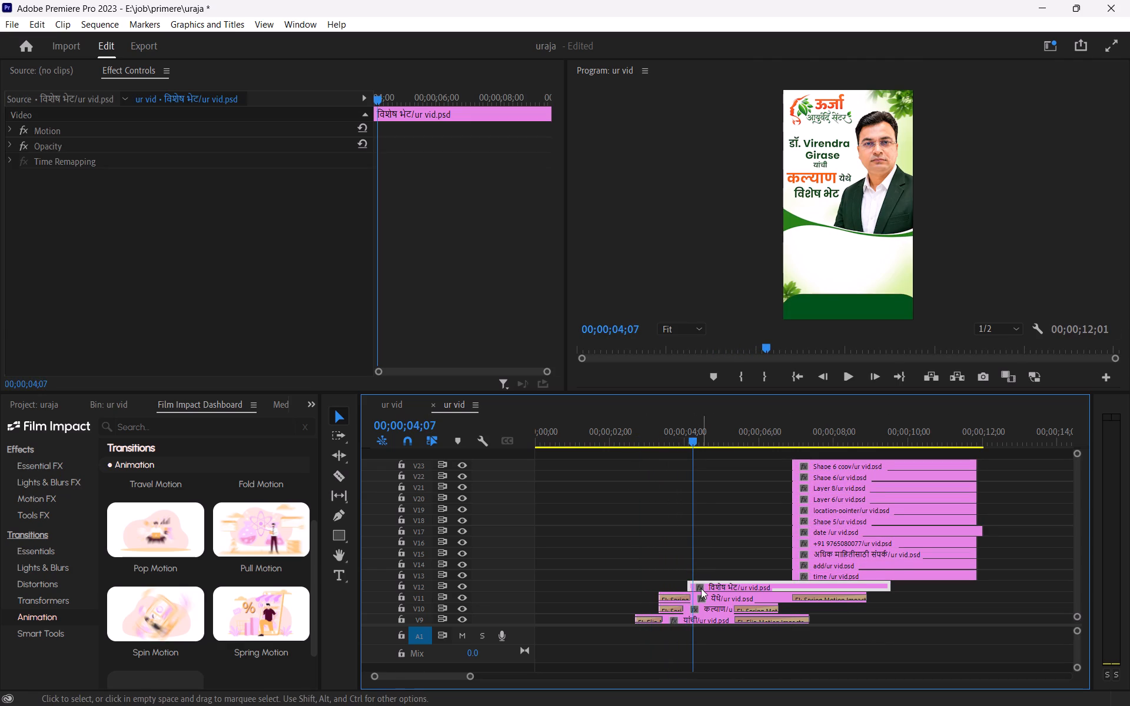
drag(686, 587, 672, 590)
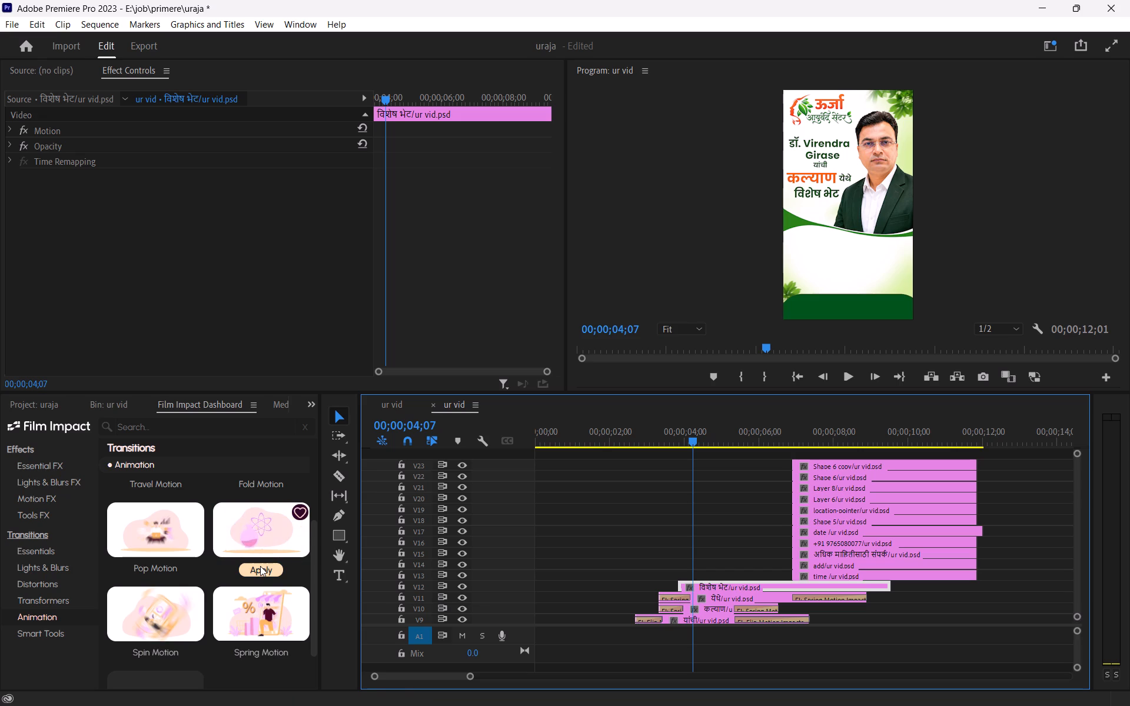
Apply Pull Motion to the विशेष भेट clip on V12, shorten its opening transition to 00;00;00;22, and check playback.
click(260, 566)
drag(750, 586, 739, 584)
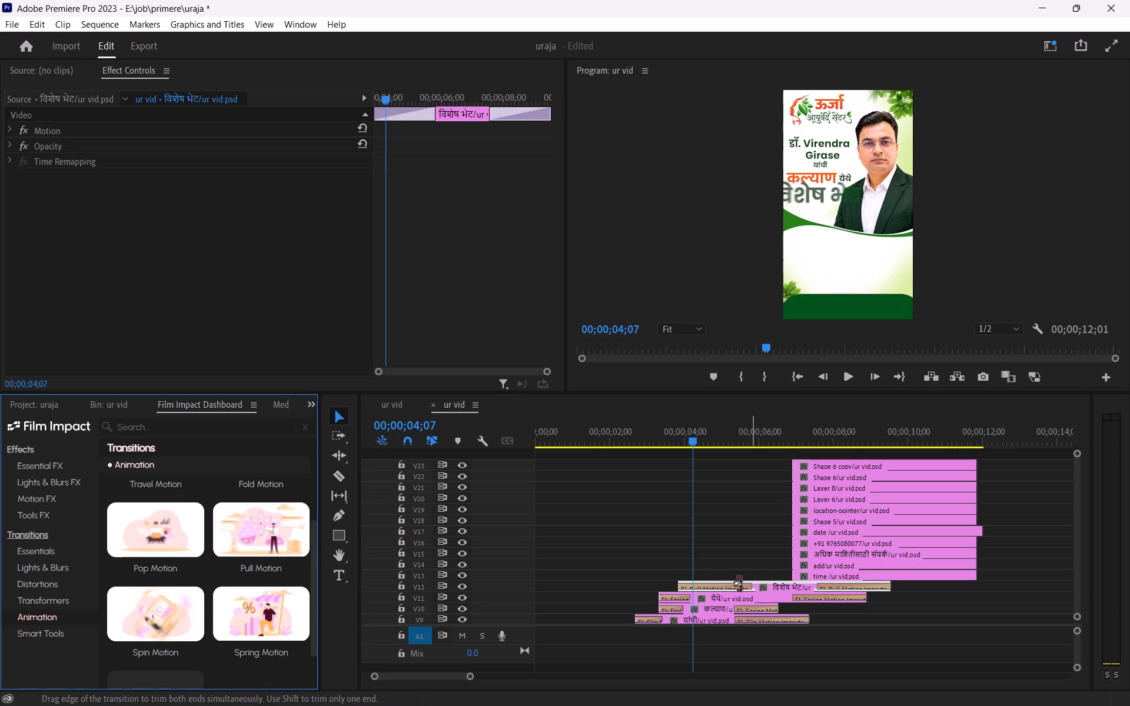
drag(739, 584, 703, 590)
click(635, 420)
key(space)
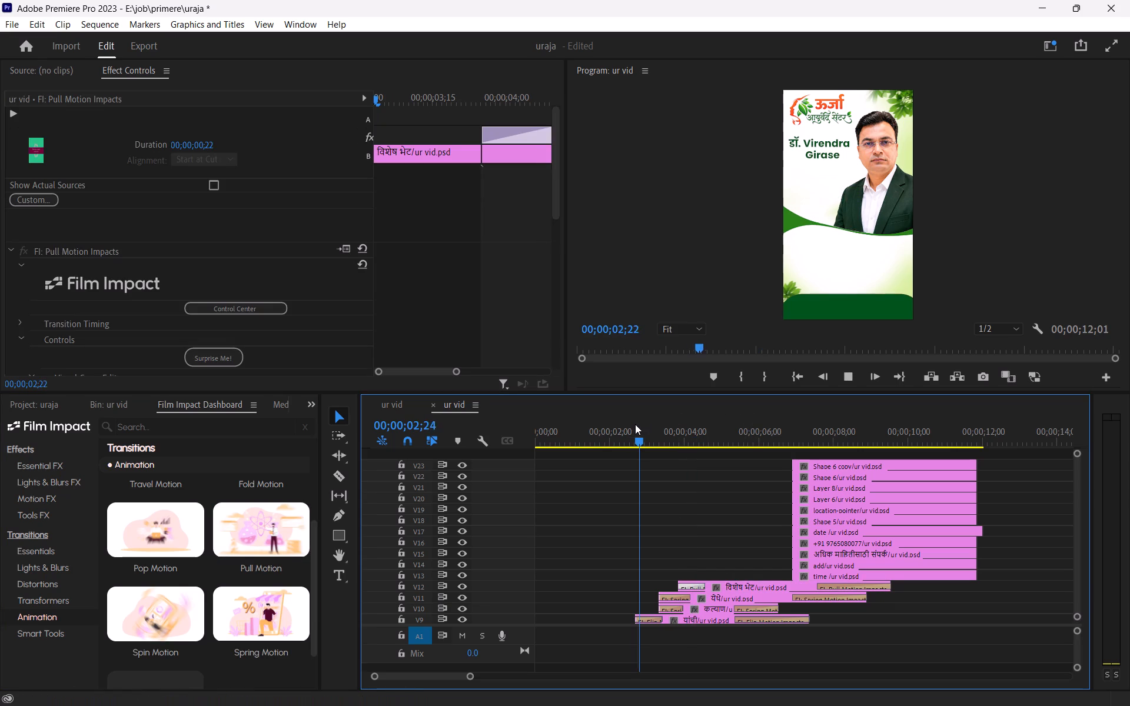
key(space)
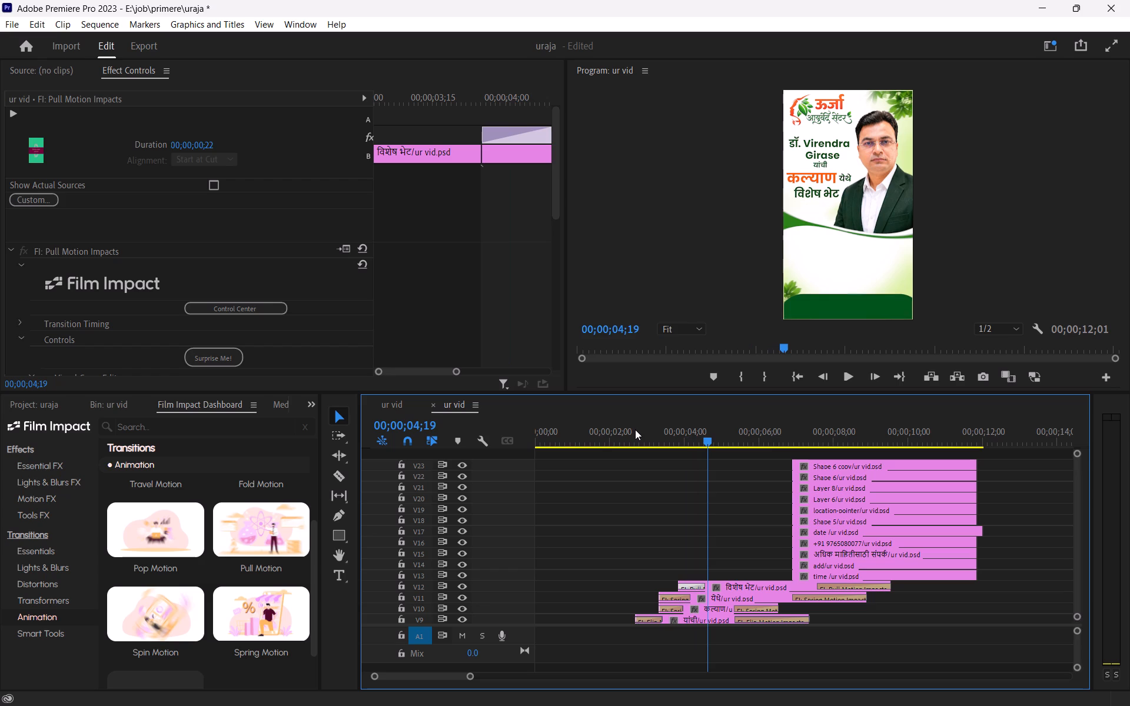
scroll(731, 555, down, 3)
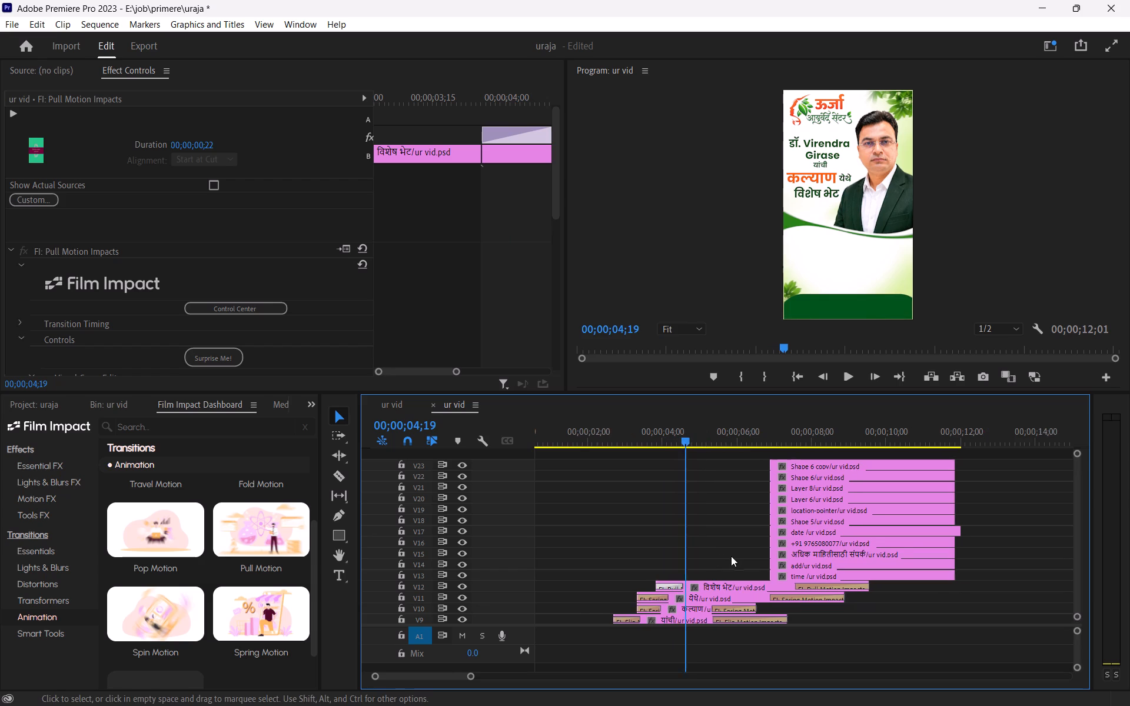
Extend the ends of the background, leave and shape 2 clips on V1 through V3 to about 00;00;10;14.
scroll(731, 556, down, 2)
scroll(766, 582, up, 9)
ctrl+scroll(766, 582, down, 4)
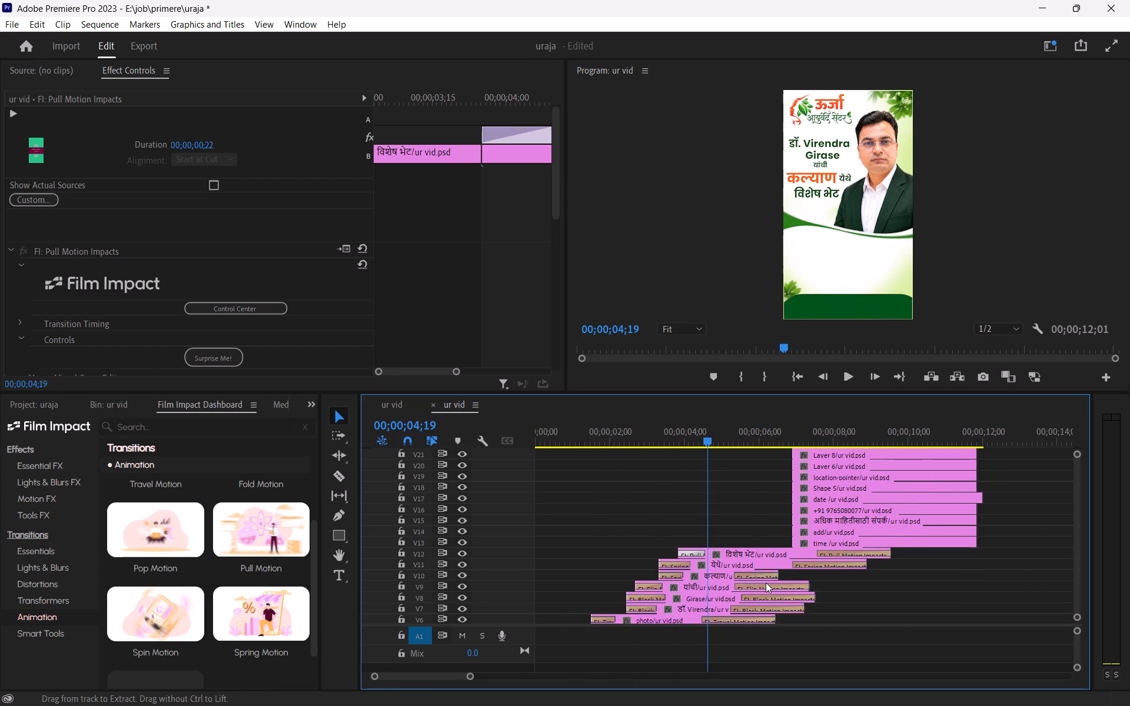
ctrl+scroll(766, 582, down, 20)
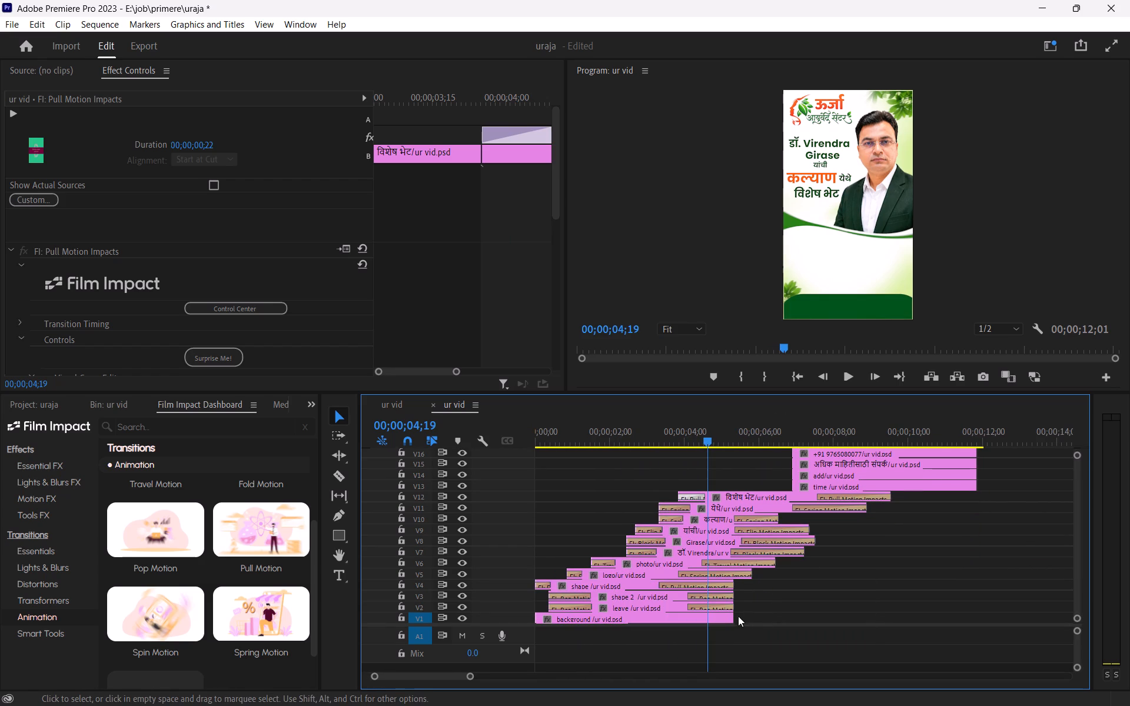
ctrl+scroll(737, 595, down, 5)
click(724, 613)
drag(733, 619, 926, 621)
click(669, 605)
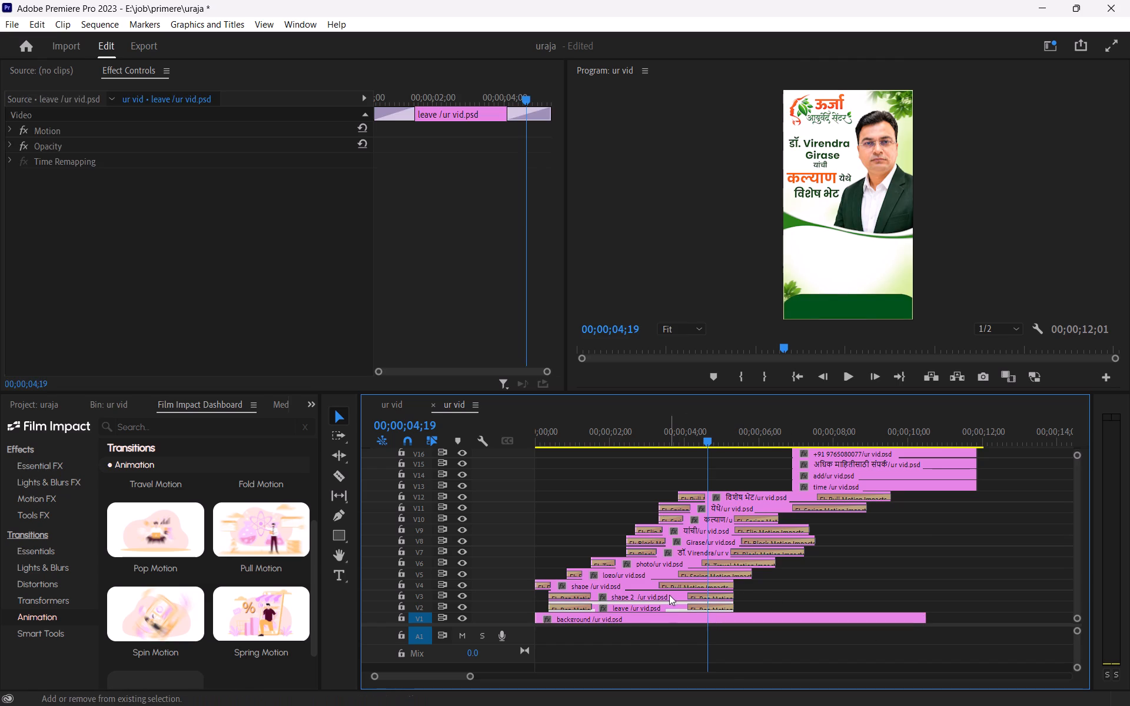
shift+click(669, 594)
drag(733, 601, 916, 608)
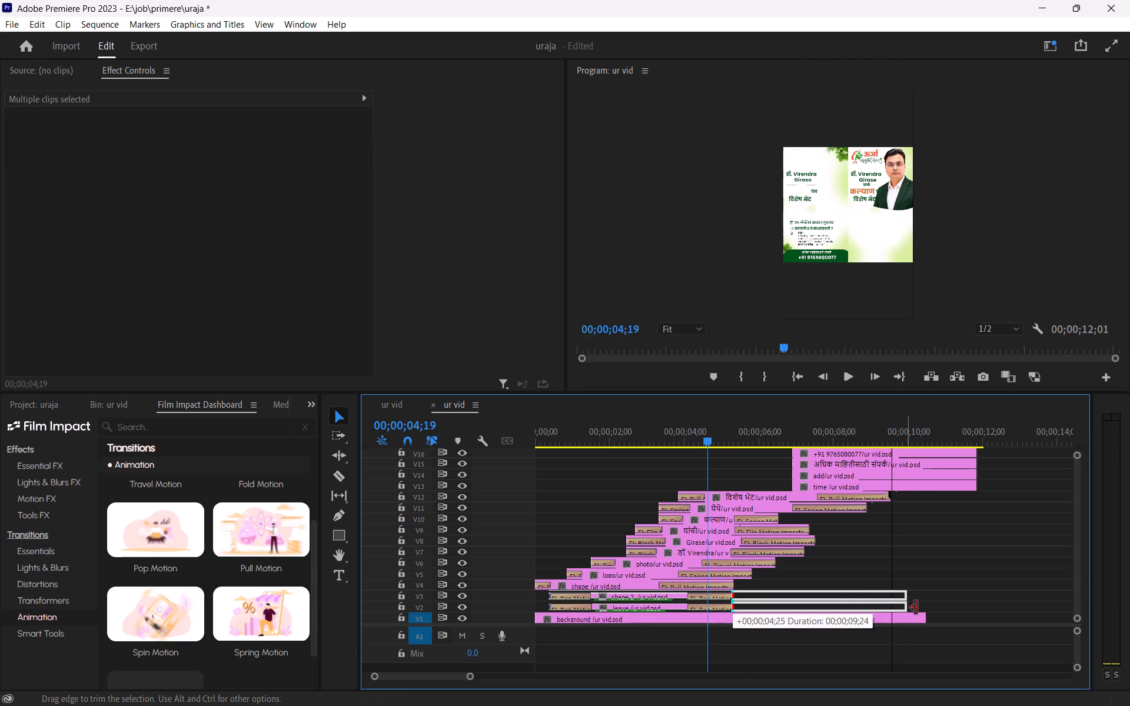
drag(916, 608, 928, 612)
Extend the shape and logo clips on V4 and V5 so both end level with the background clip, at about 00;00;10;14.
click(713, 585)
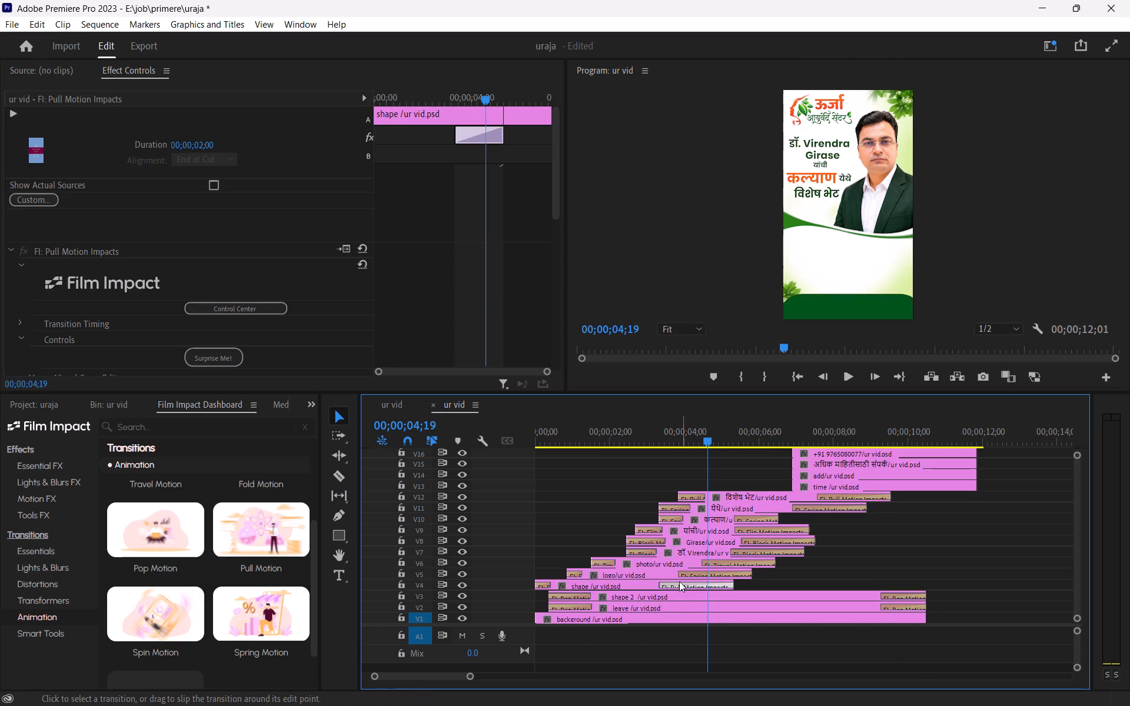
click(656, 575)
shift+click(647, 582)
drag(752, 578, 828, 578)
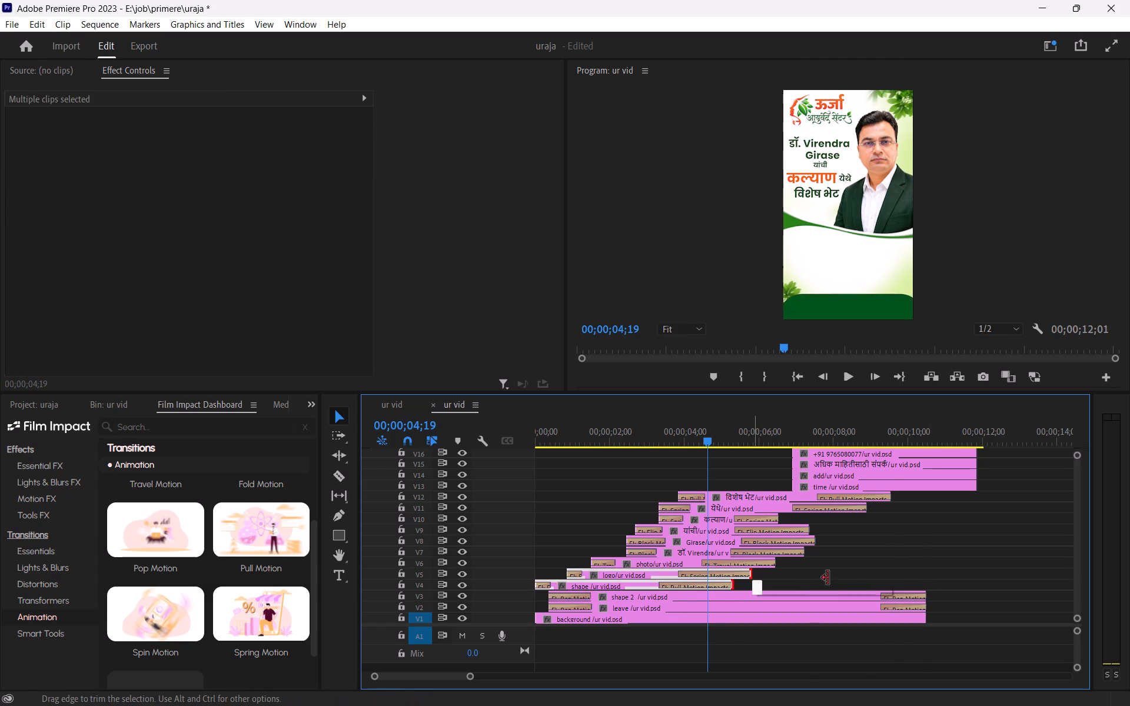
drag(828, 578, 943, 581)
click(962, 590)
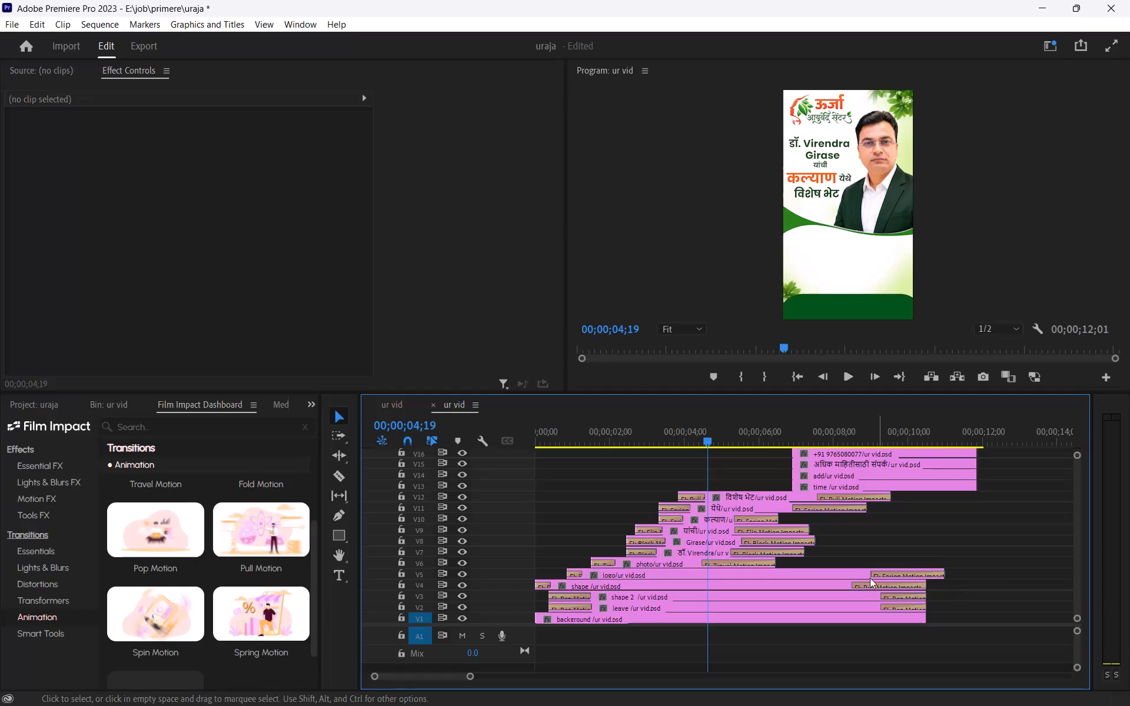
click(855, 571)
drag(946, 573, 928, 577)
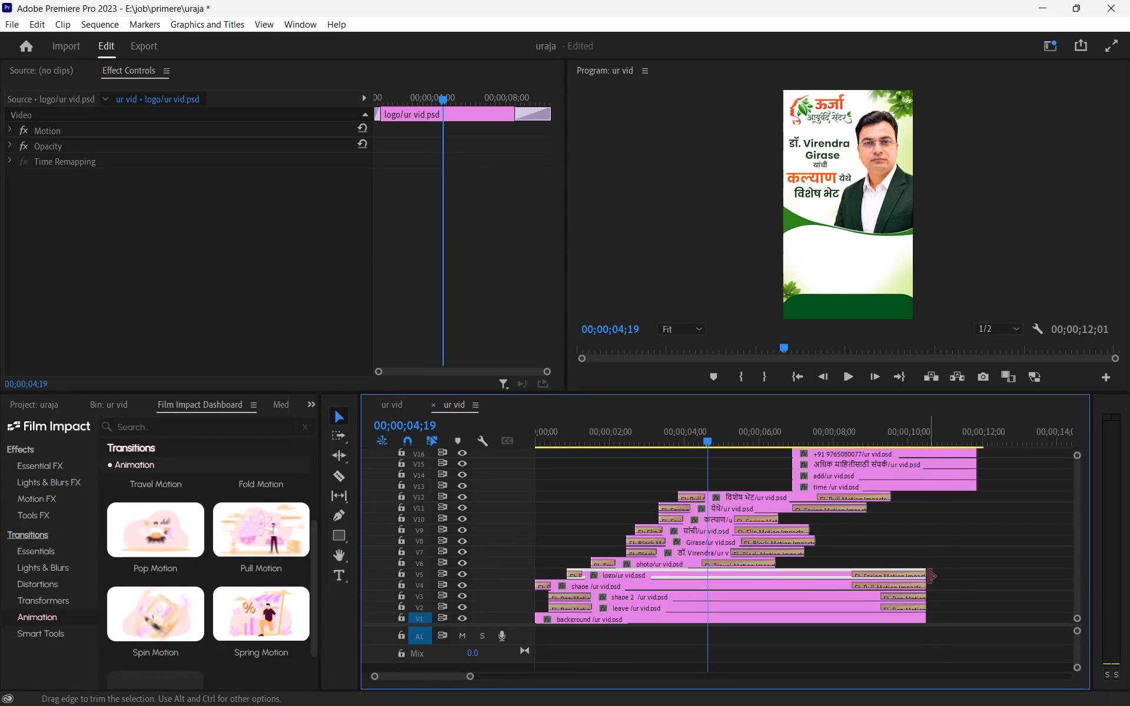
Extend the photo clip on V6 and the doctor's two name clips on V7 and V8 so they end level with the background clip.
click(676, 565)
shift+click(684, 551)
shift+click(697, 540)
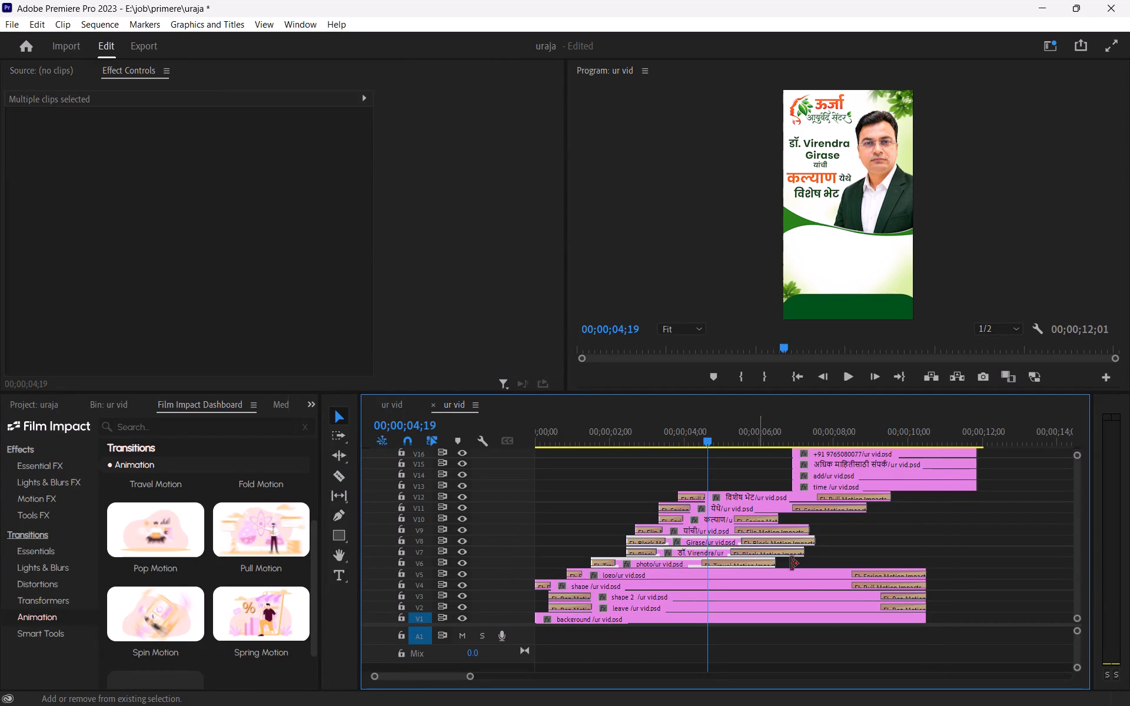
drag(814, 542, 959, 557)
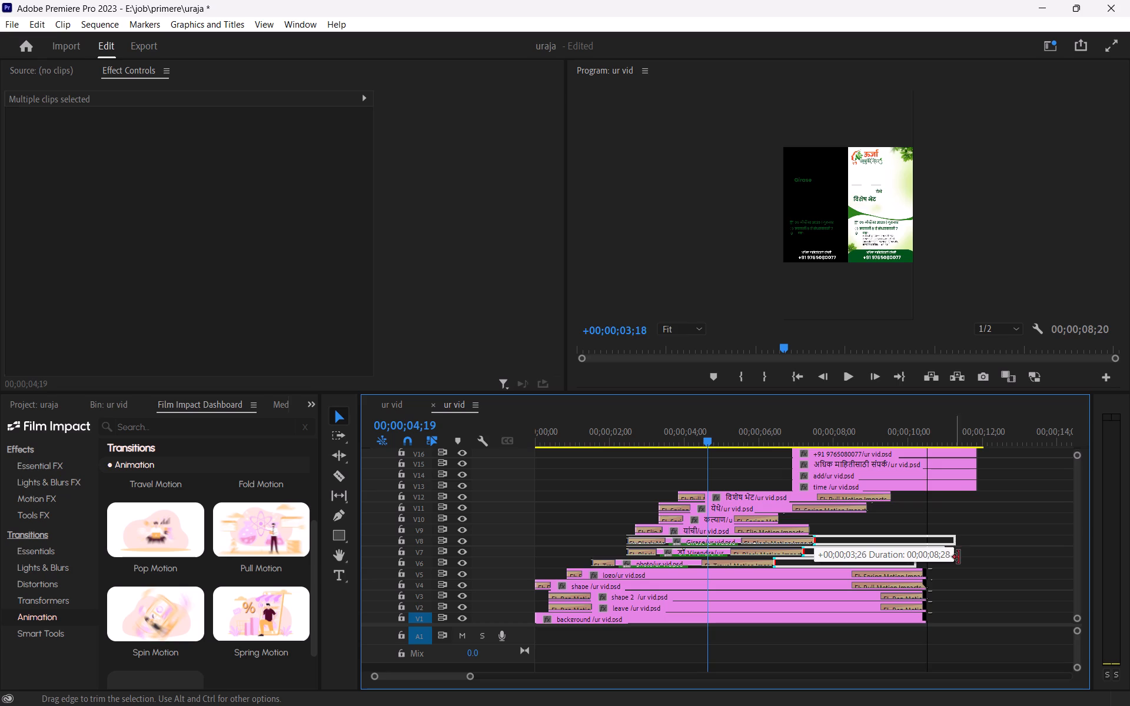
drag(959, 557, 964, 561)
click(943, 570)
click(840, 552)
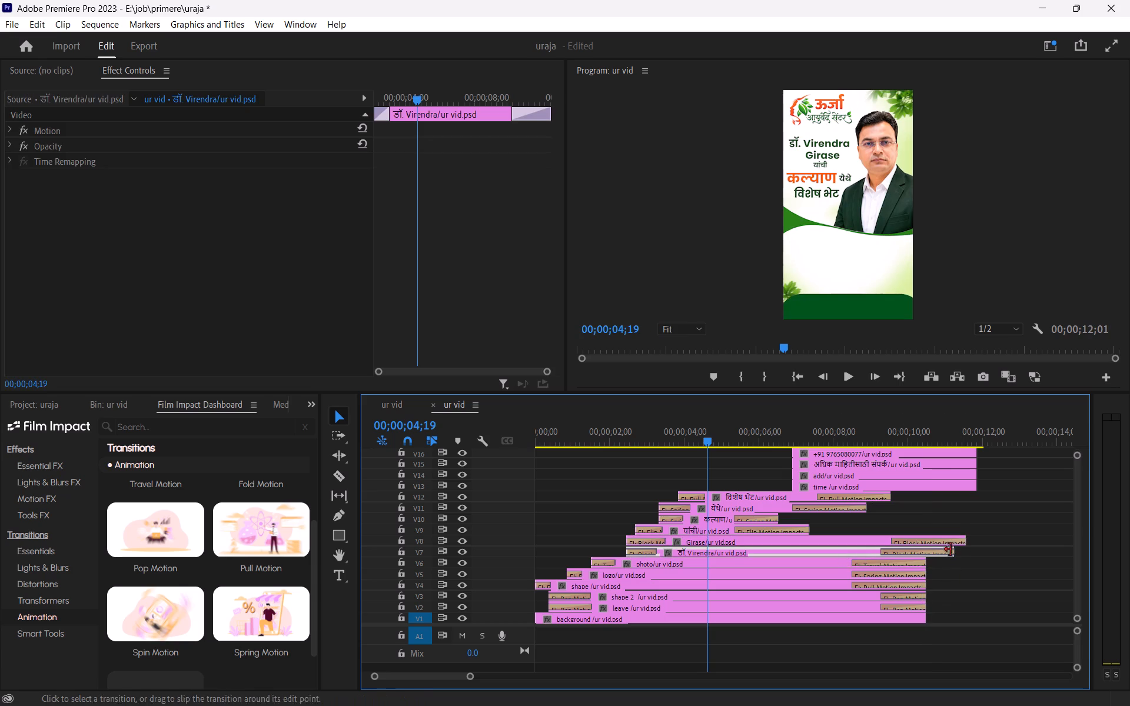
drag(955, 549, 929, 549)
click(872, 542)
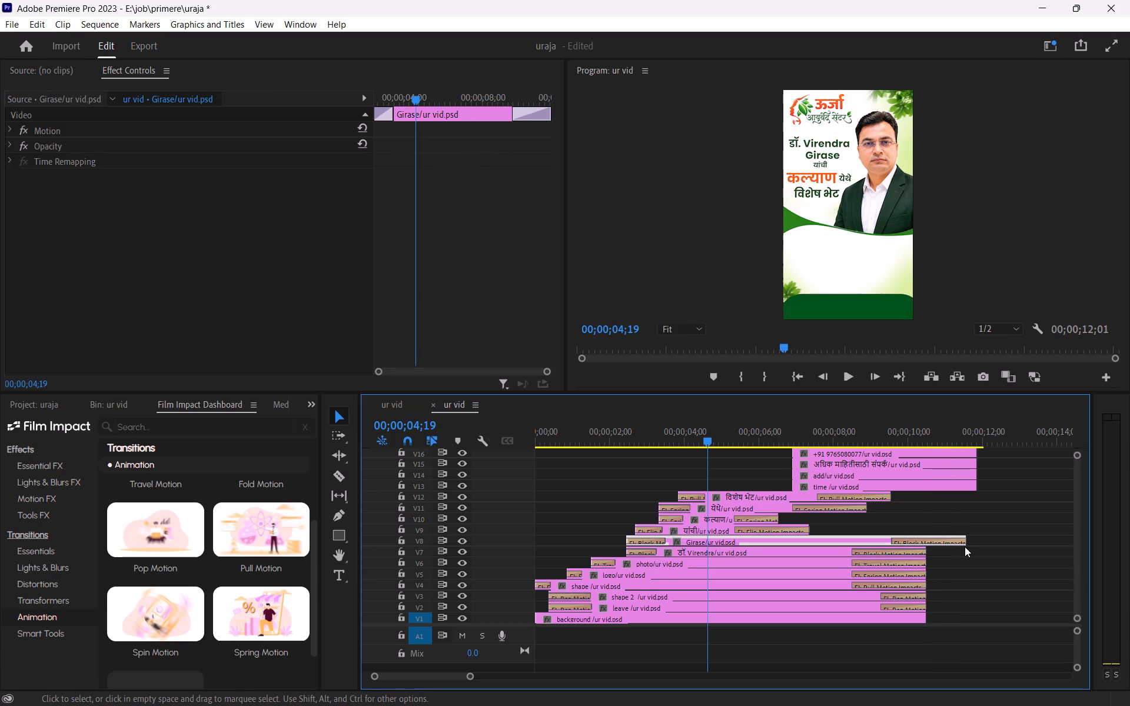
drag(965, 541, 926, 544)
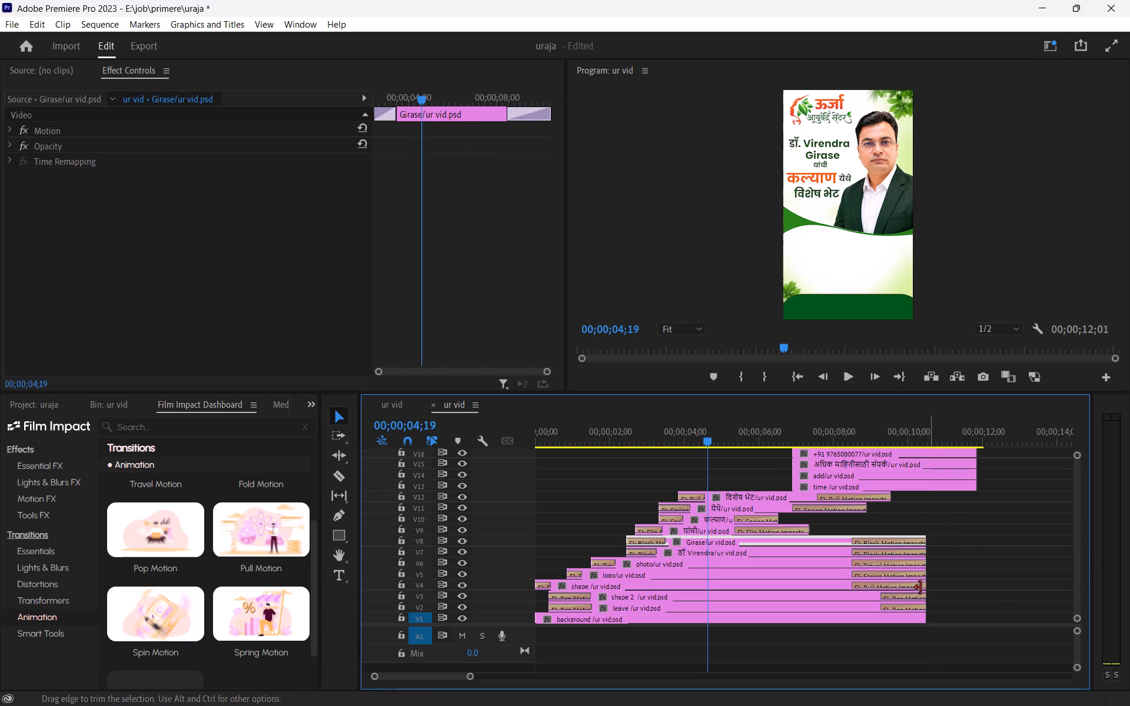
Extend the यांची clip on V9 and the कल्याण clip on V10 so both end level with the clips below them.
click(712, 521)
shift+click(714, 528)
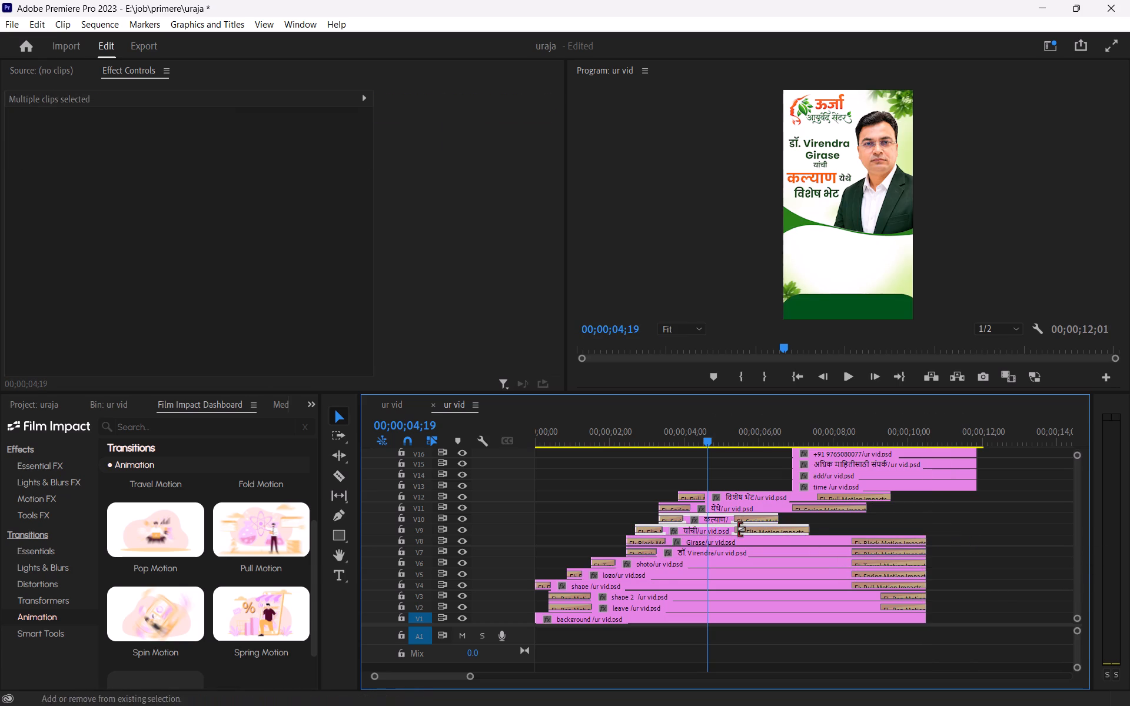
drag(809, 528, 939, 537)
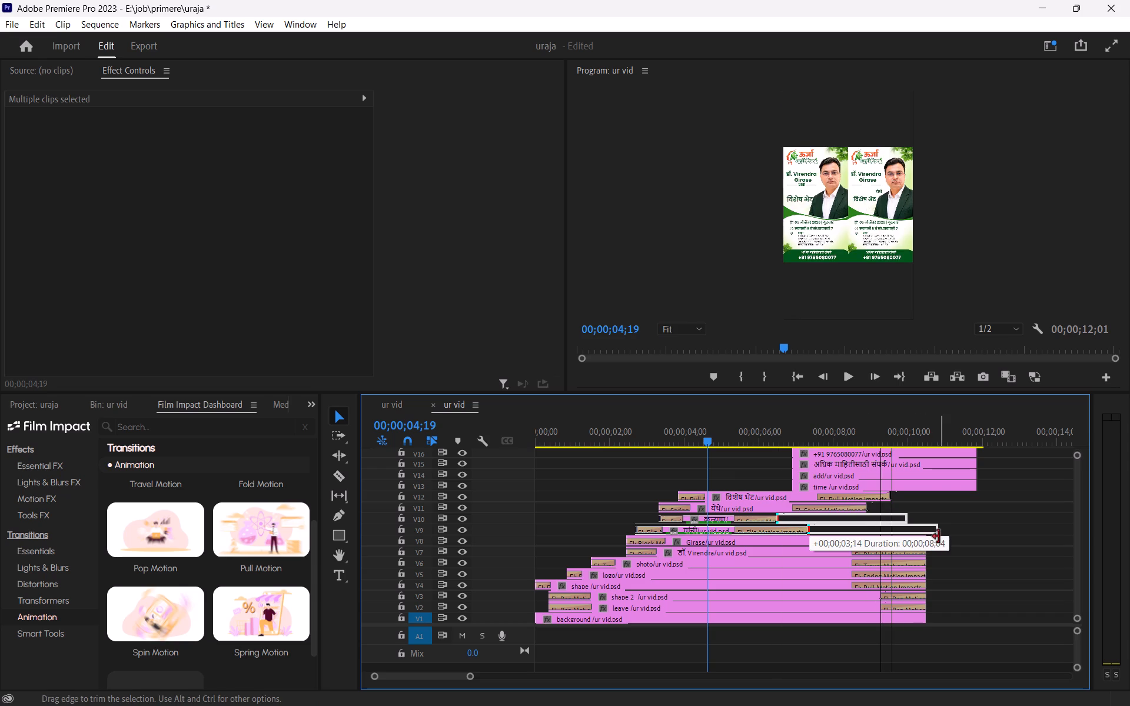
drag(939, 537, 929, 537)
click(968, 521)
click(826, 522)
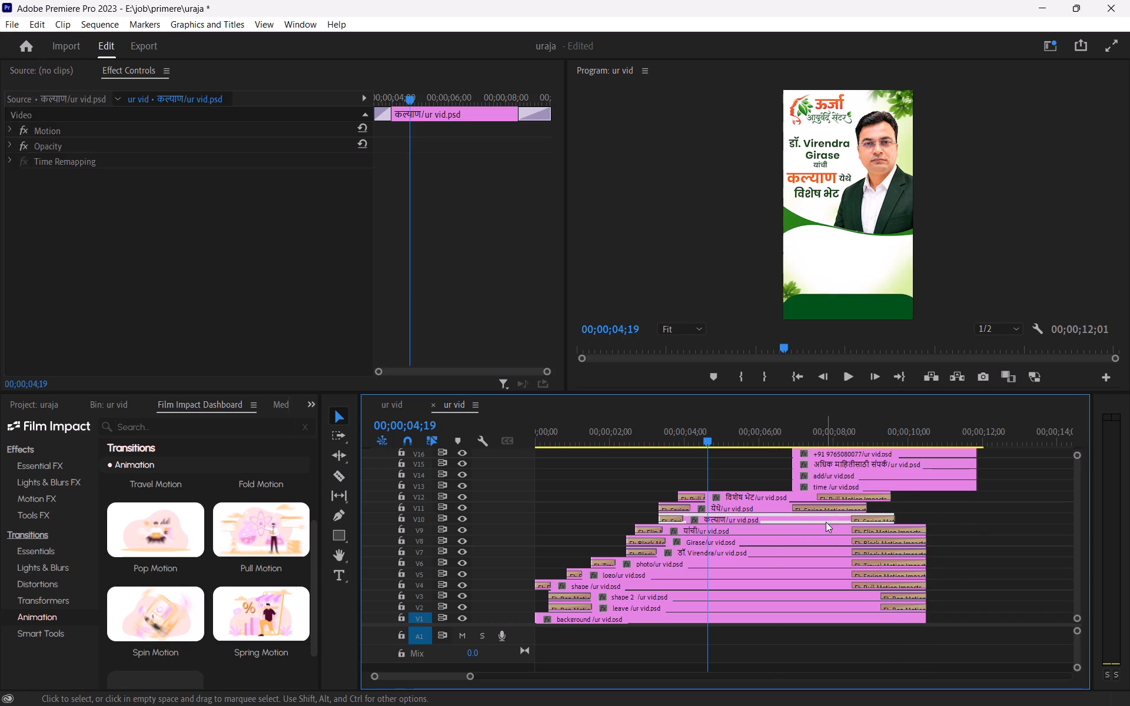
drag(893, 522, 928, 531)
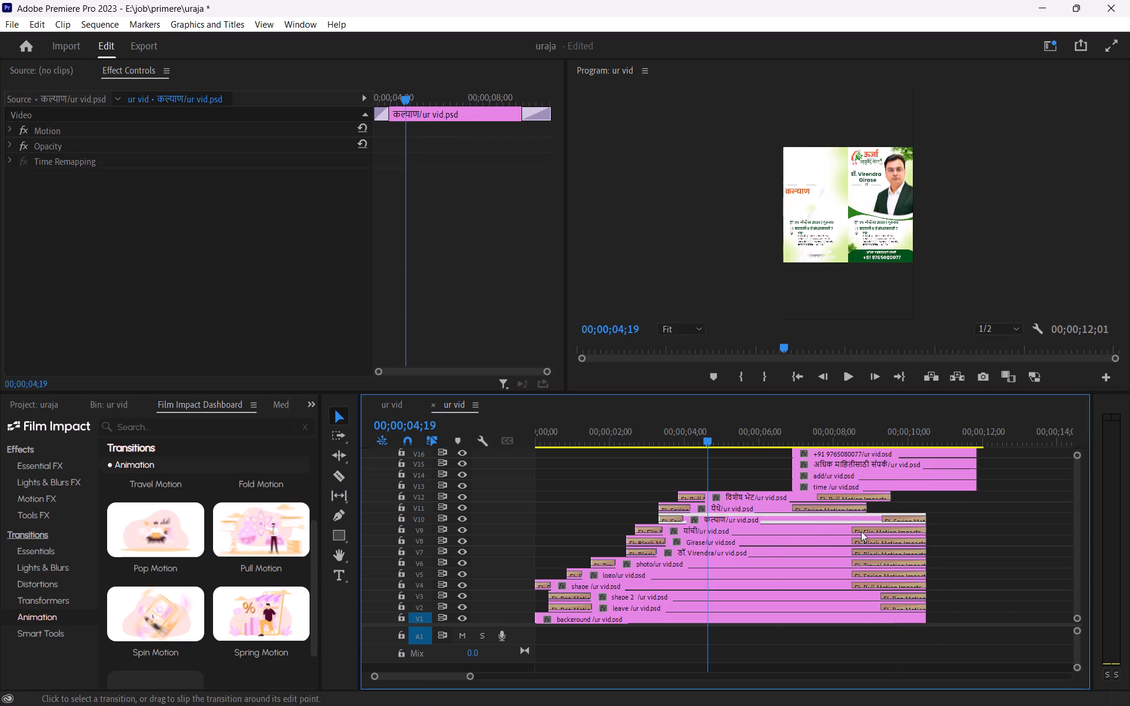
Extend the येथे clip on V11 and the विशेष भेट clip on V12 to the same end point as the lower clips.
click(764, 509)
drag(870, 511, 926, 512)
click(763, 491)
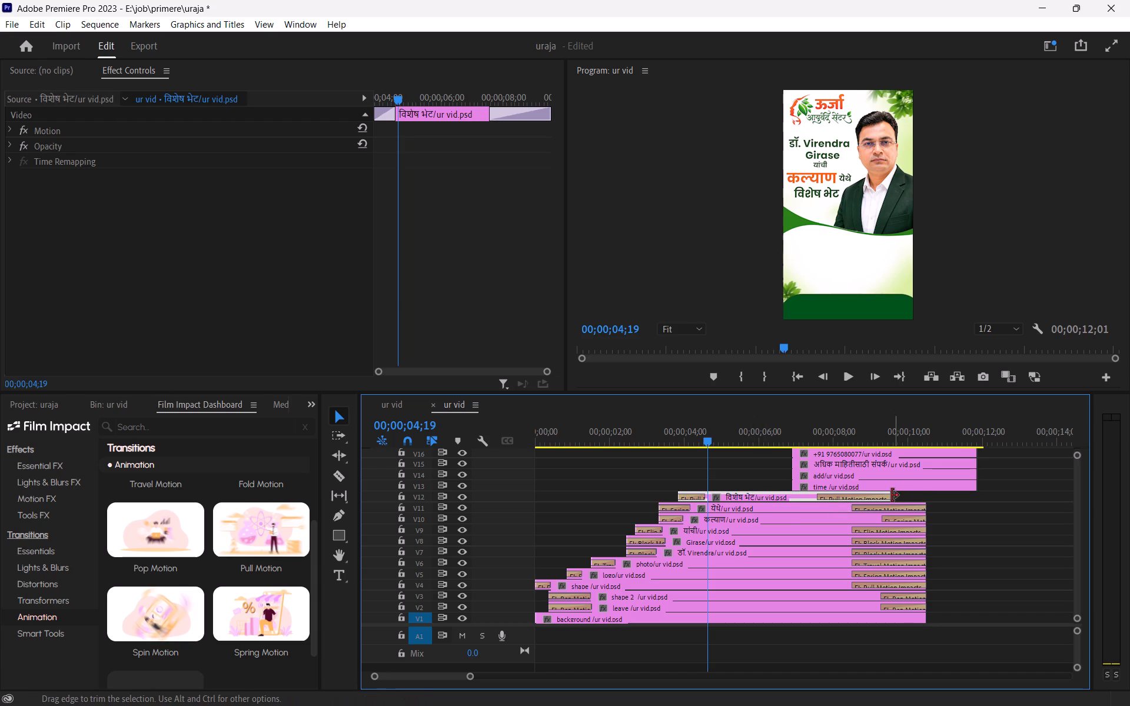
drag(890, 495, 926, 498)
Play the sequence from the beginning through the विशेष भेट entrance to check the animated titles.
drag(716, 437, 600, 444)
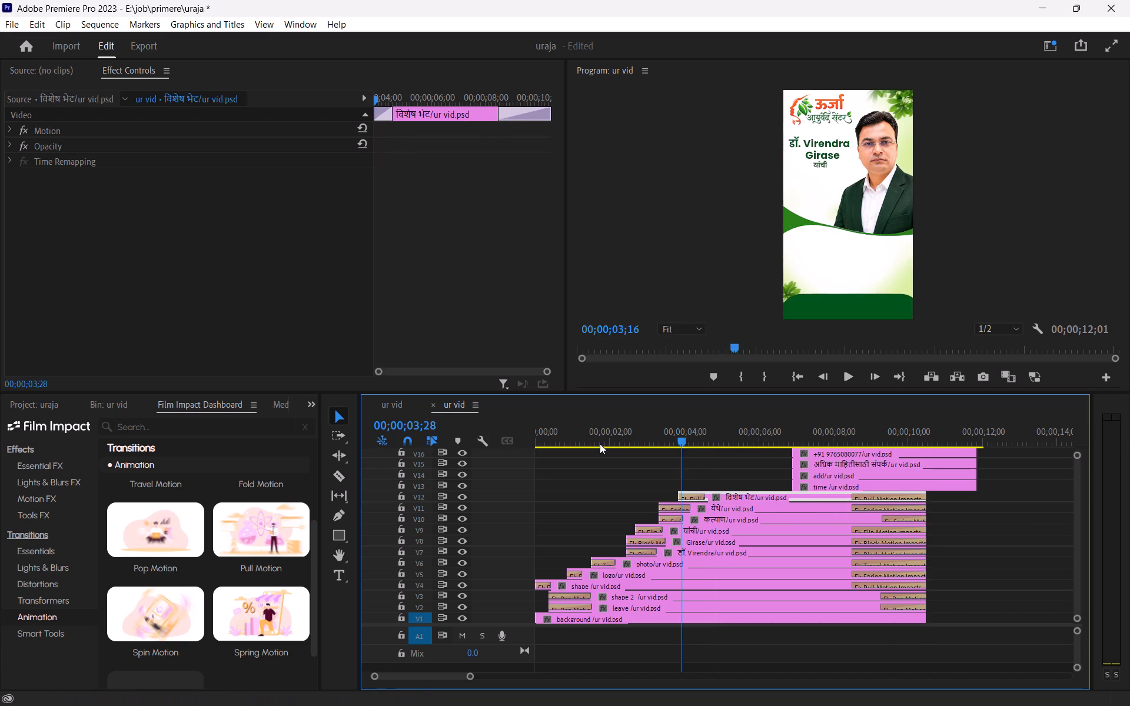
drag(600, 444, 456, 467)
key(space)
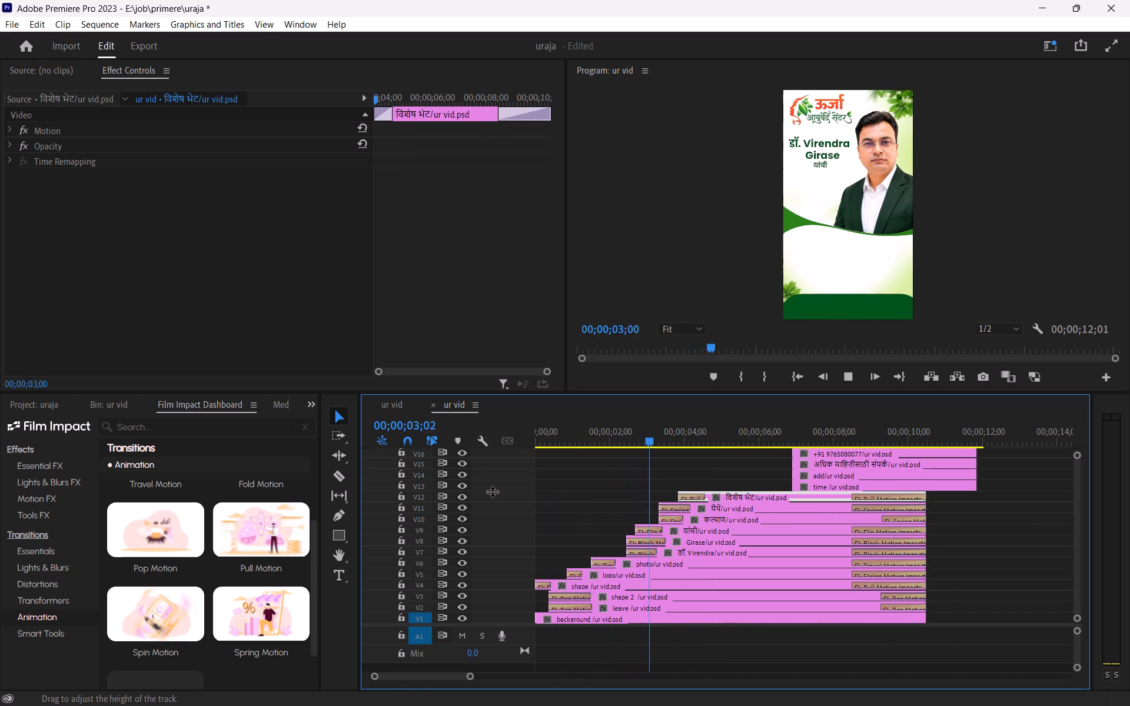
key(space)
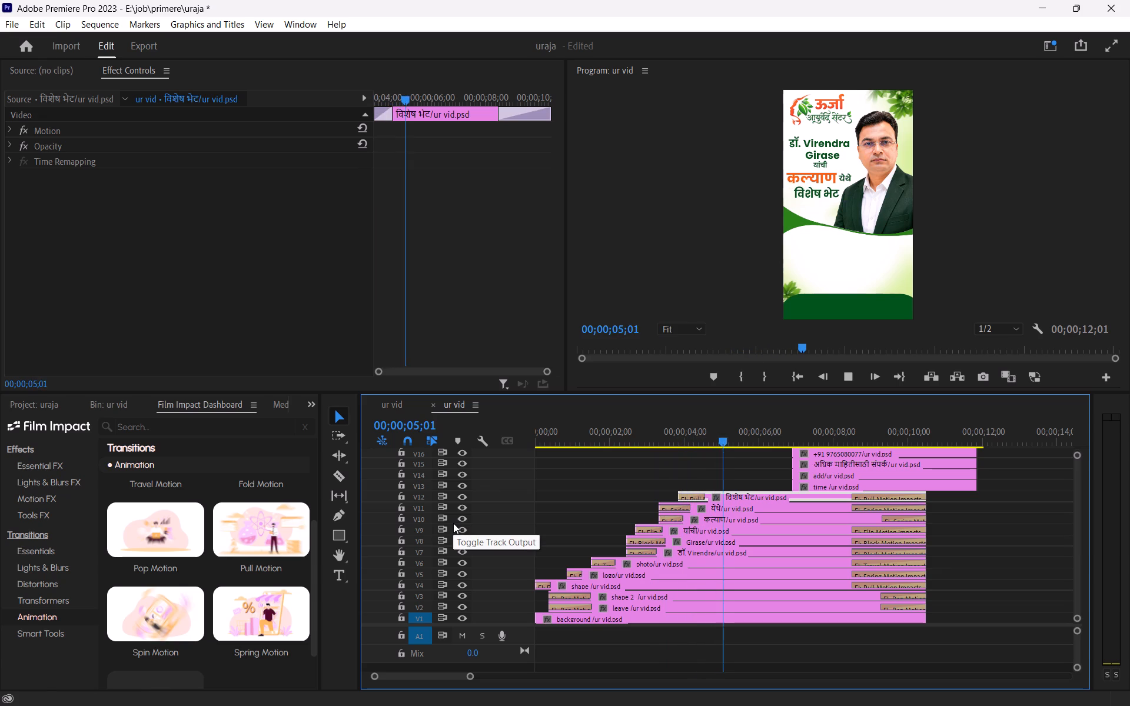
Save the project.
alt+scroll(740, 525, down, 4)
alt+scroll(736, 522, up, 1)
alt+scroll(736, 522, down, 4)
key(ctrl+s)
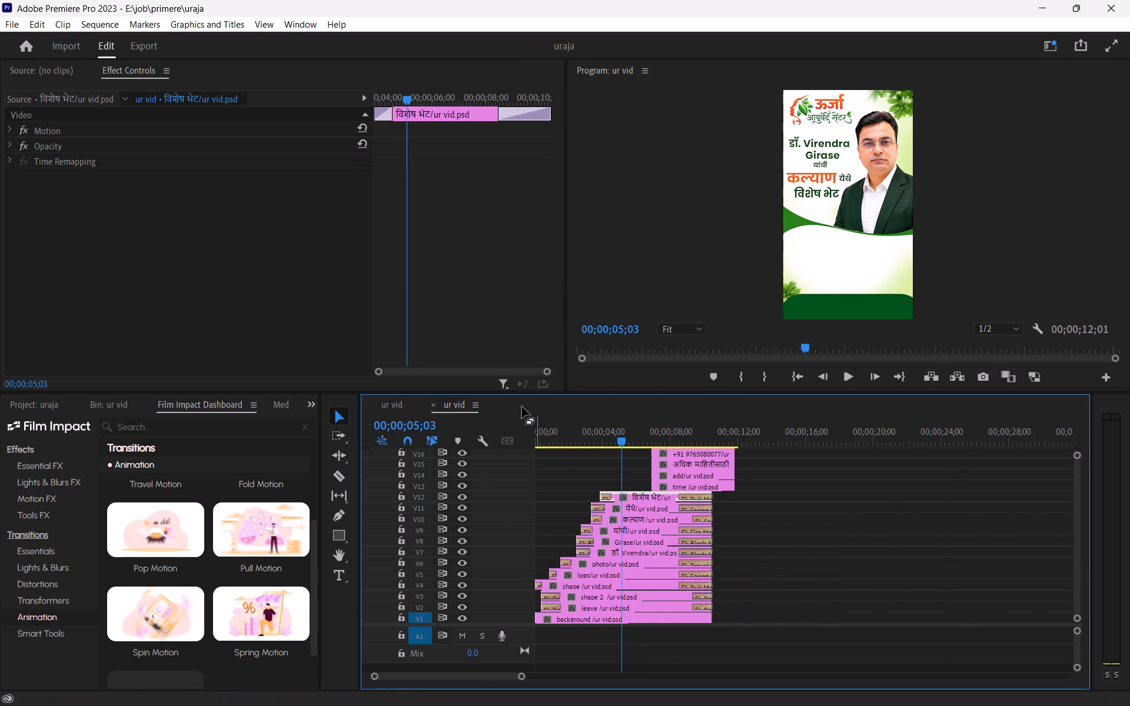
Return to the start of the sequence and add a marker at 00;00;00;00.
drag(596, 447, 428, 453)
drag(589, 438, 548, 438)
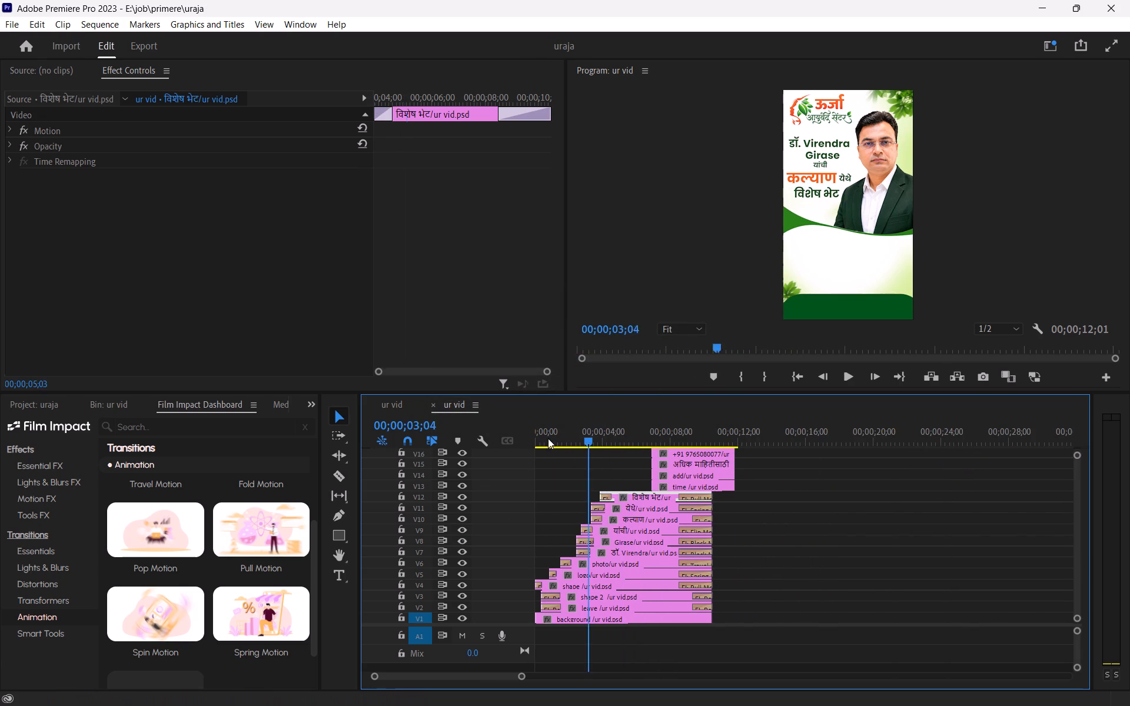
drag(548, 438, 456, 438)
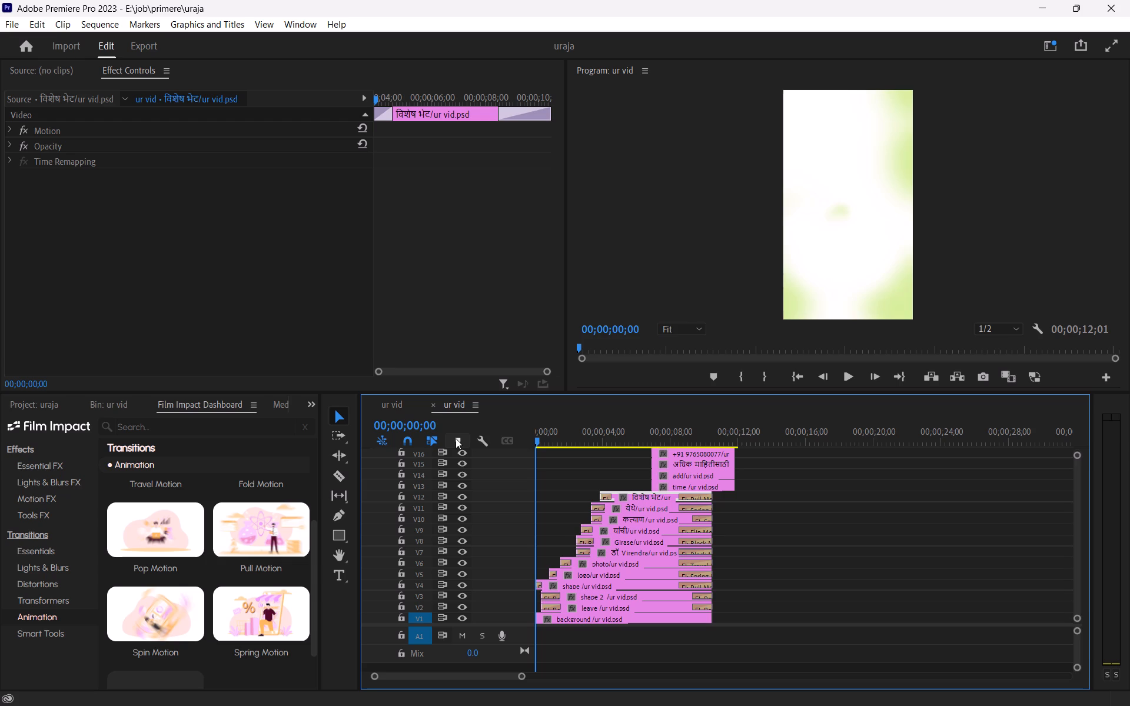
click(456, 438)
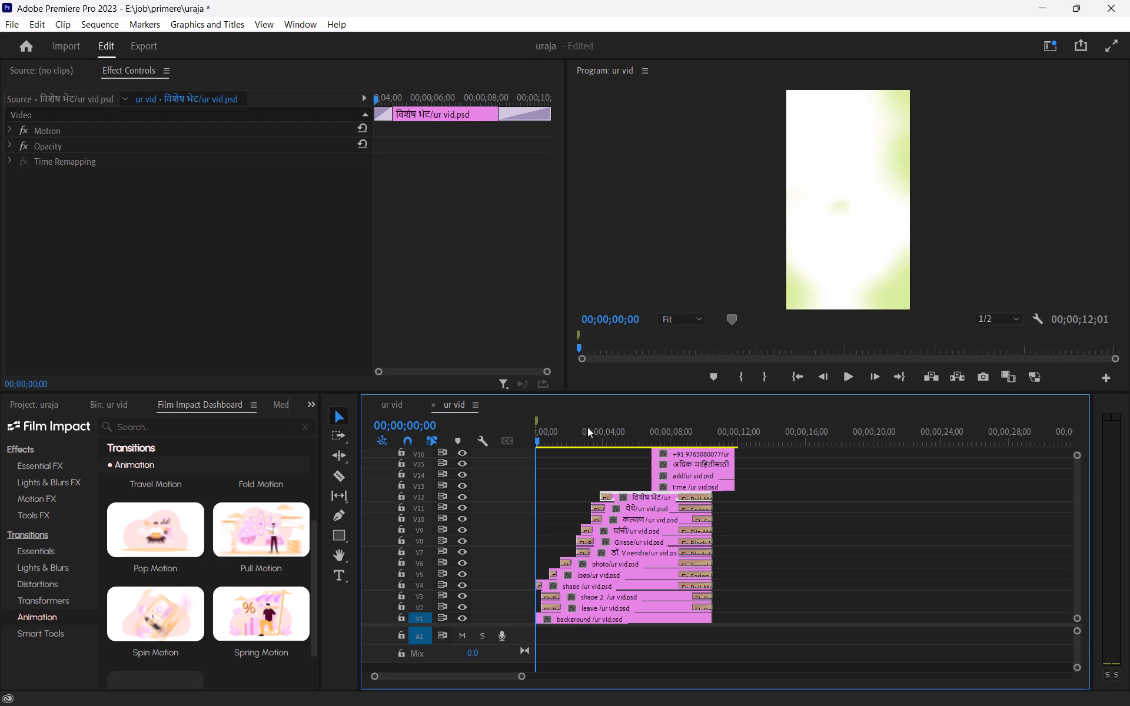
Play the sequence from the start past the विशेष भेट entrance and review the clips stacked on the upper tracks.
key(space)
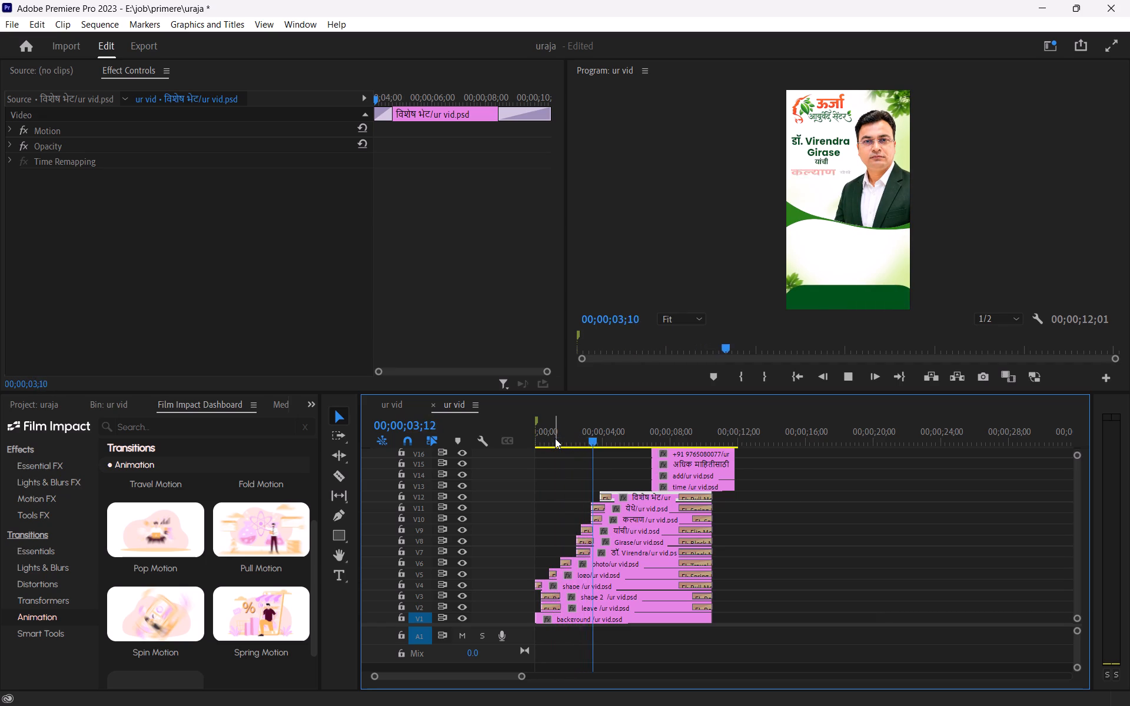
key(space)
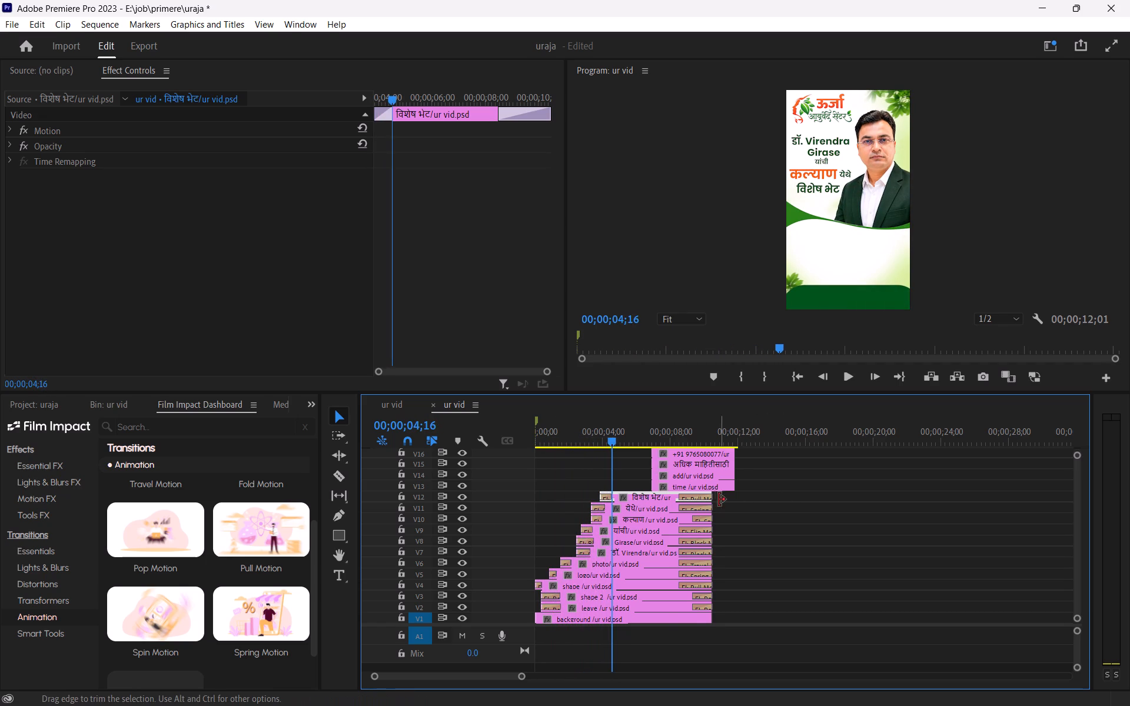
alt+scroll(714, 496, up, 6)
scroll(712, 499, up, 16)
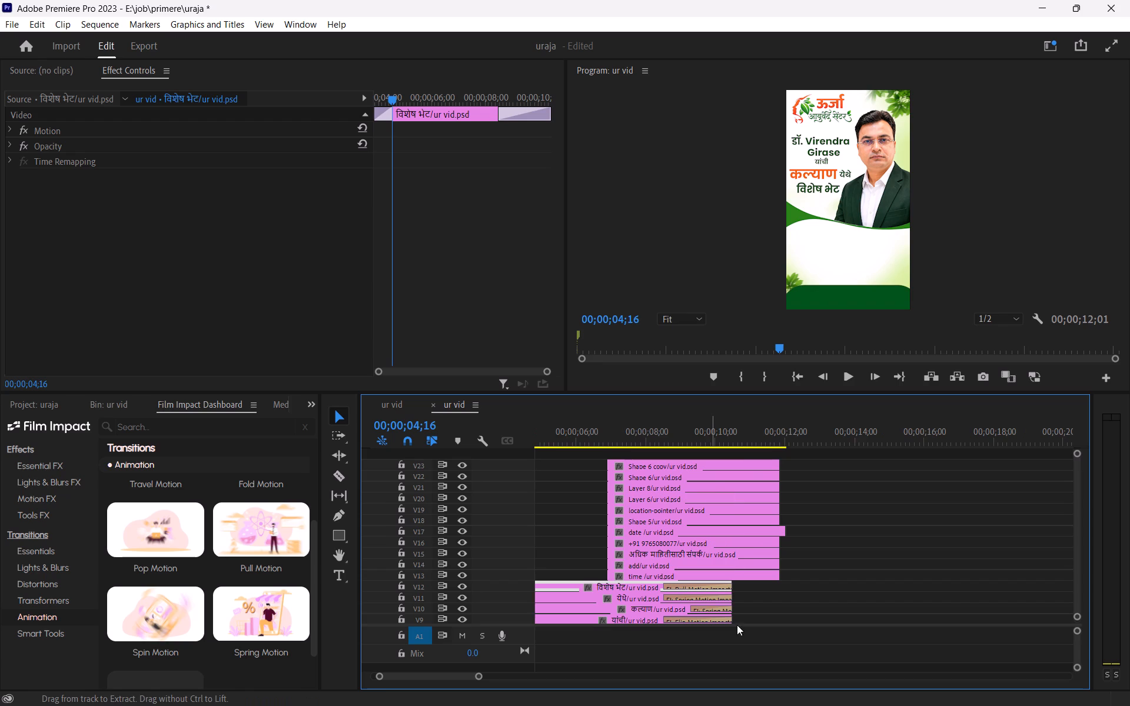
ctrl+scroll(676, 547, down, 8)
key(space)
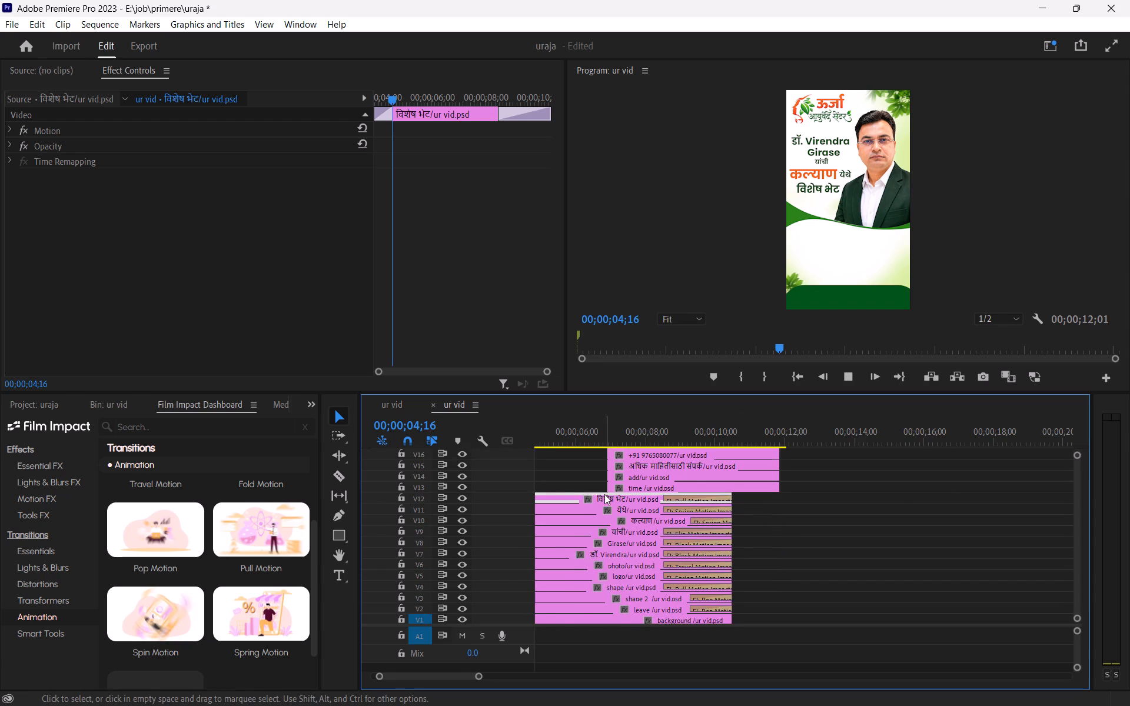
key(space)
Set the playhead to 00;00;04;25 and save the project.
drag(668, 432, 759, 492)
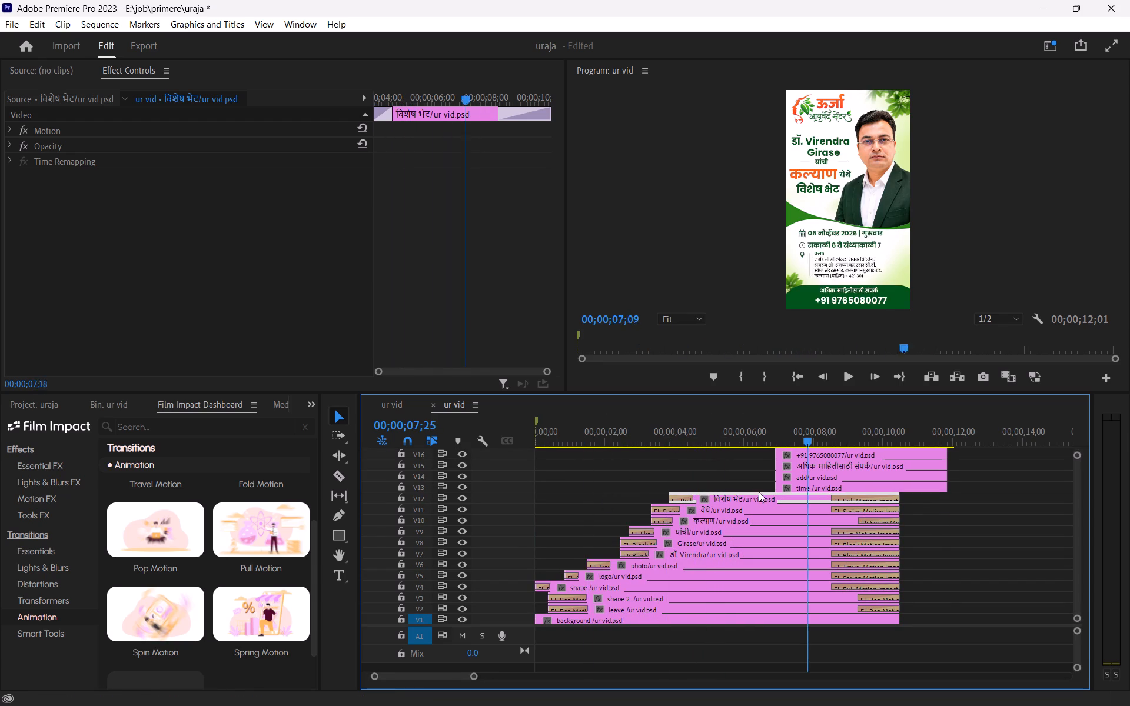
drag(759, 492, 704, 486)
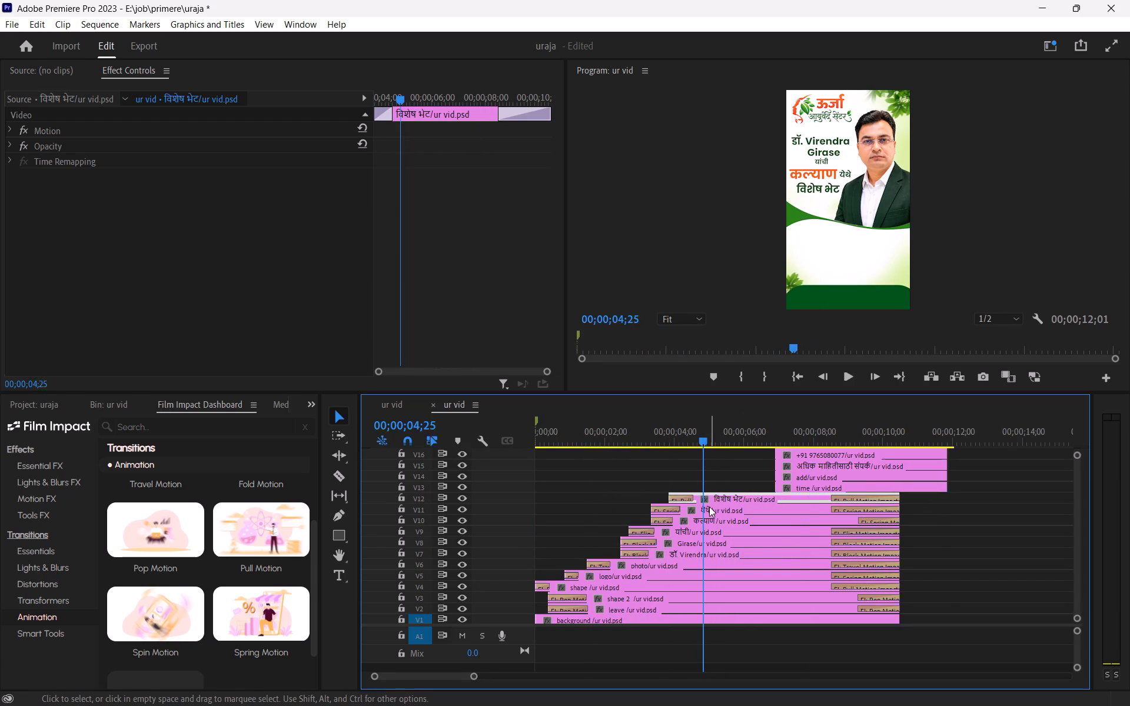
key(ctrl+s)
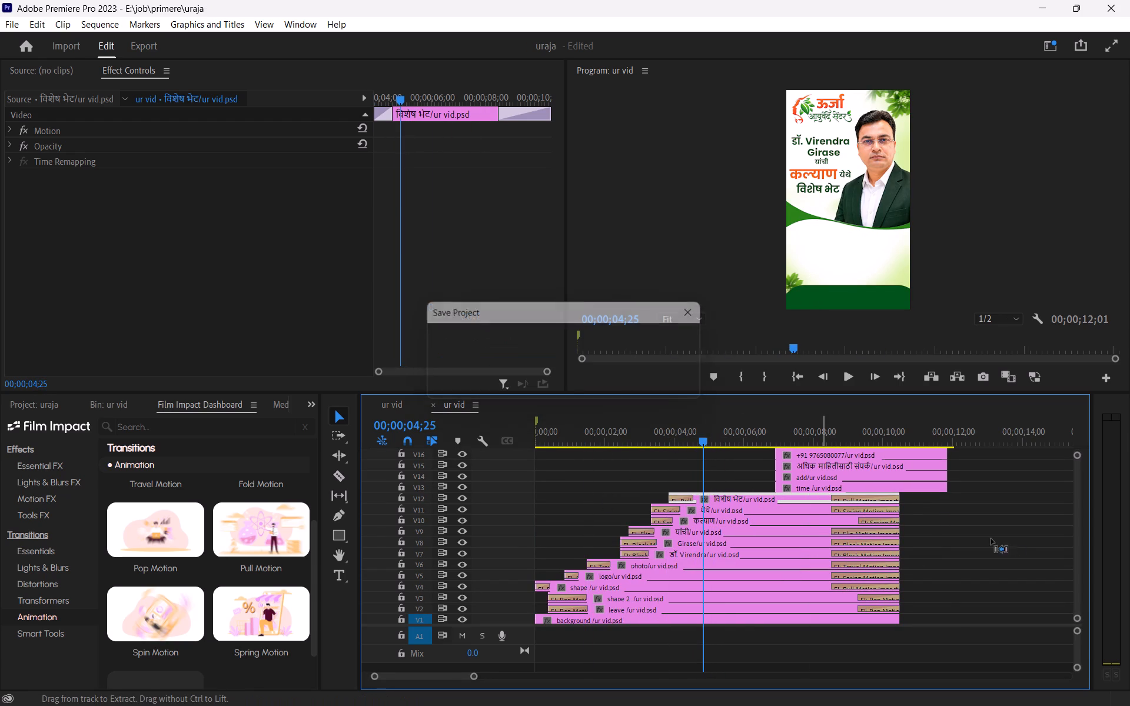
Move the time clip on V13 so it starts at 00;00;04;25, and scrub across its entrance.
click(791, 481)
drag(790, 485, 714, 485)
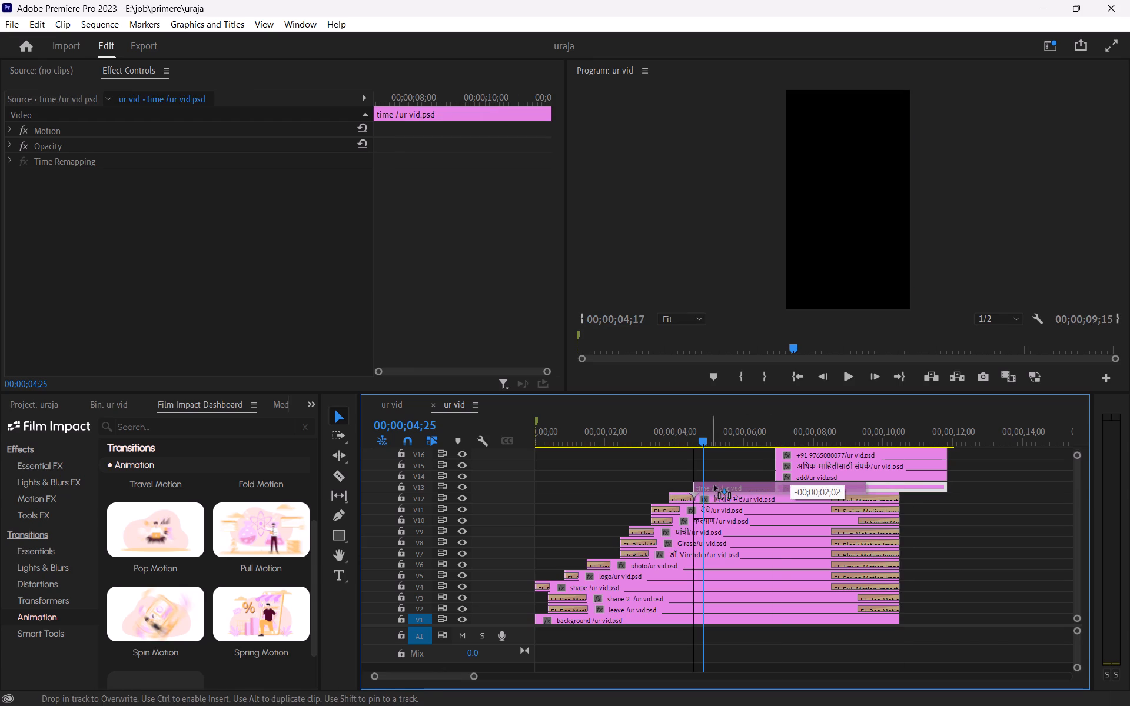
drag(714, 485, 724, 486)
drag(676, 432, 637, 442)
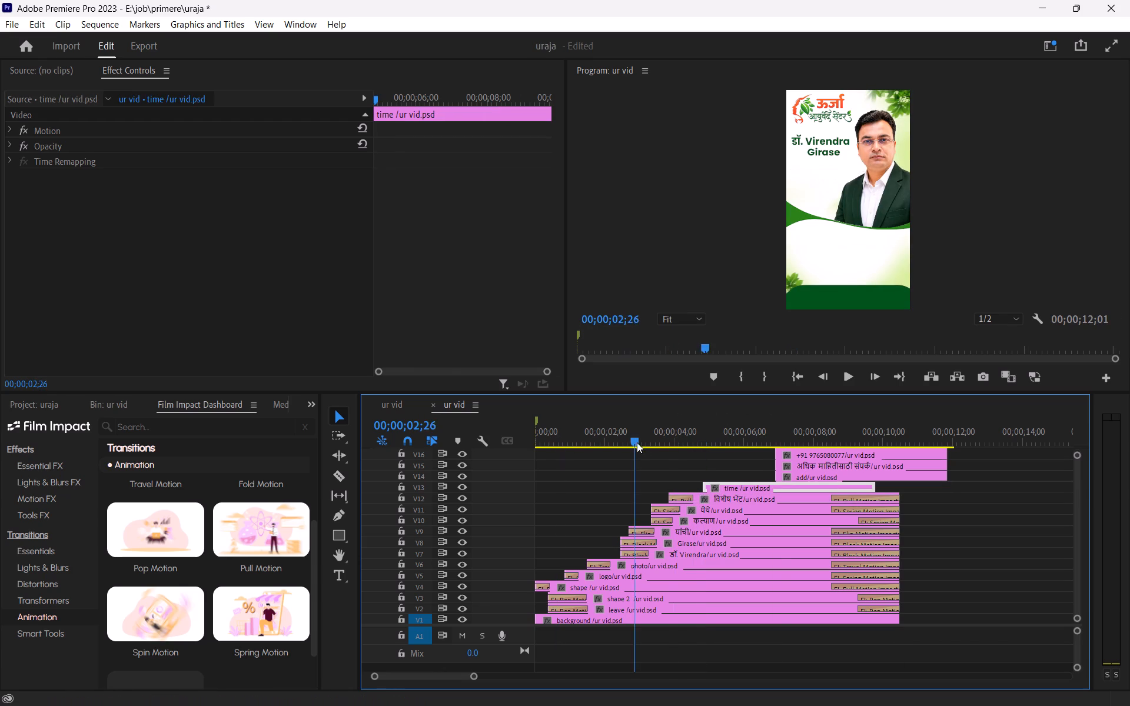
drag(637, 442, 711, 486)
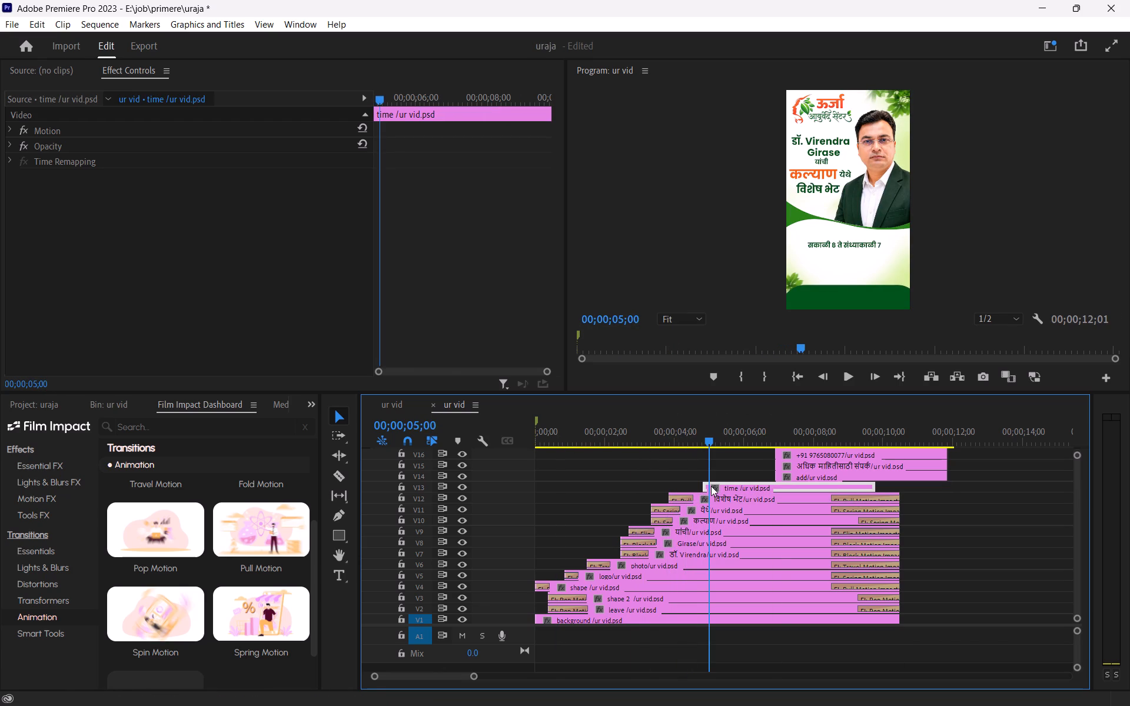
Move the add clip on V14 so it starts at 00;00;05;16, level with the lower clips' end, and save the project.
drag(711, 486, 716, 511)
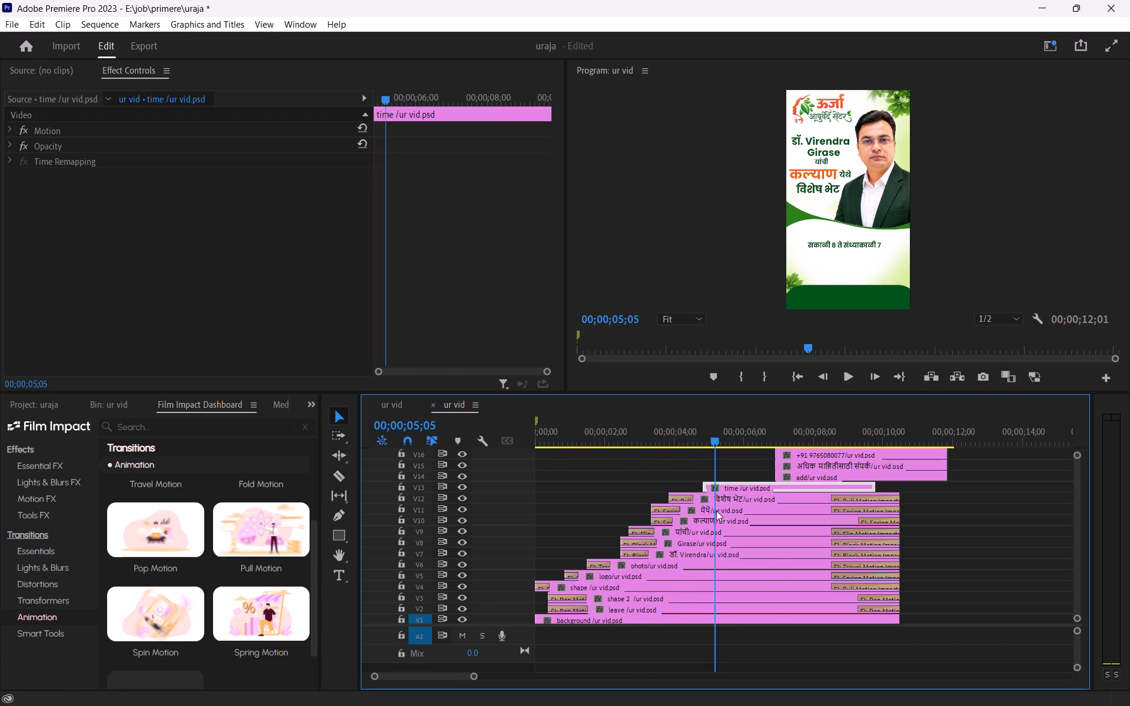
drag(716, 511, 739, 511)
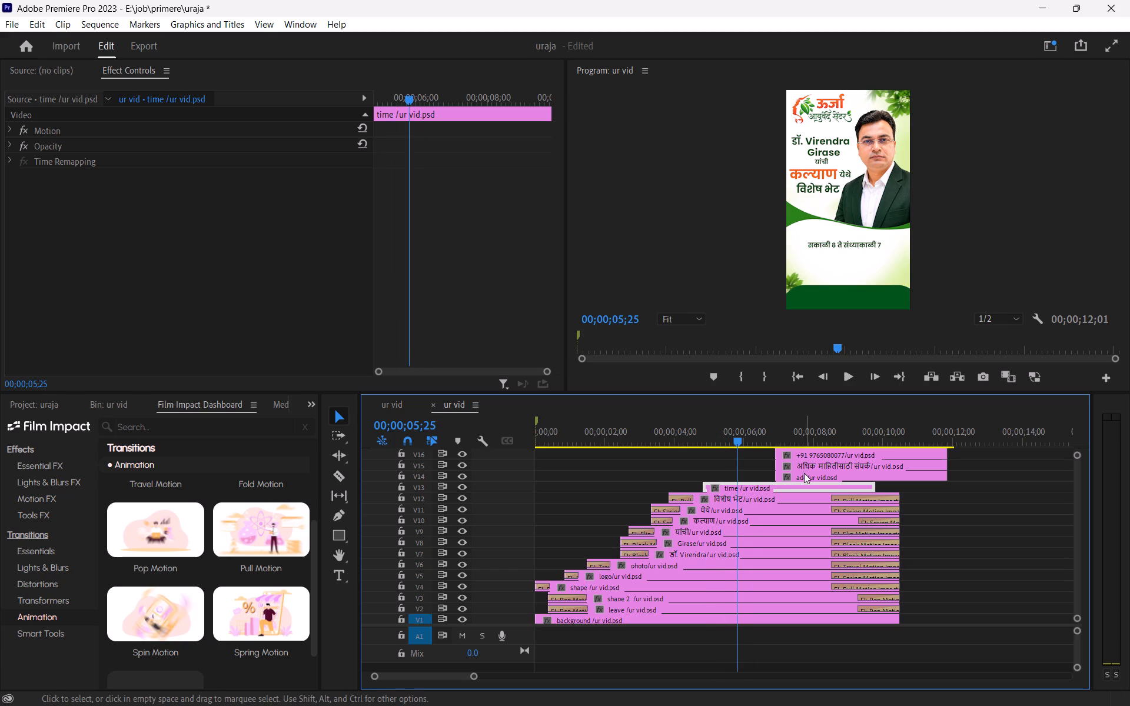
click(804, 473)
drag(811, 475, 750, 477)
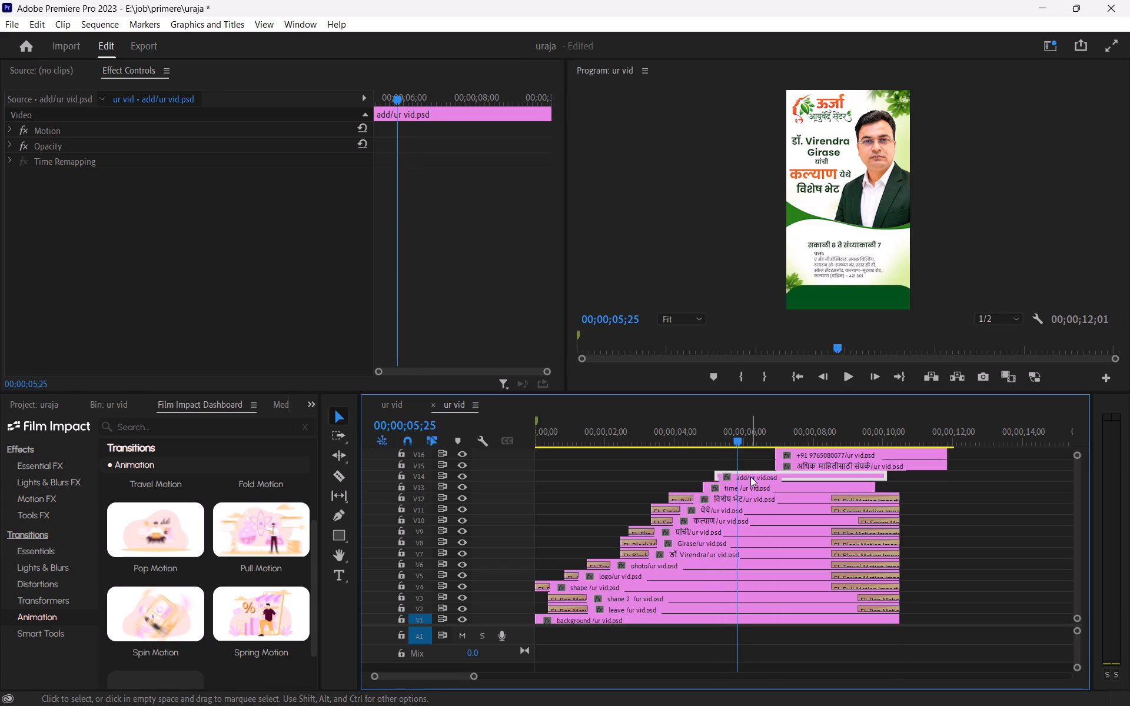
drag(749, 475, 763, 475)
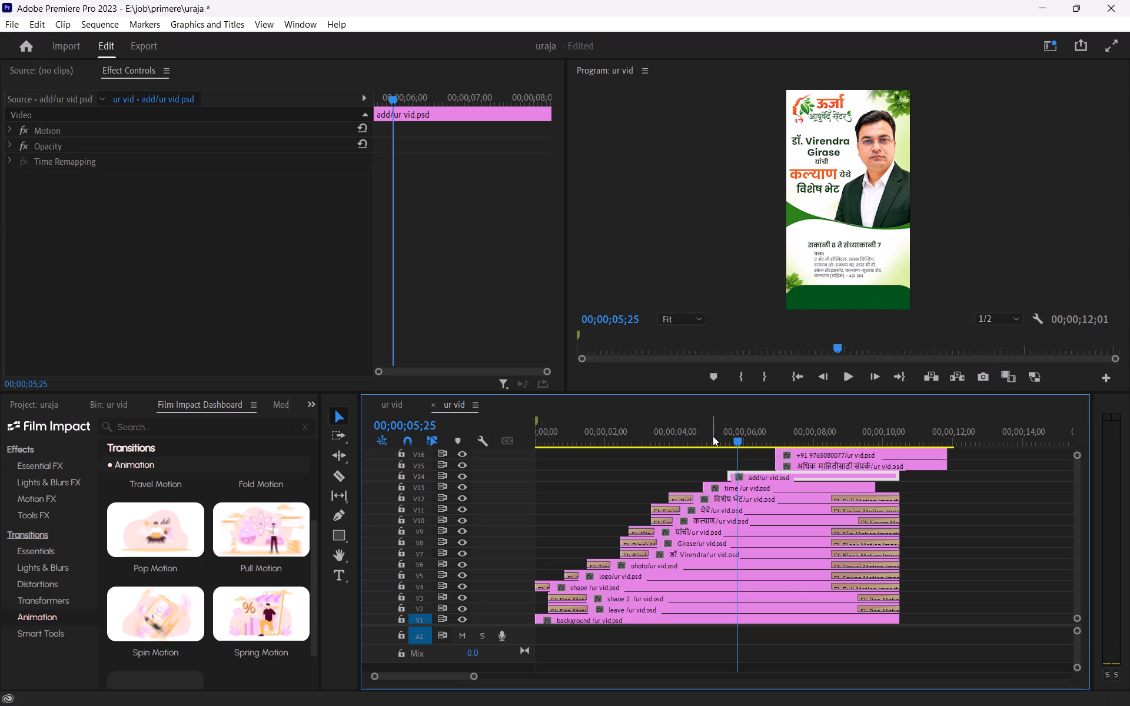
key(ctrl+s)
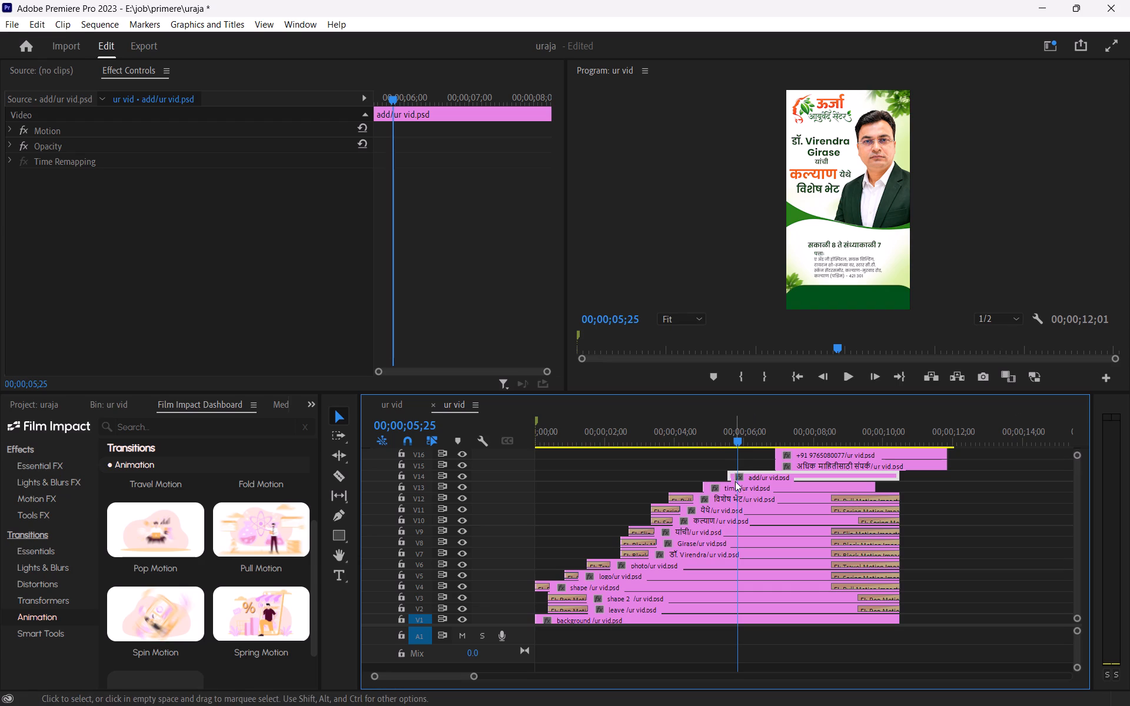
Scrub across the time and address entrances, and trim the start of the time clip on V13 to match the add clip's start.
alt+scroll(743, 502, up, 2)
ctrl+scroll(743, 502, up, 4)
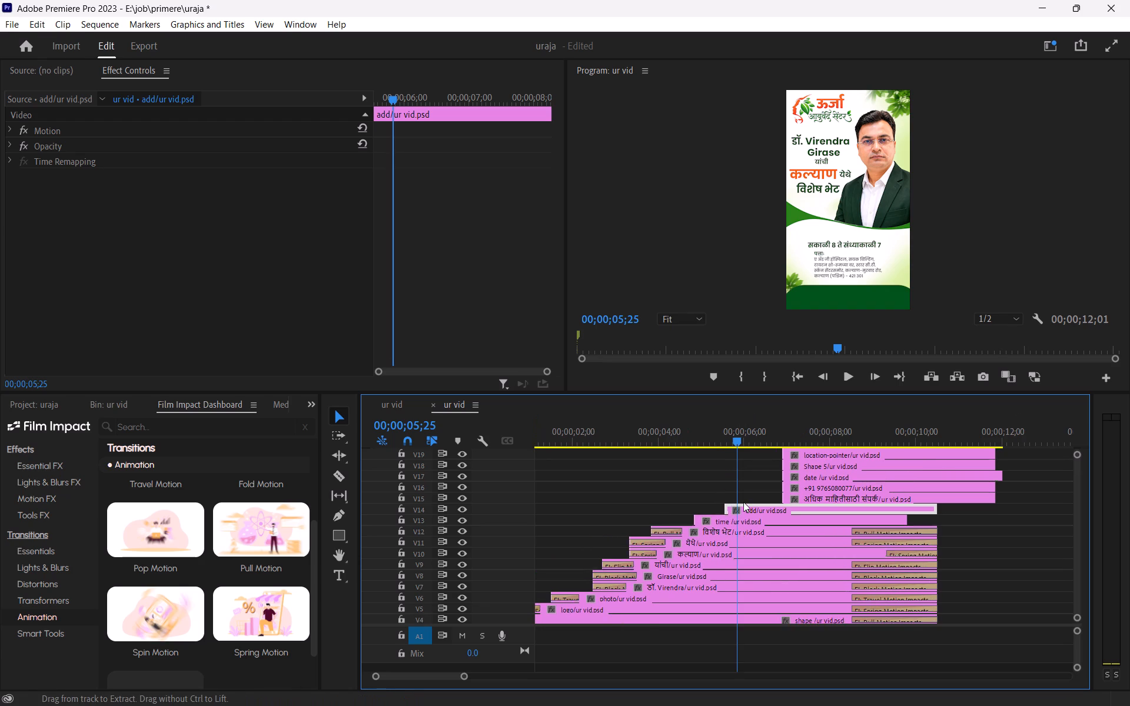
ctrl+scroll(743, 502, up, 5)
drag(711, 439, 671, 447)
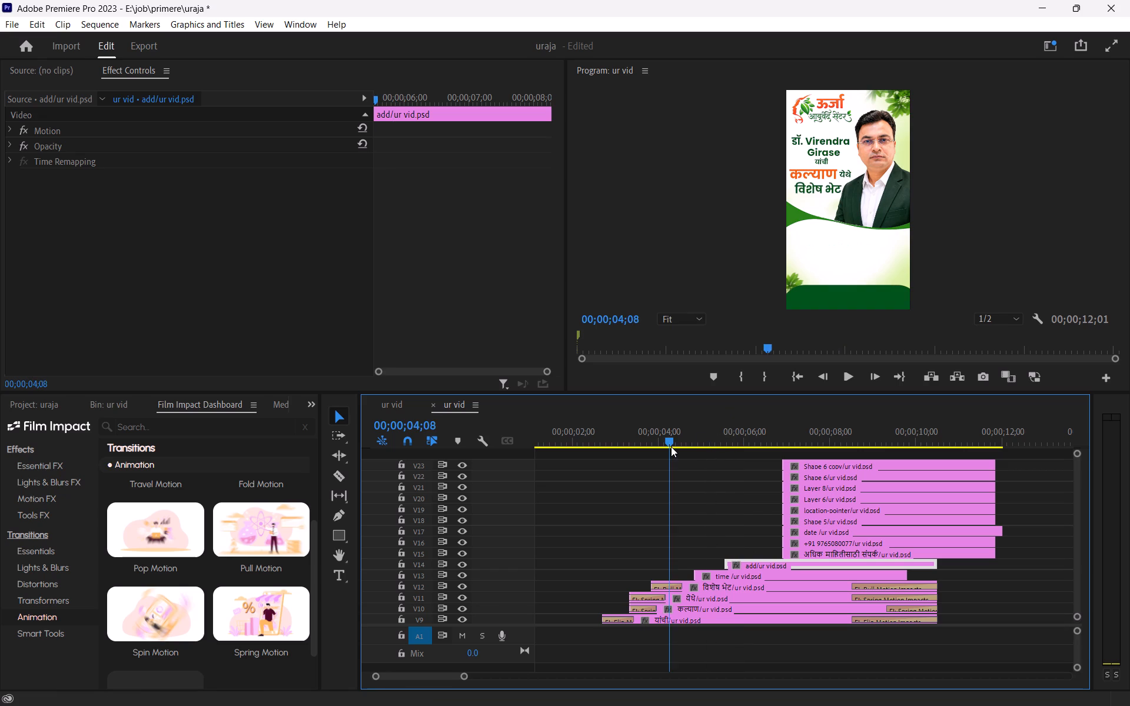
drag(671, 447, 736, 531)
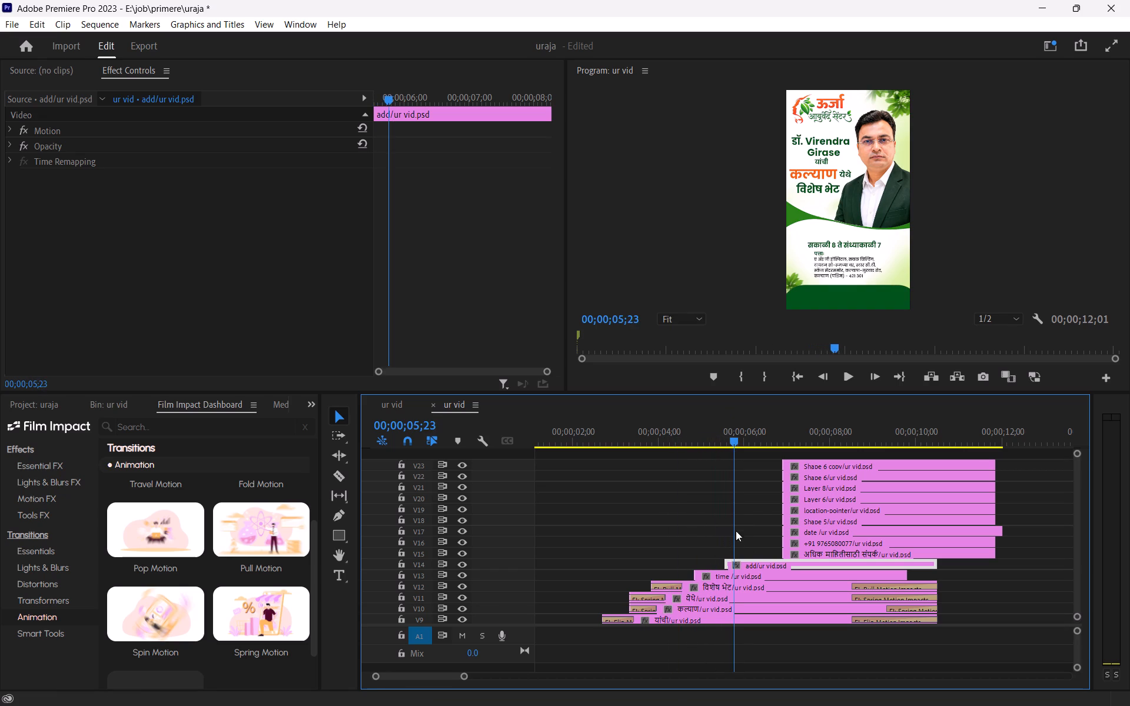
drag(736, 531, 754, 553)
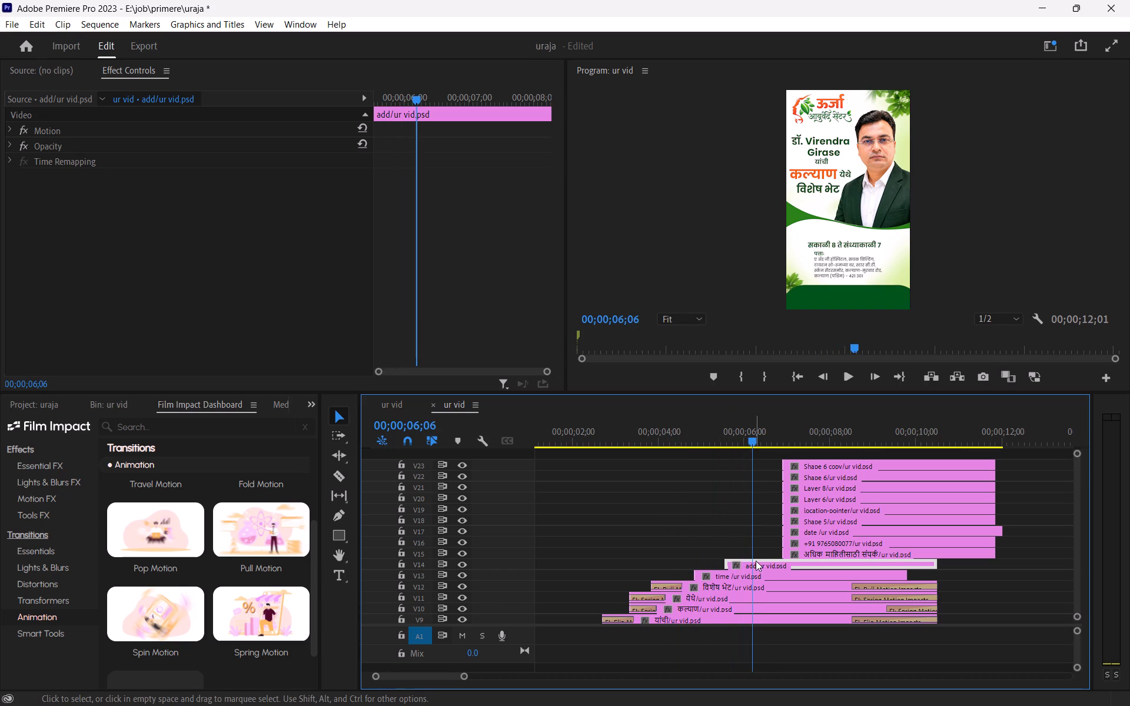
click(759, 562)
click(763, 574)
drag(695, 574, 697, 574)
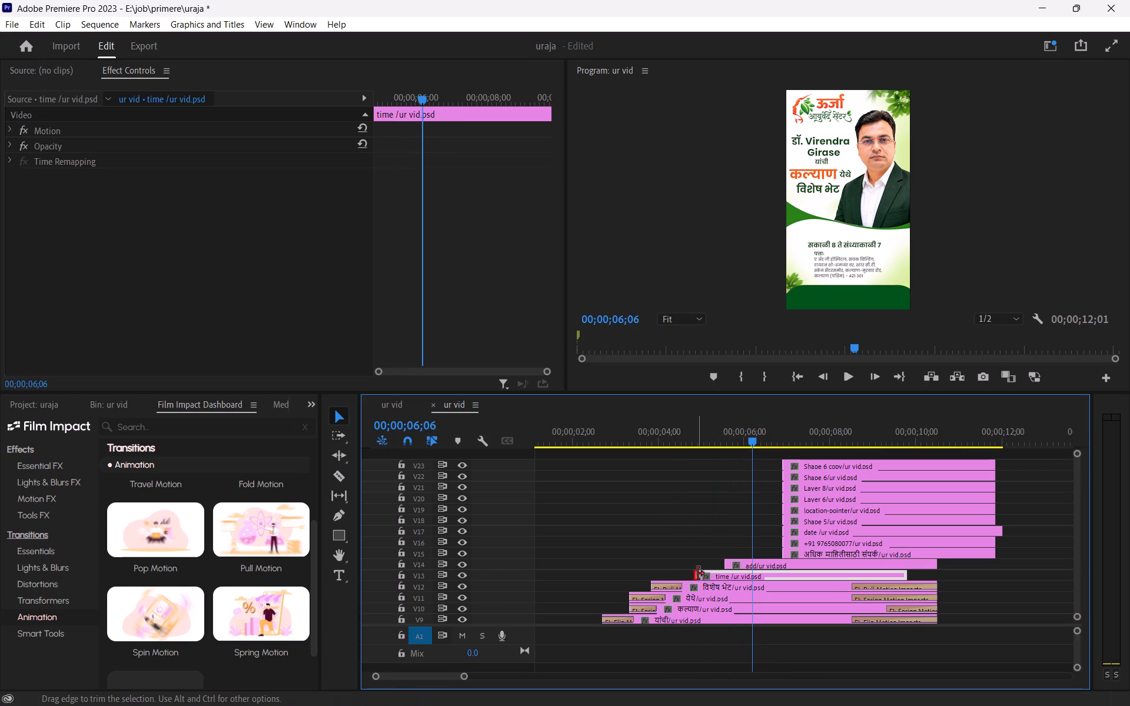
drag(697, 574, 724, 578)
Move the contact-line, phone-number and date clips on V15 to V17 so they start at 00;00;05;16 with the add clip.
click(792, 550)
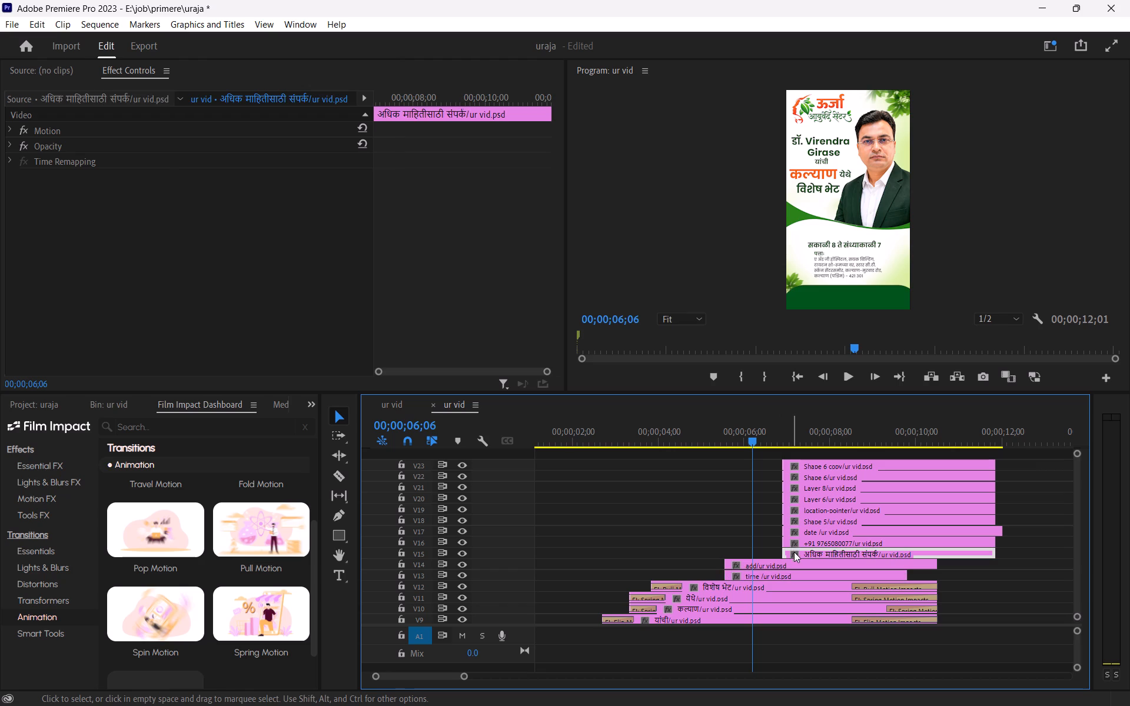
drag(797, 552, 743, 552)
drag(797, 542, 742, 545)
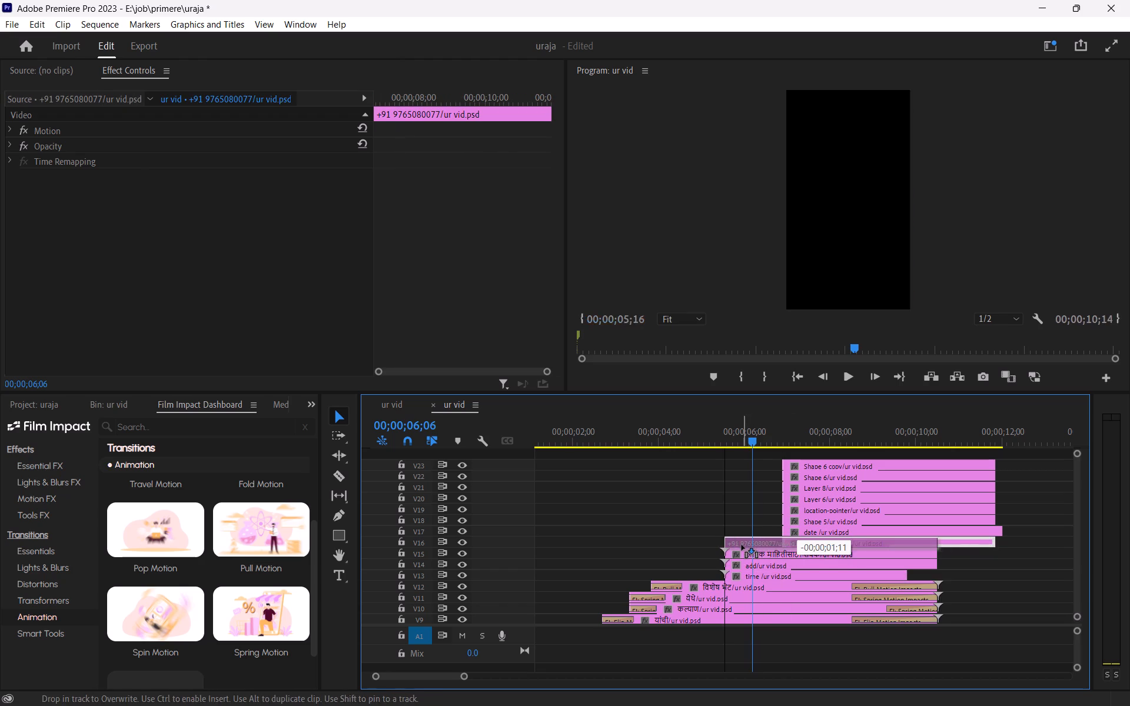
drag(742, 545, 741, 545)
drag(794, 529, 734, 534)
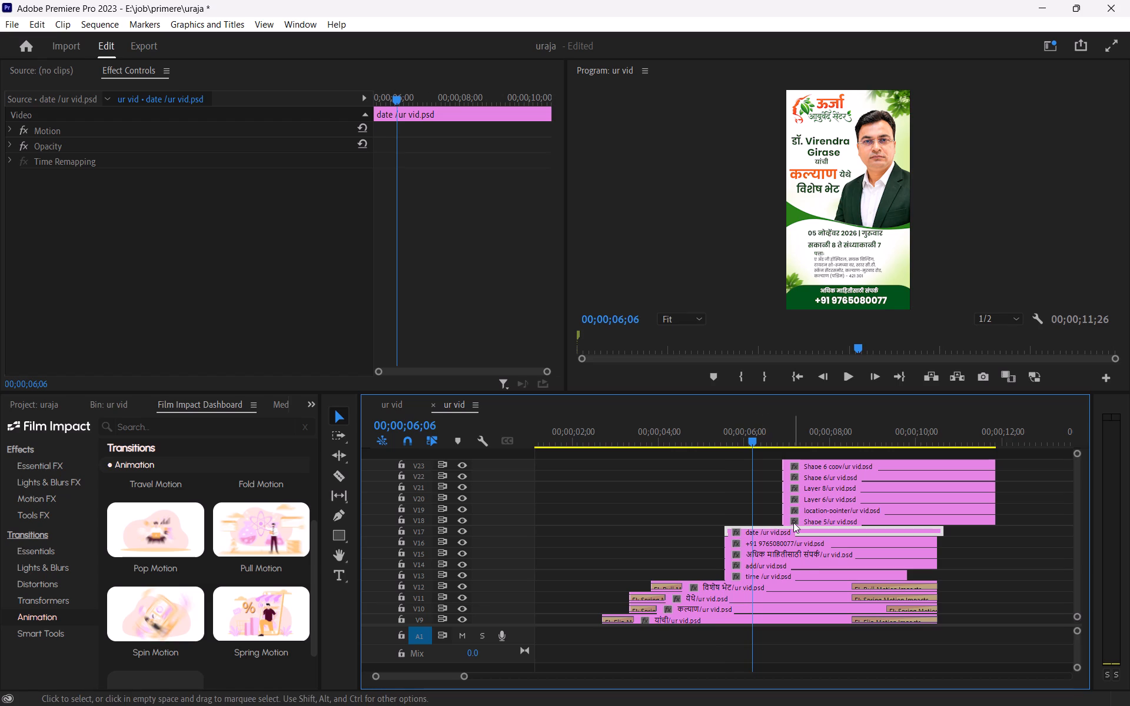
Move the Shape 5, location-pointer, Layer 6 and Layer 8 clips on V18 to V21 earlier by 00;00;01;21, with their starts aligned.
drag(792, 517, 719, 518)
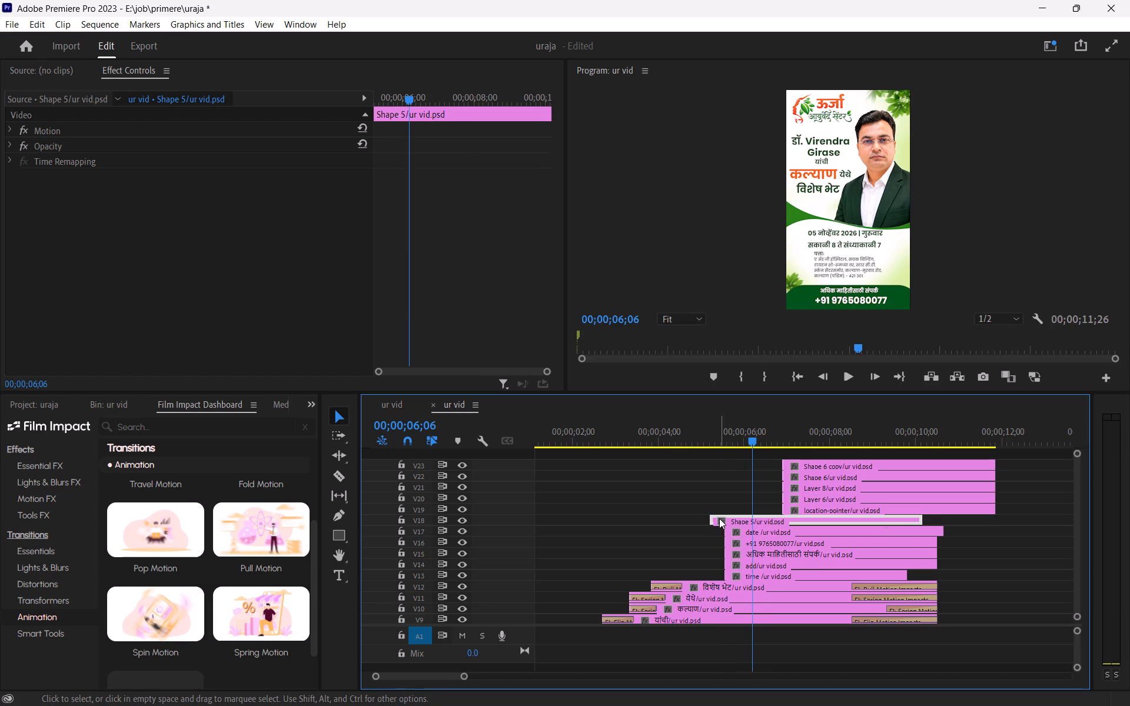
drag(794, 509, 795, 509)
drag(795, 509, 720, 512)
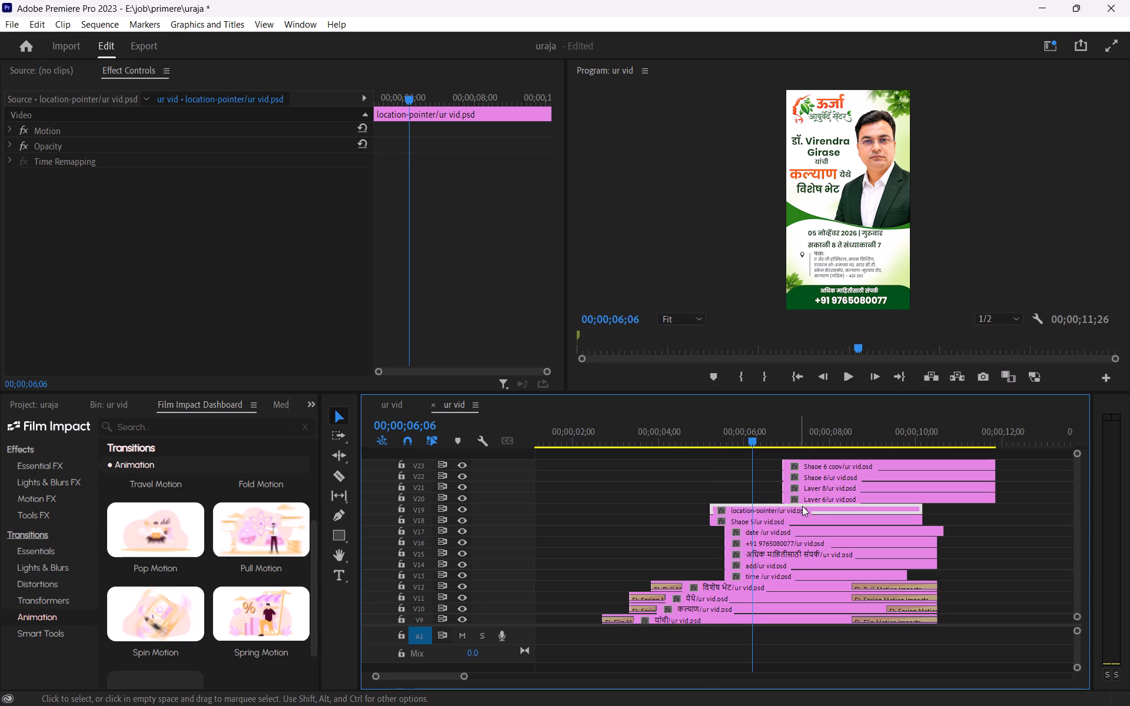
click(770, 519)
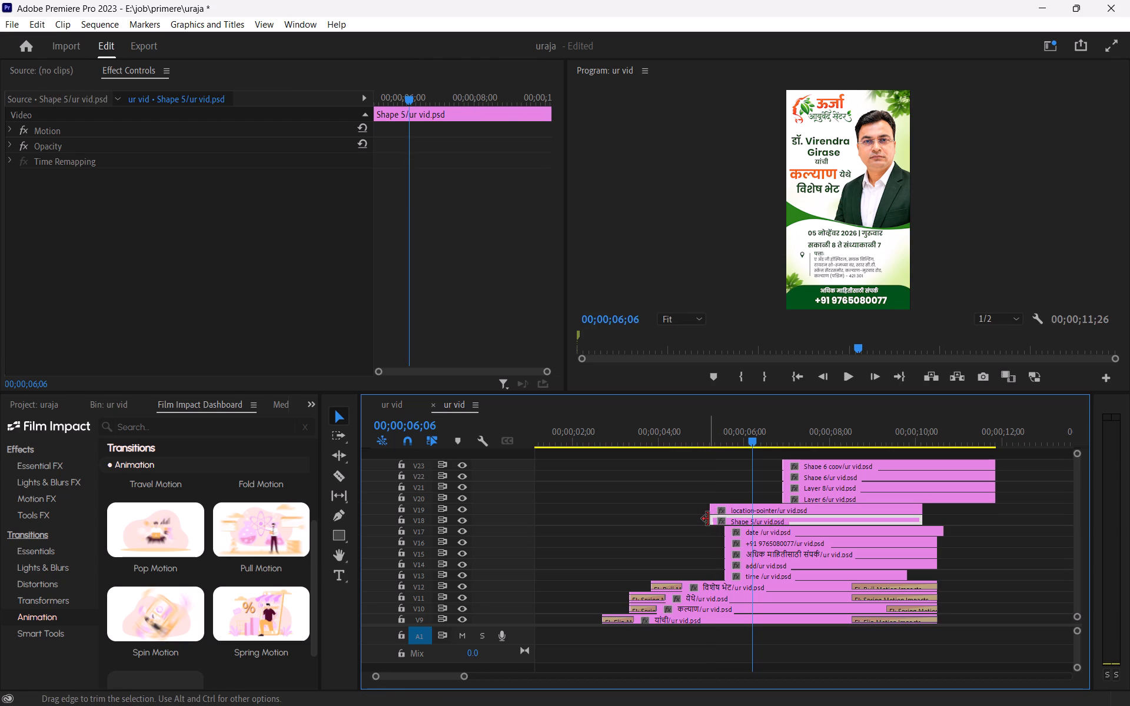
drag(792, 498, 722, 502)
drag(792, 487, 711, 491)
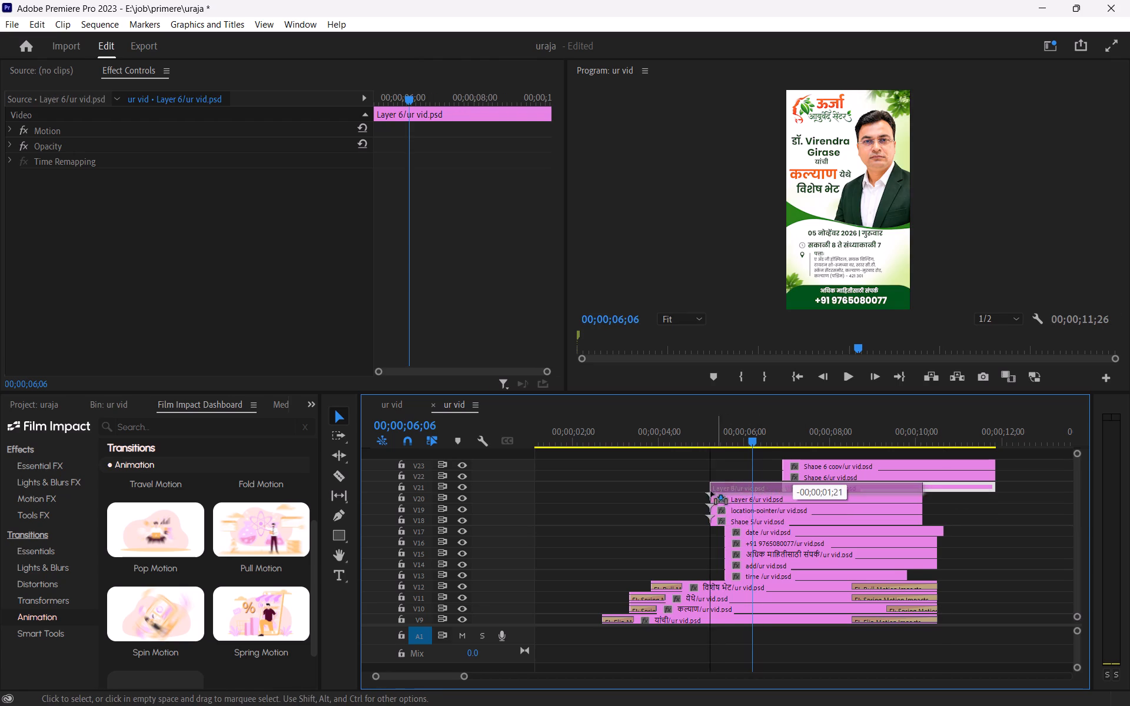
drag(711, 491, 718, 488)
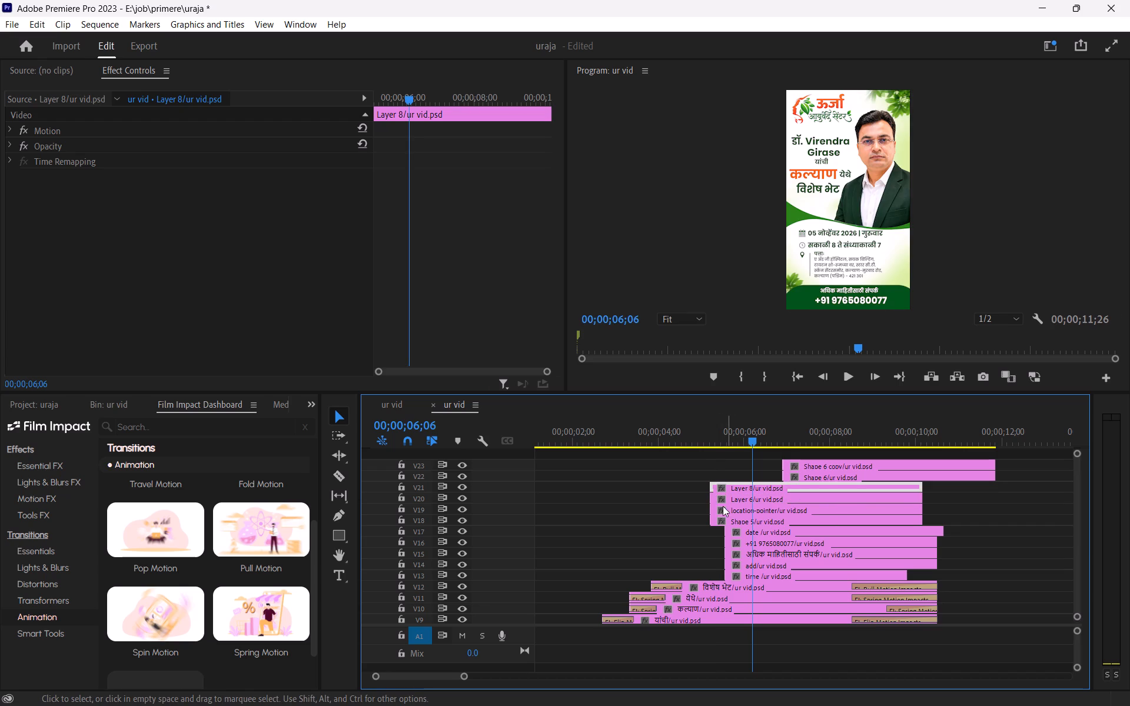
Trim the starts of the time, add, contact-line, phone-number and date clips to about 00;00;08;00, and park them on V15 to V19 beyond the other clips.
click(753, 534)
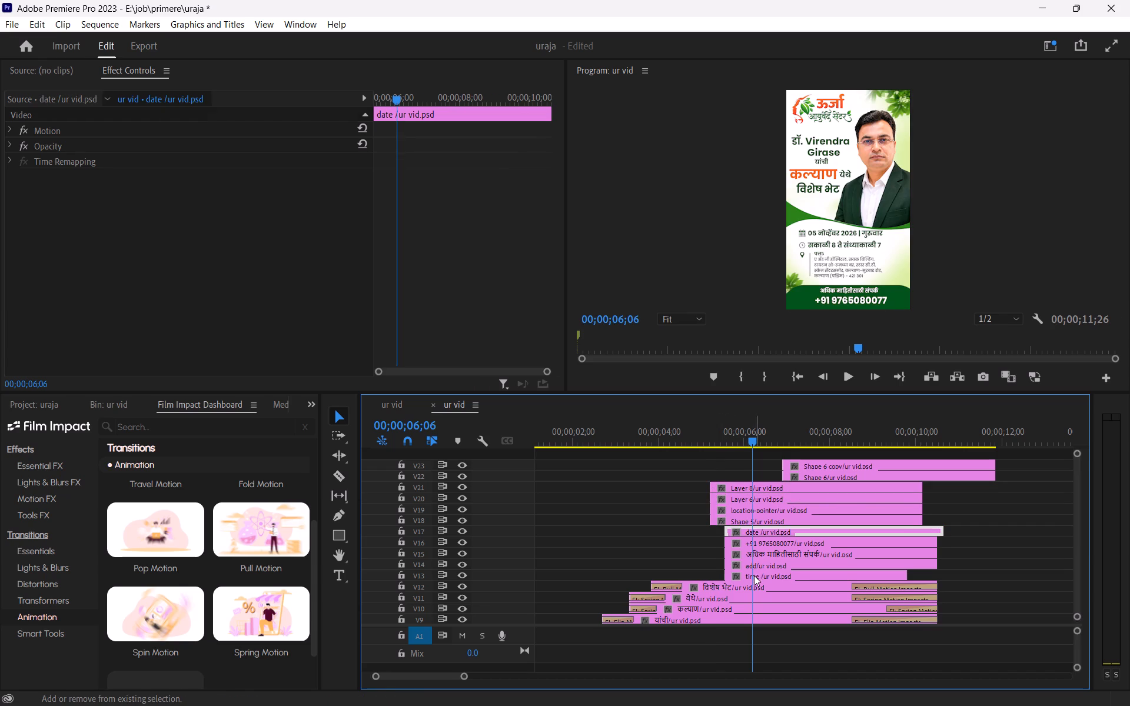
shift+click(754, 575)
shift+click(762, 540)
shift+click(766, 552)
shift+click(766, 561)
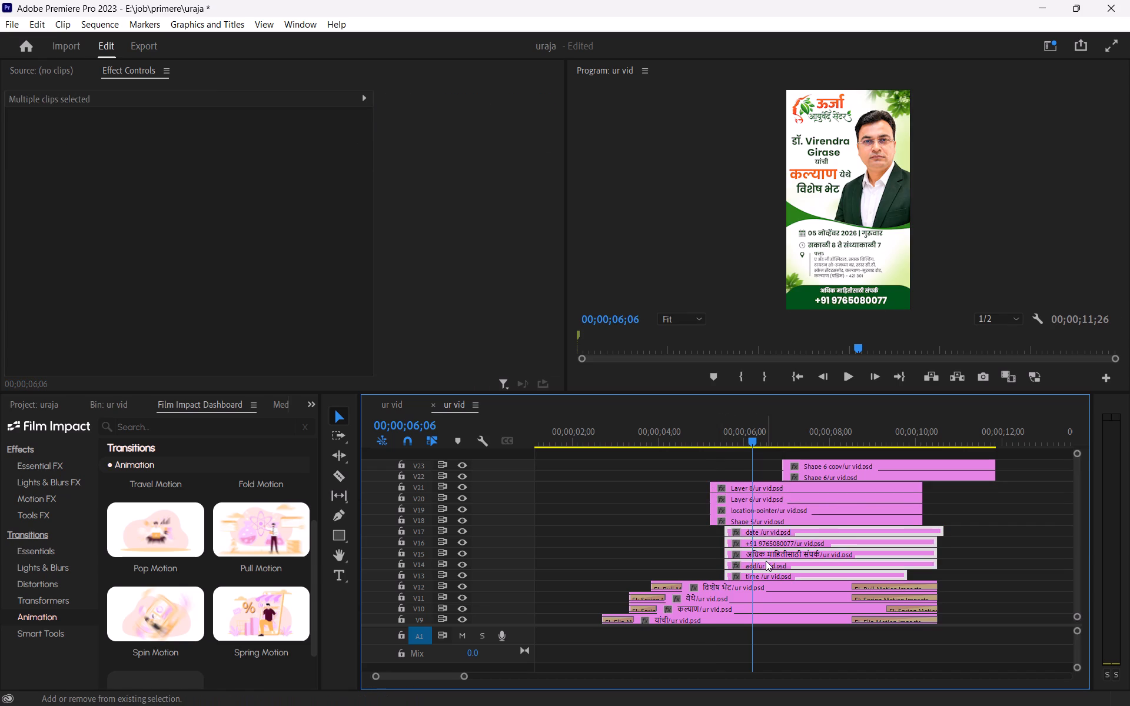
drag(724, 540, 827, 544)
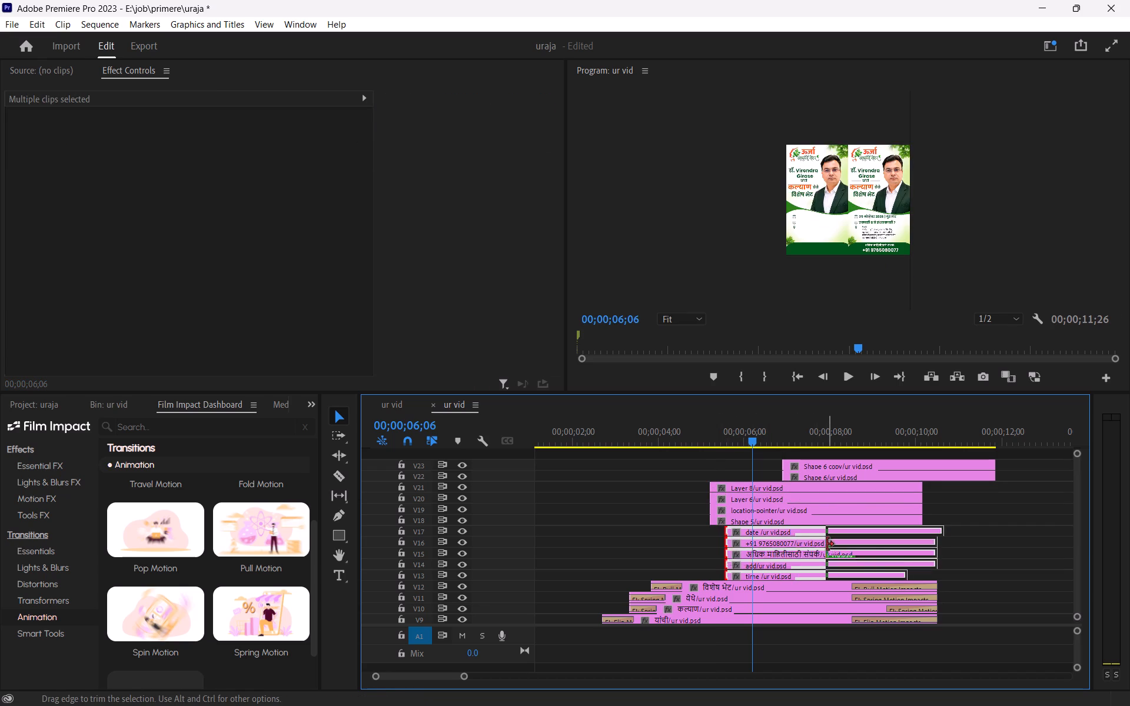
drag(850, 533, 976, 508)
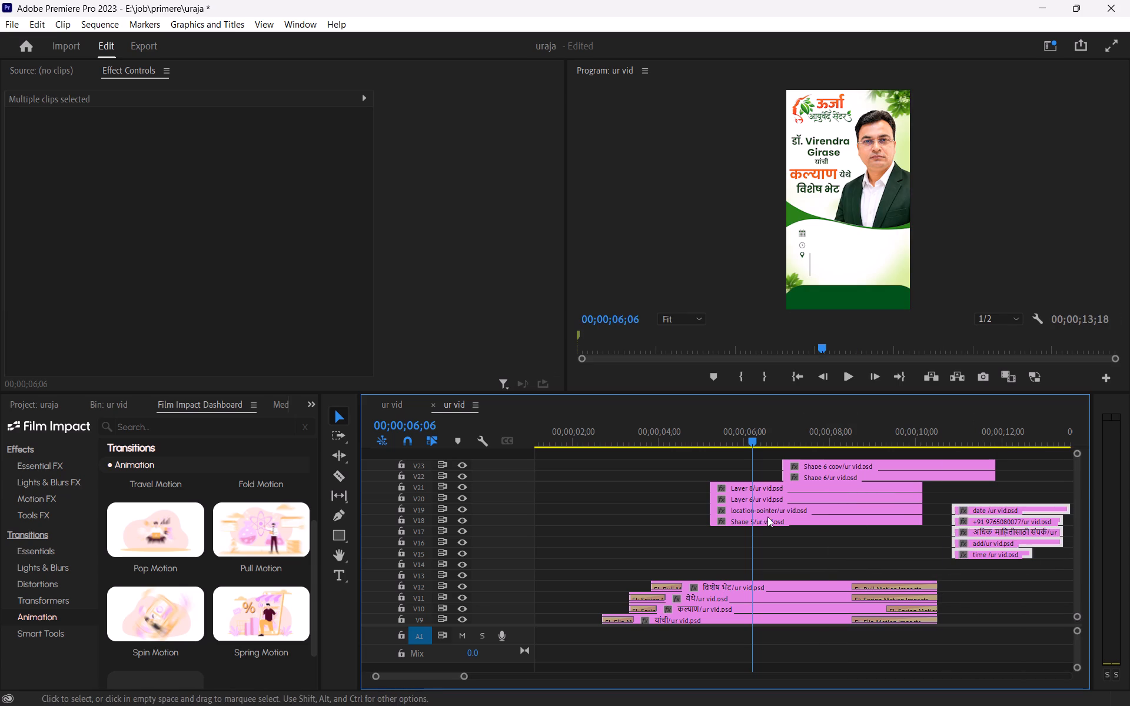
Move the Shape 5, location-pointer, Layer 6 and Layer 8 clips together down to V13 to V16, keeping their timing.
click(672, 496)
drag(688, 469, 725, 535)
drag(727, 521, 727, 540)
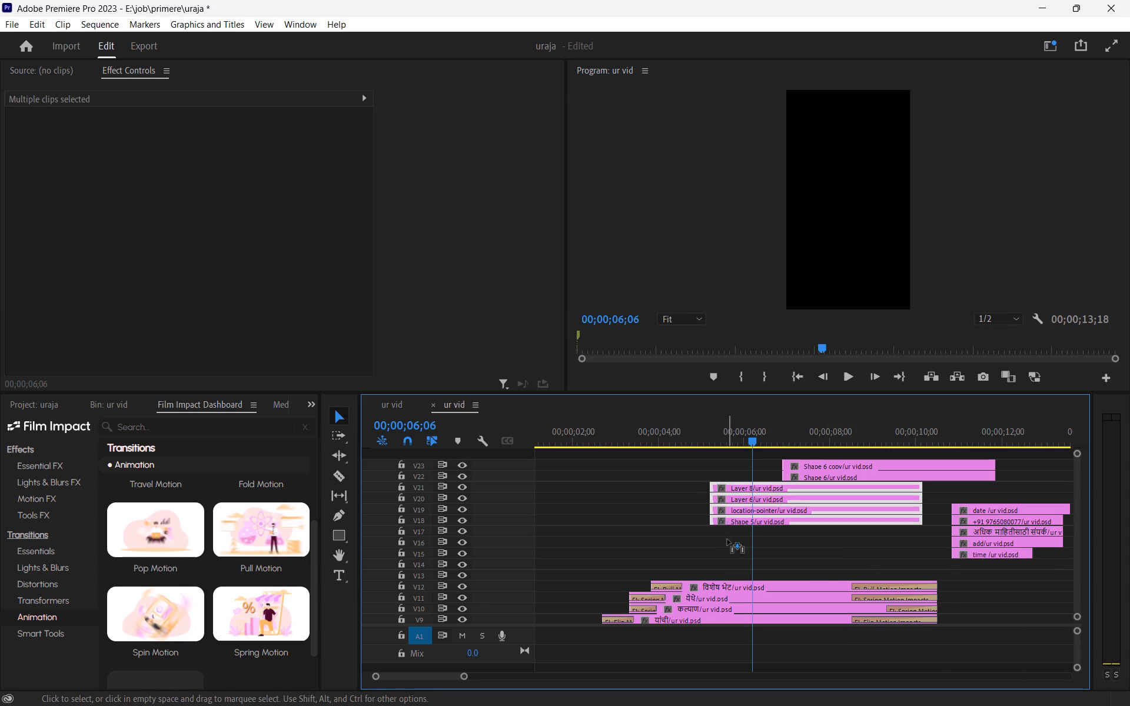
drag(727, 540, 737, 571)
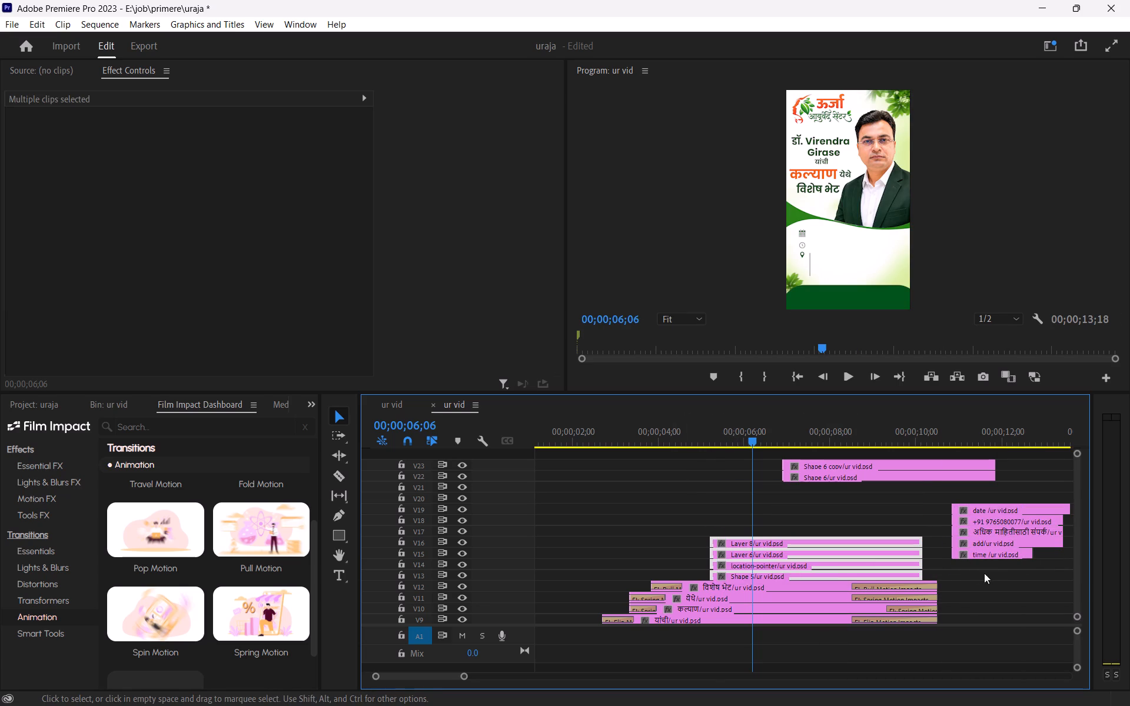
Move the five parked text clips to V17 to V21, aligning their starts with the Shape 6 clips.
drag(994, 570, 957, 503)
drag(969, 509, 803, 490)
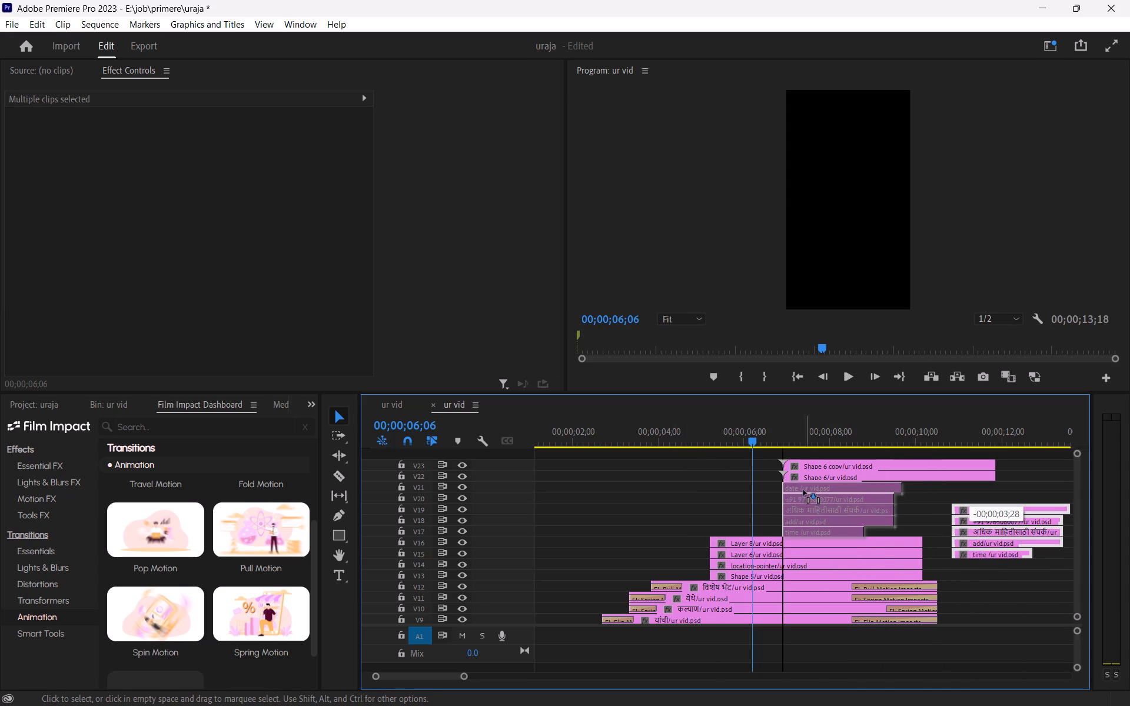
drag(803, 490, 798, 488)
click(947, 514)
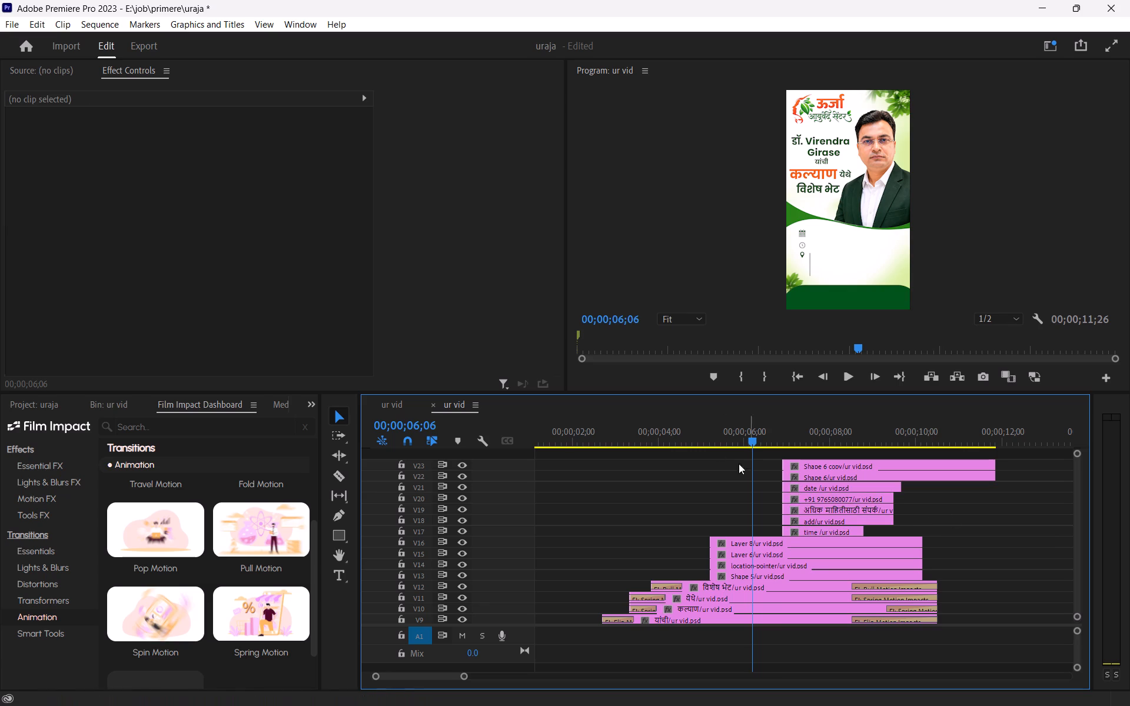
Play from about 3 seconds to 00;00;04;13, and extend the start of the Shape 5 clip on V13 back to about 00;00;04;06.
drag(709, 435, 606, 454)
key(space)
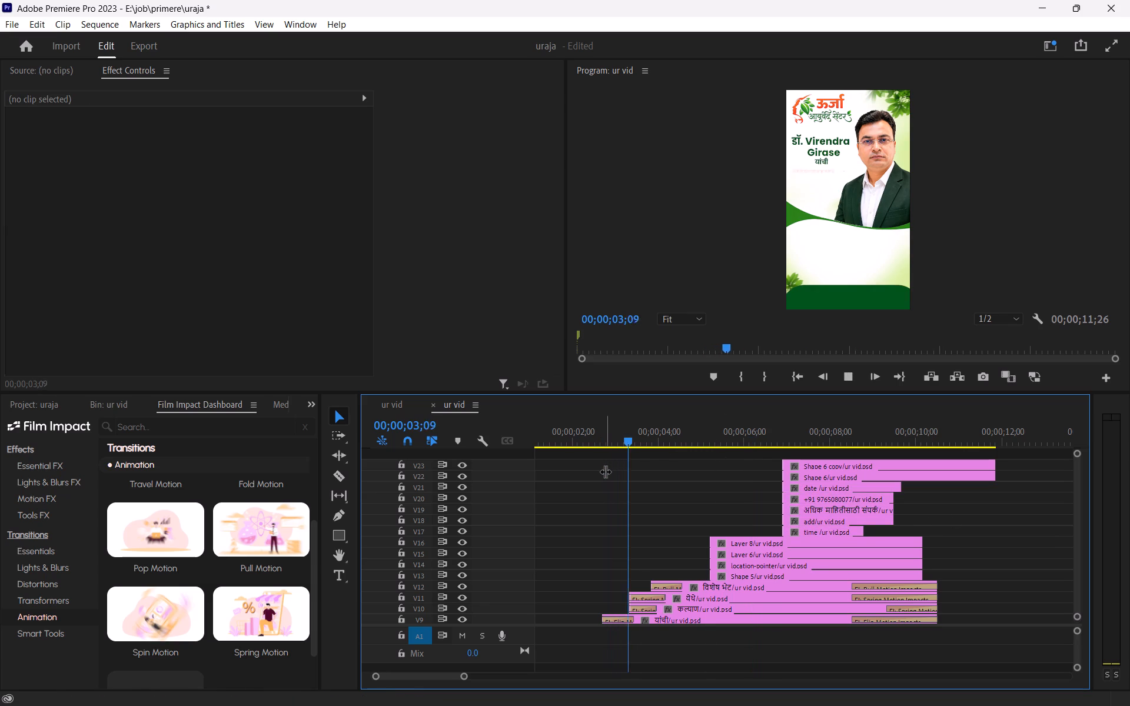
key(space)
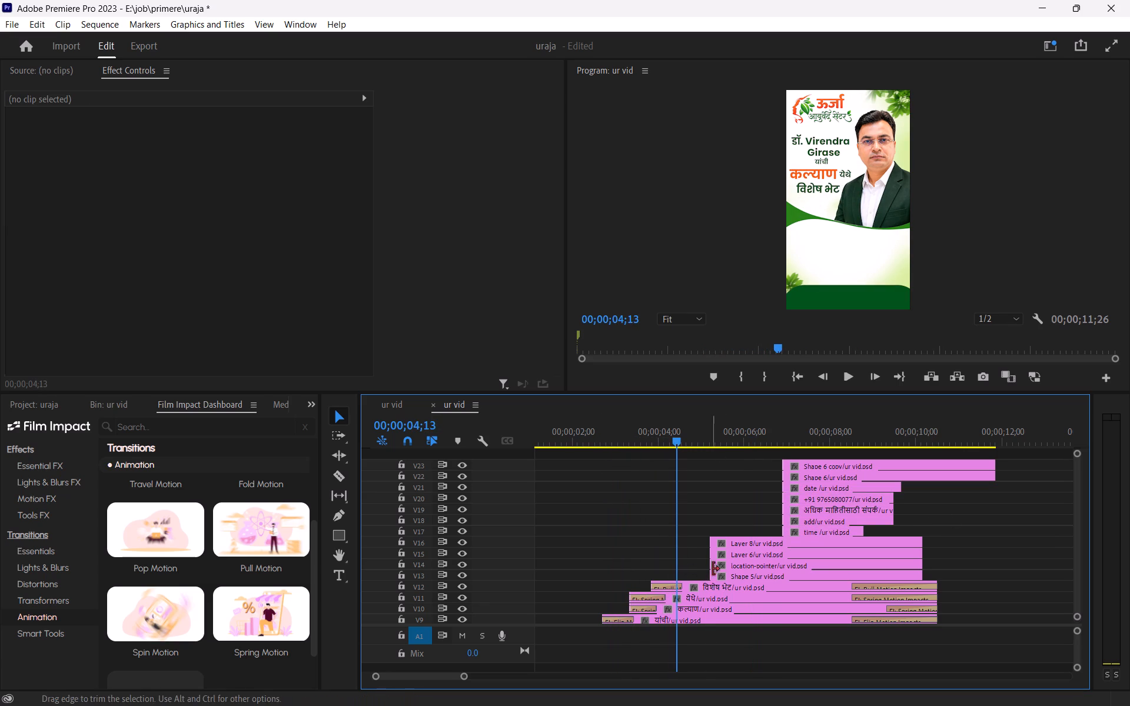
click(717, 577)
drag(709, 575, 677, 577)
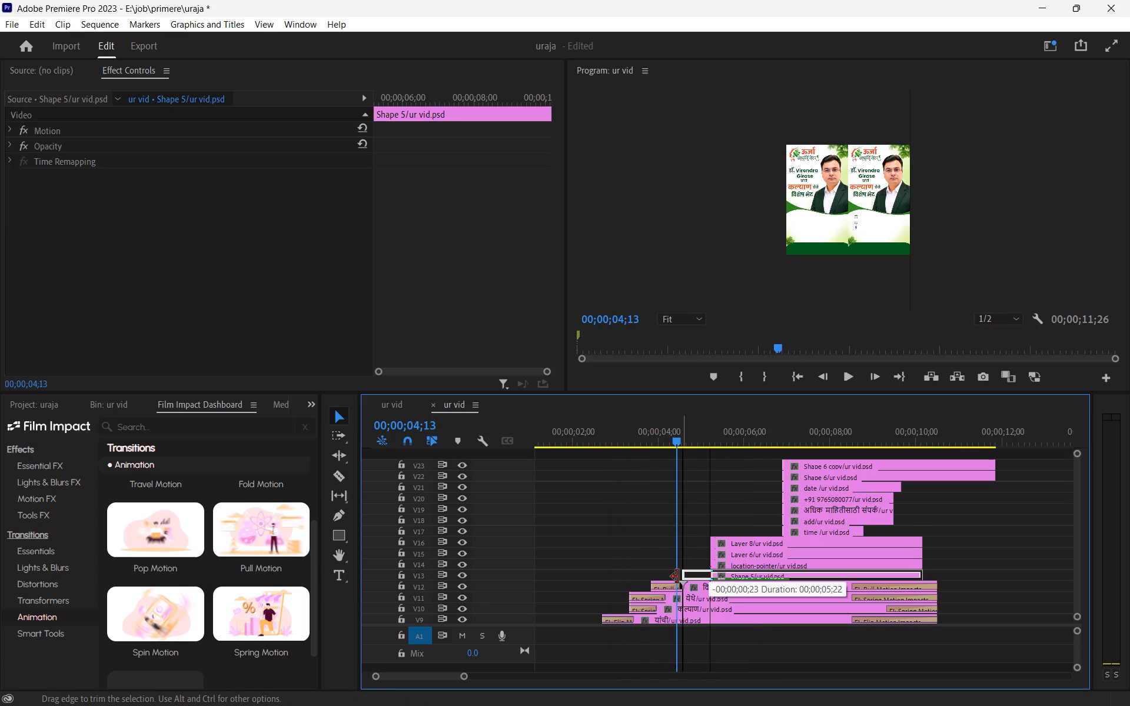
drag(677, 577, 666, 578)
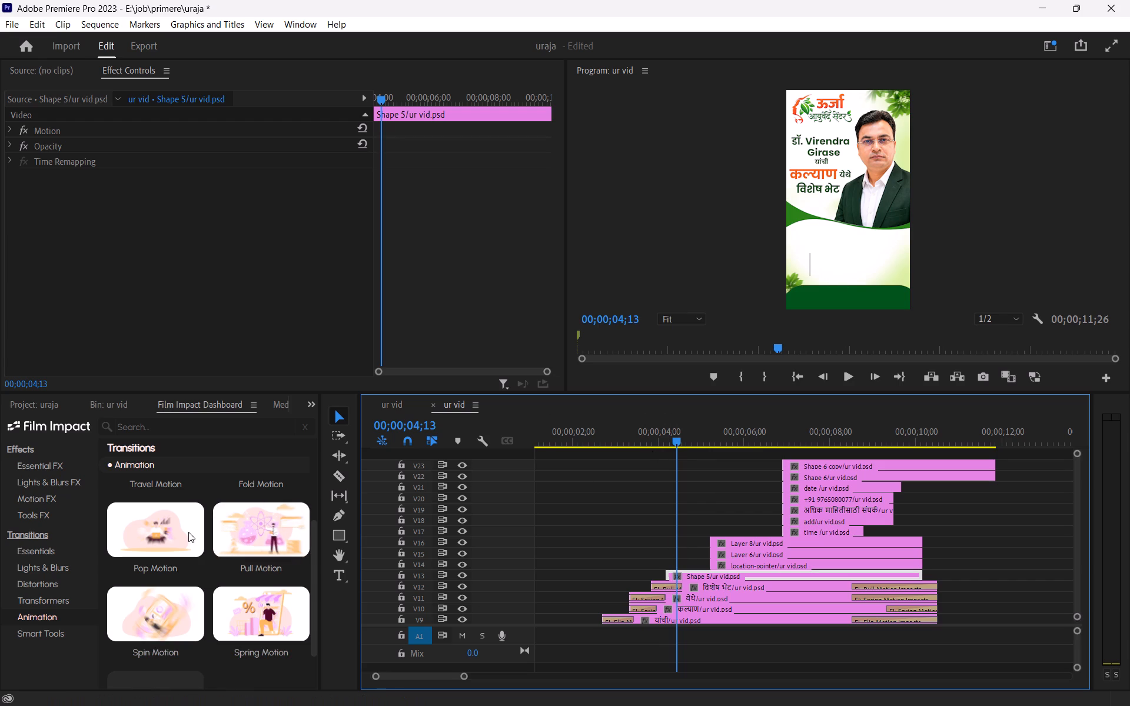
Browse the Film Impact animation transitions and apply Flip Motion to the Shape 5 clip on V13.
scroll(159, 641, down, 1)
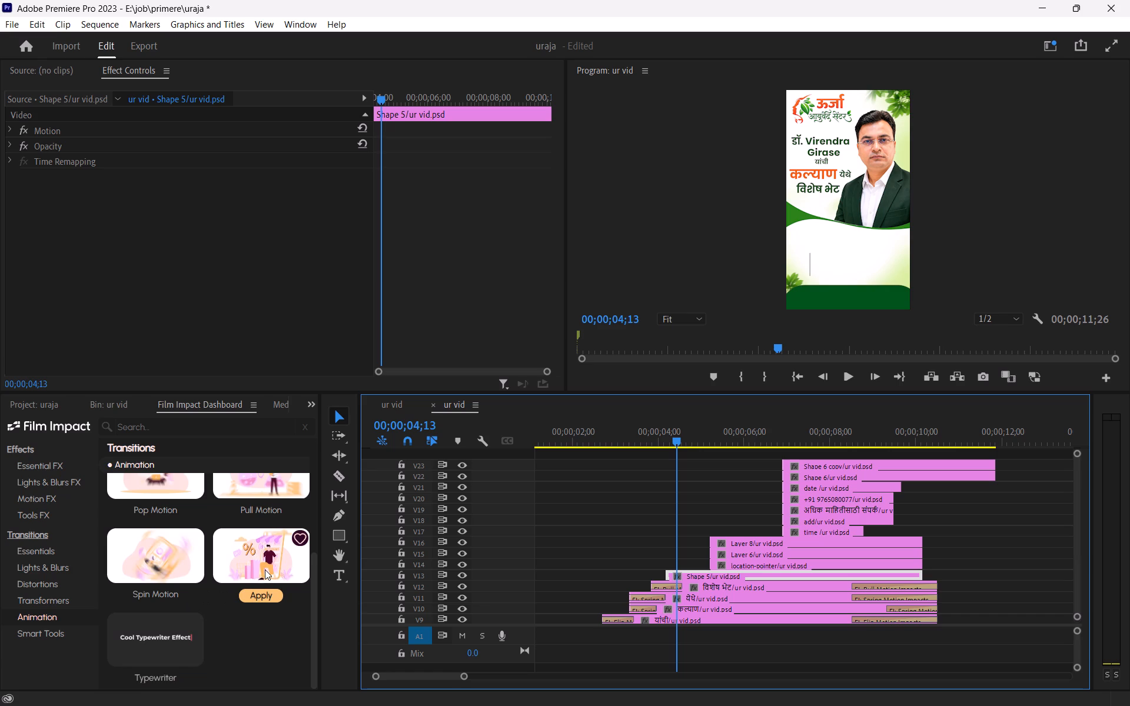
scroll(262, 575, up, 4)
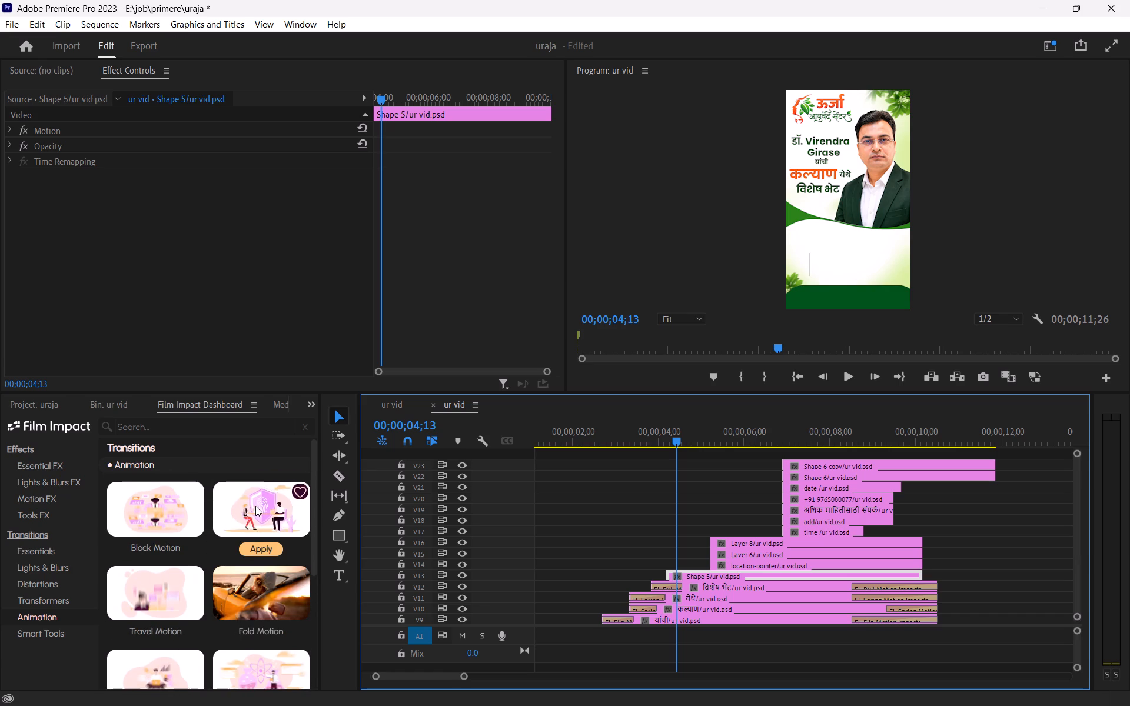
scroll(254, 507, up, 4)
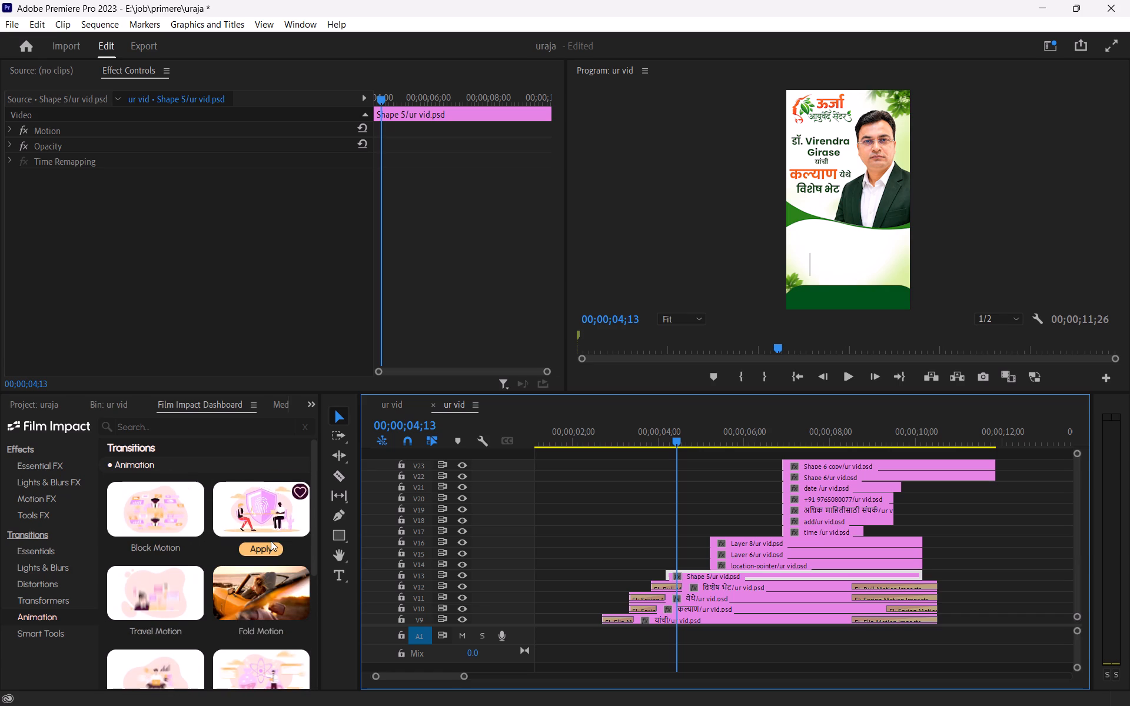
click(261, 546)
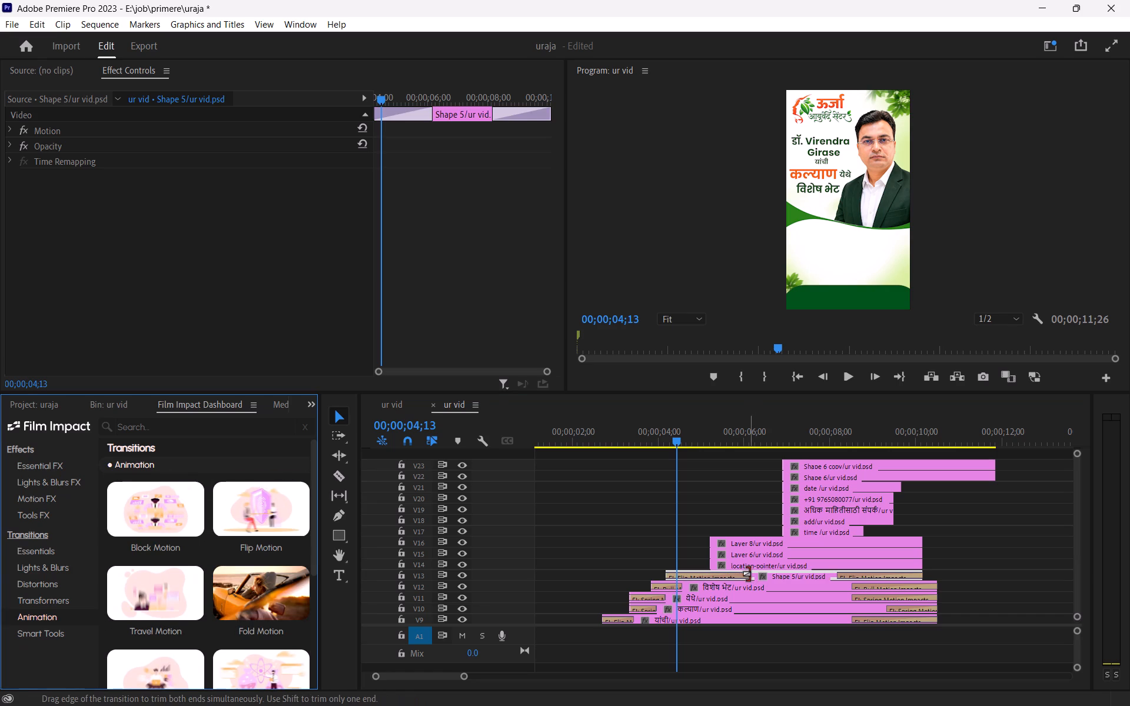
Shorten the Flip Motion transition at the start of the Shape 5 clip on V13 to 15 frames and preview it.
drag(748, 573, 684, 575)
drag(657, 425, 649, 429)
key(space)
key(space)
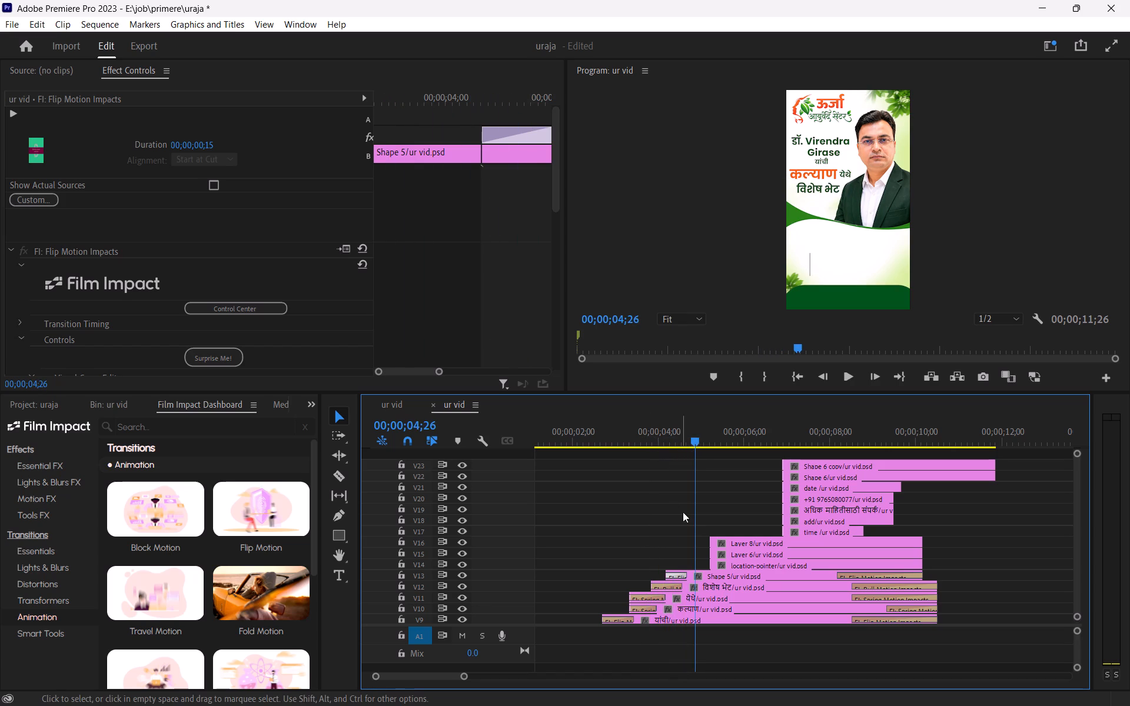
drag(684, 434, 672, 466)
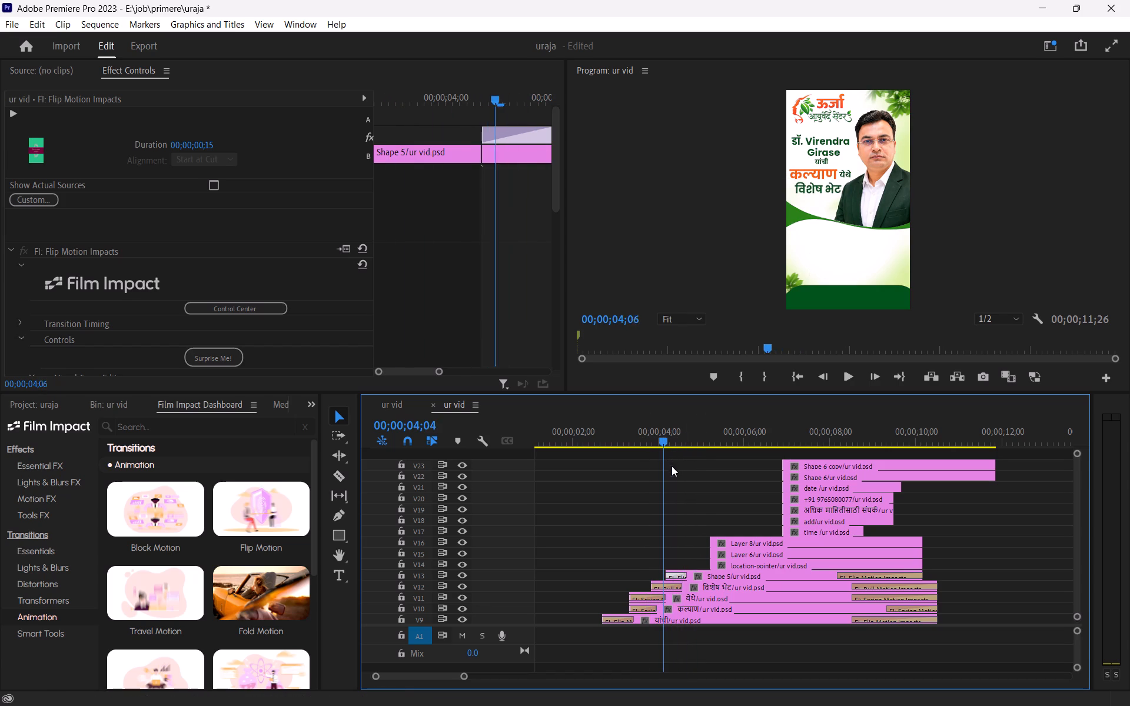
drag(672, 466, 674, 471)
Delete the Flip Motion transitions at both ends of the Shape 5 clip on V13.
click(682, 574)
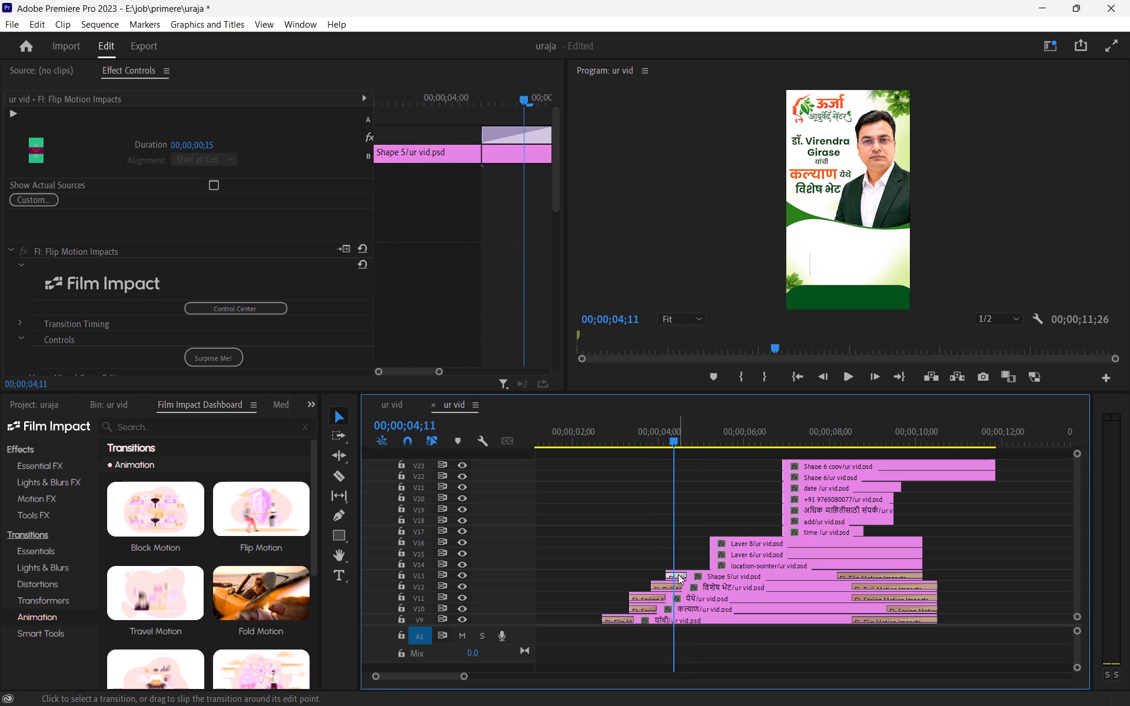
click(678, 574)
shift+click(871, 574)
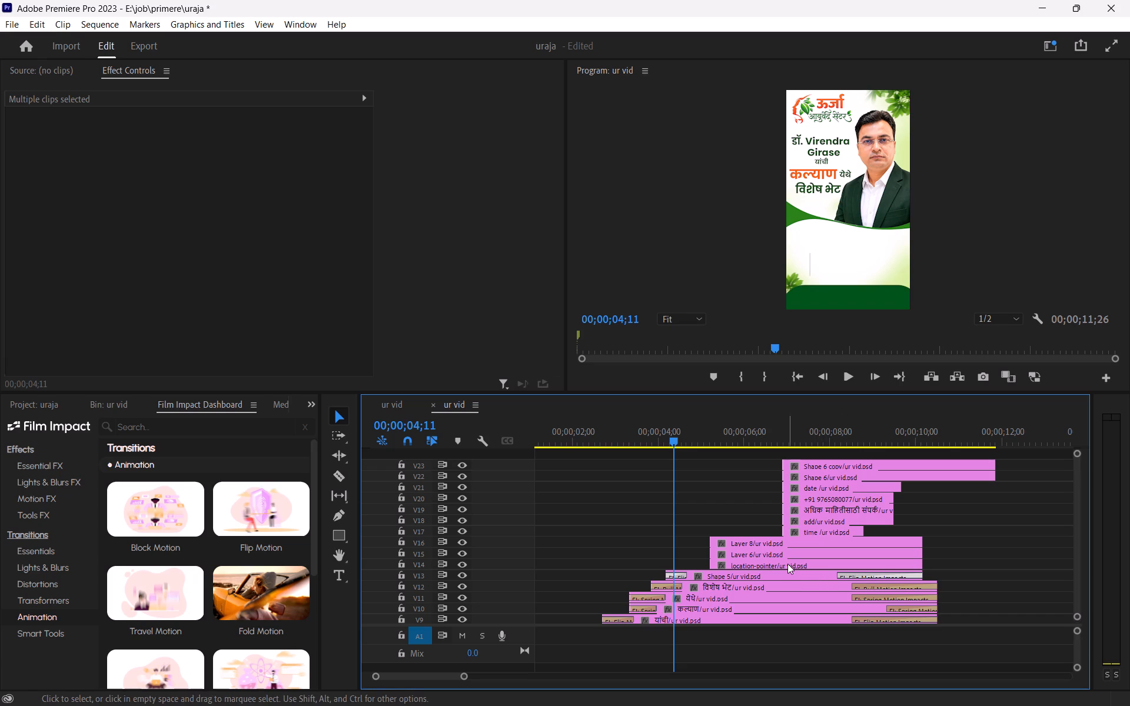
key(Delete)
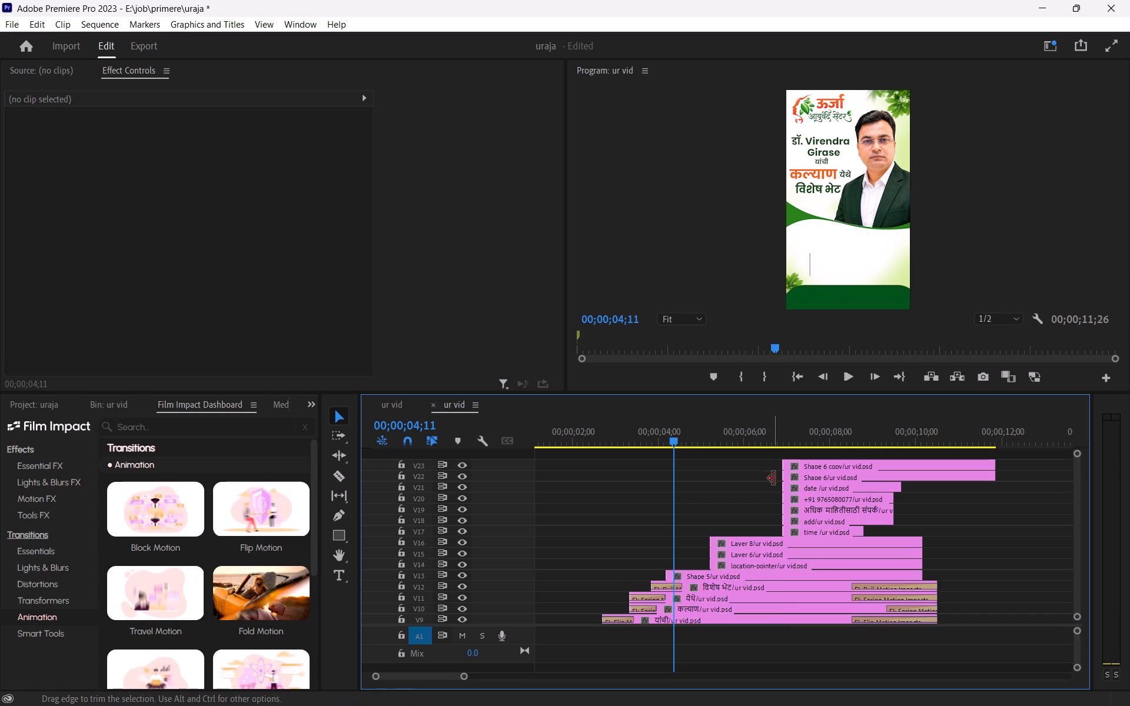
click(696, 556)
click(692, 574)
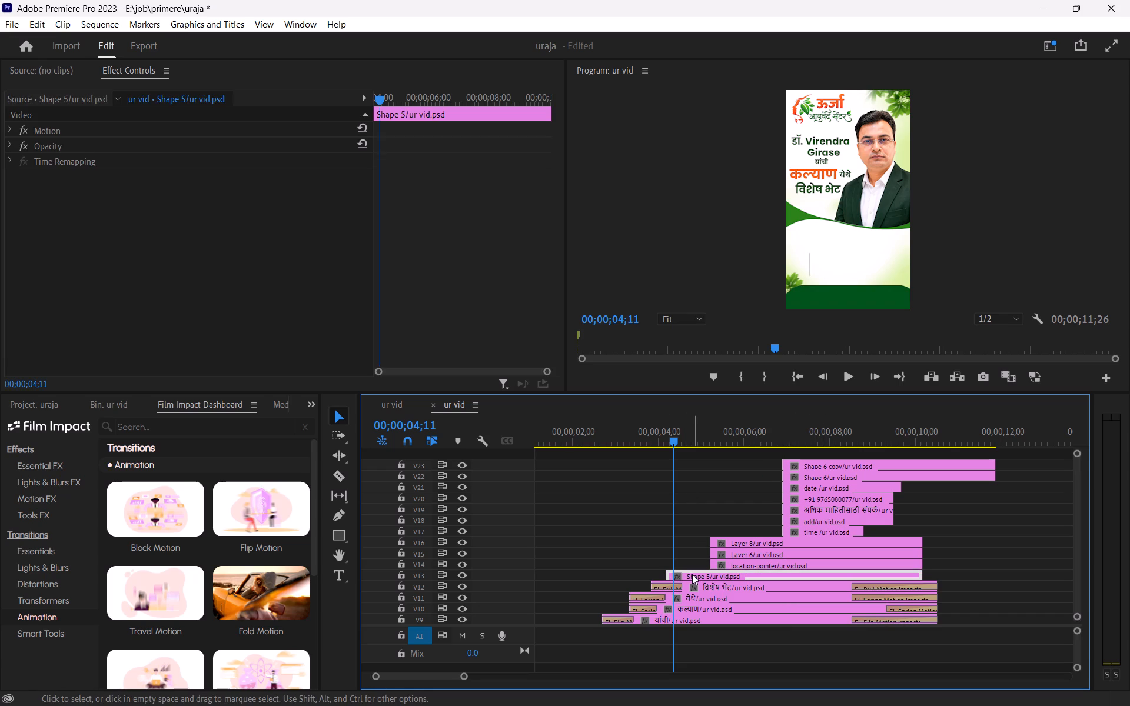
Preview the section before Shape 5, and move the Shape 5 clip on V13 later to align its start with the location-pointer clip.
drag(640, 432, 632, 437)
key(space)
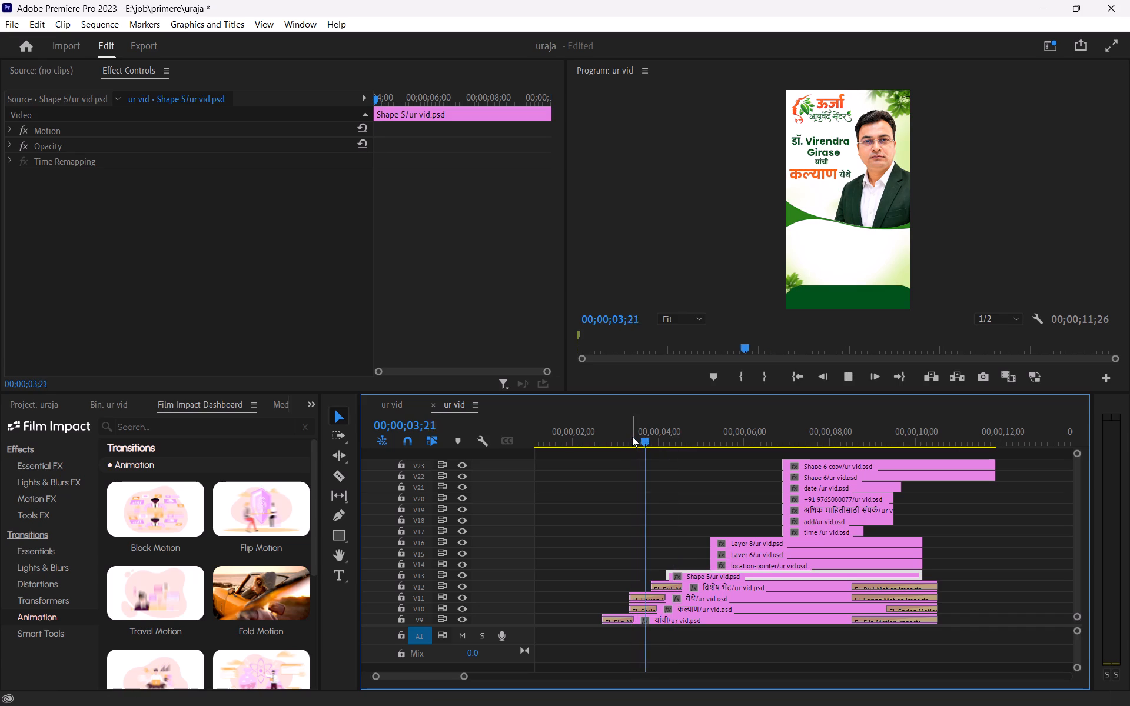
key(space)
drag(692, 575, 729, 571)
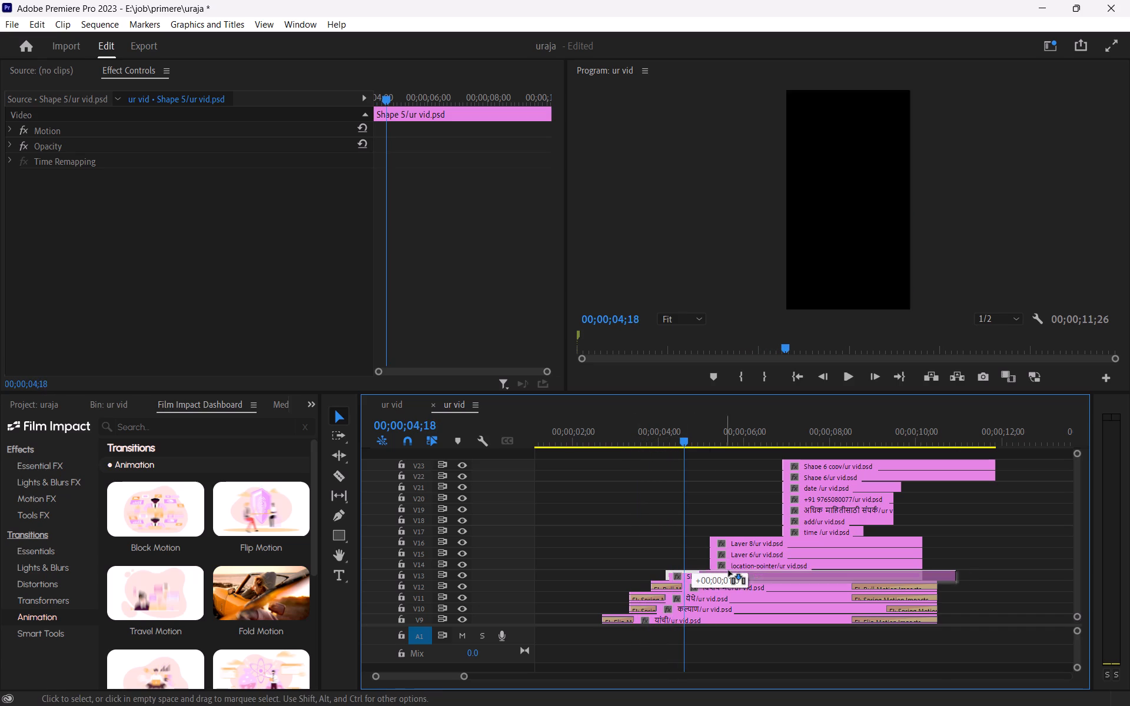
drag(729, 571, 734, 571)
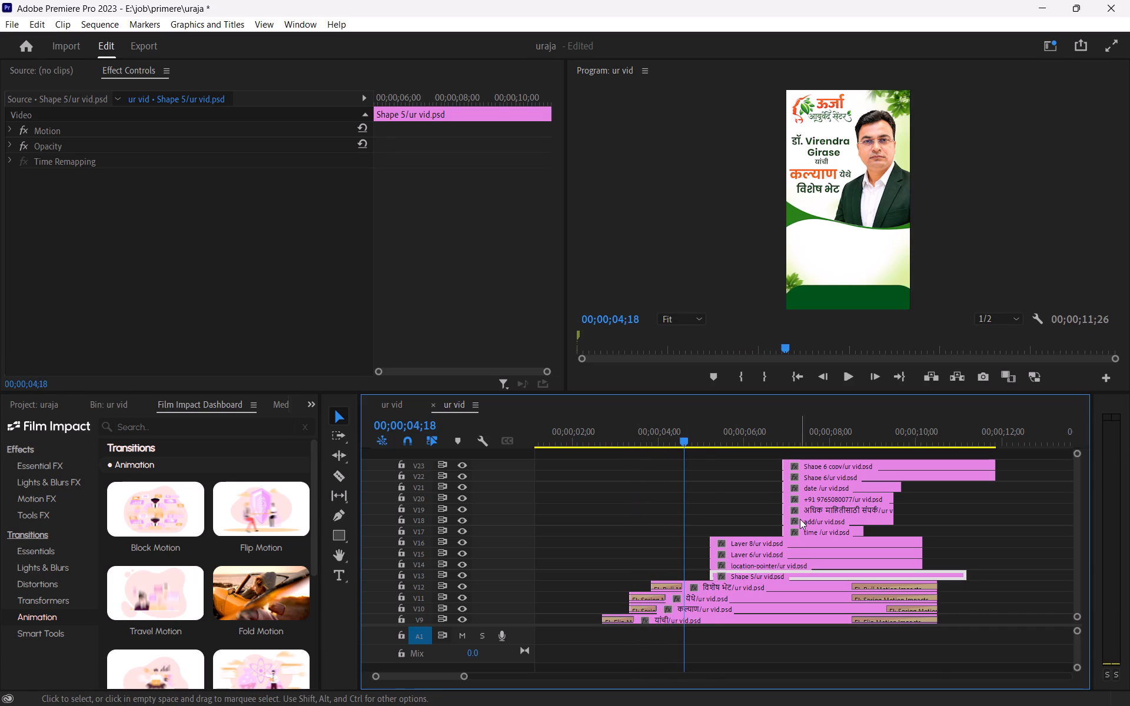
Move the date clip on V21 and the Layer 8 clip on V16 earlier so both start at about 00;00;04;06.
click(807, 531)
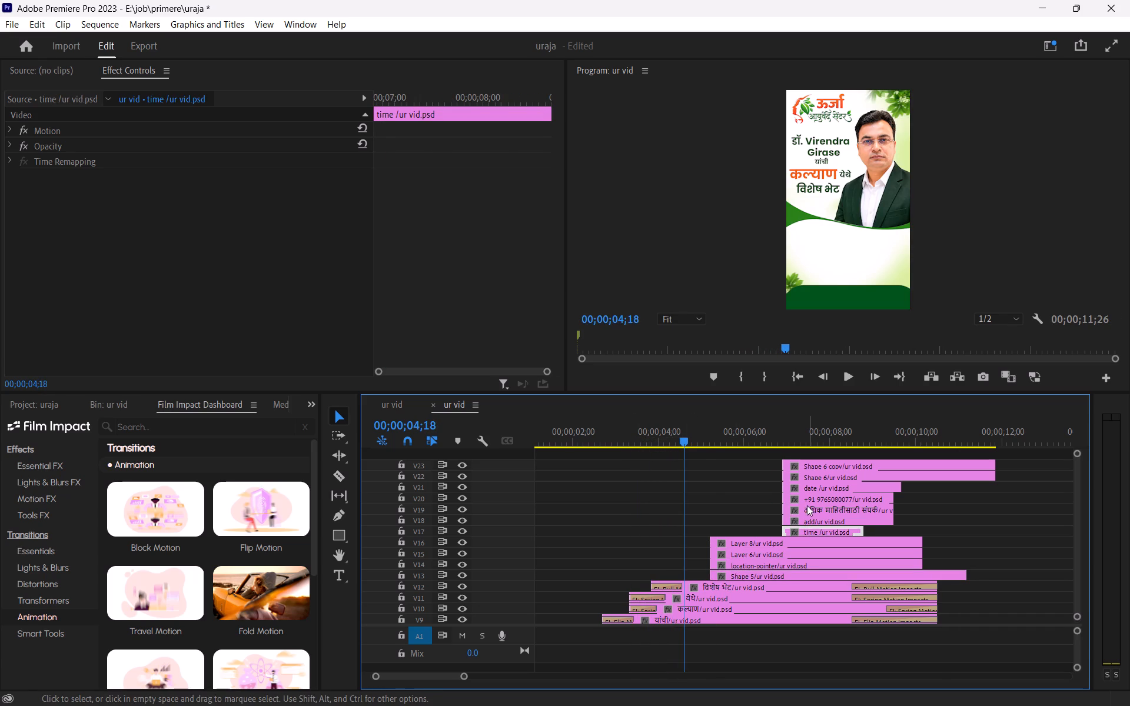
click(805, 499)
click(805, 484)
drag(806, 486, 690, 486)
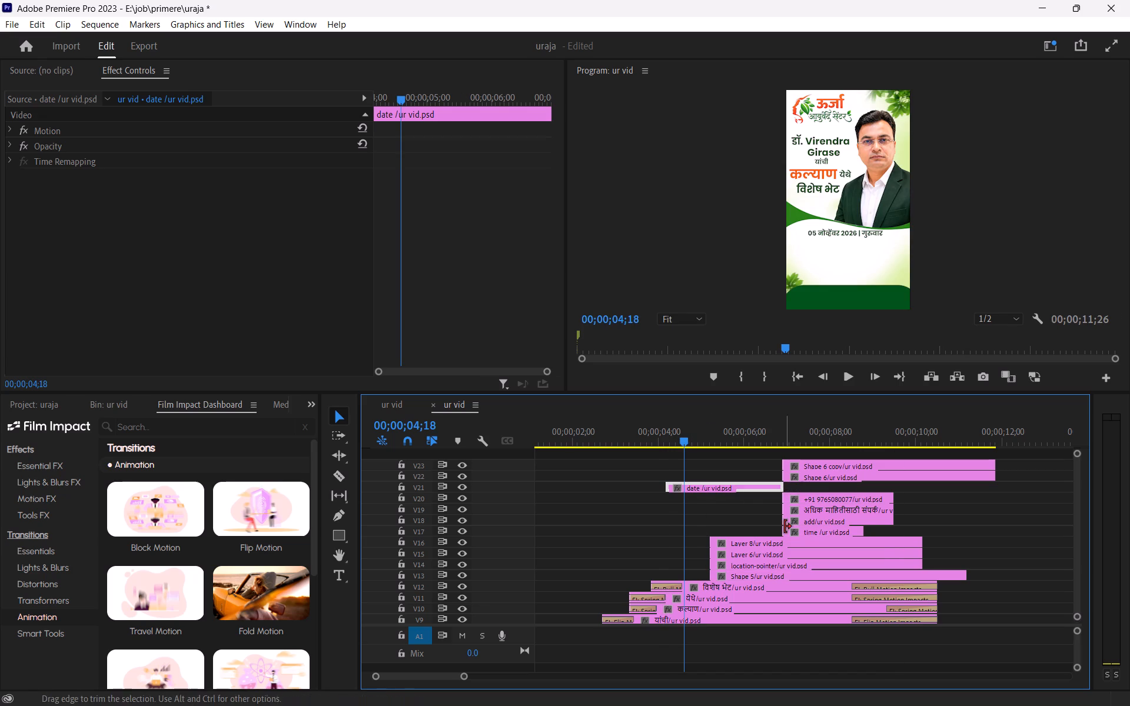
click(734, 541)
drag(730, 542, 687, 540)
Park the Layer 6, location-pointer and Shape 5 clips together on V19, V18 and V17, starting at the end of the lower text clips.
click(723, 551)
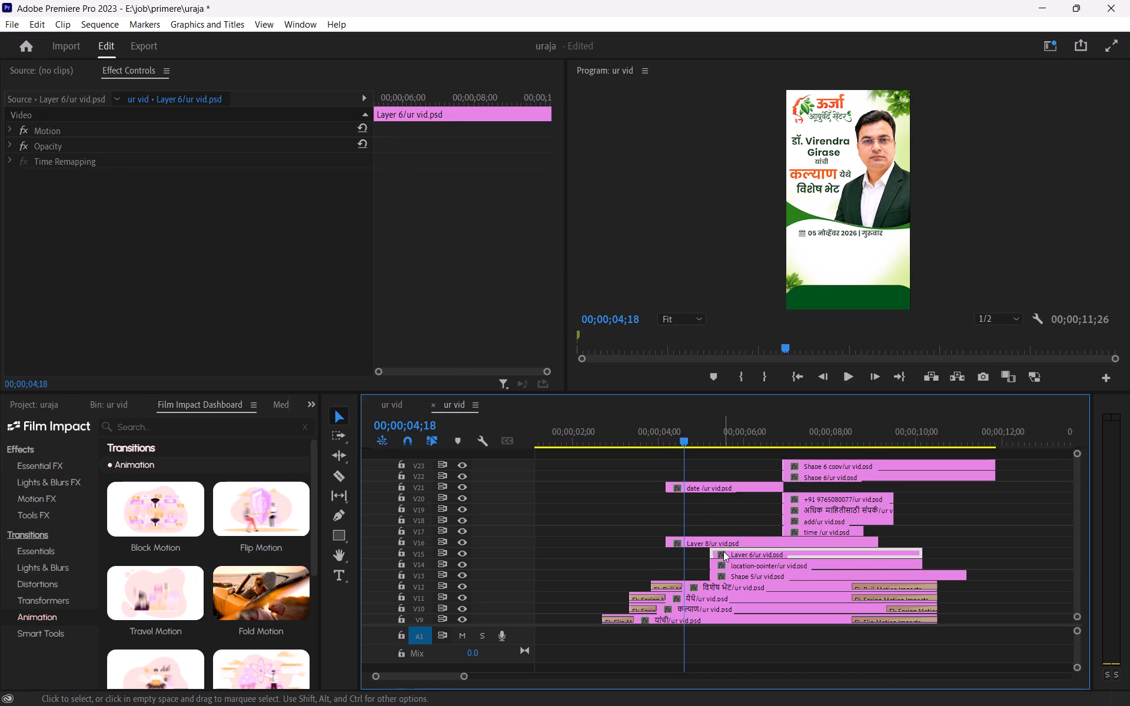
shift+click(726, 562)
shift+click(727, 576)
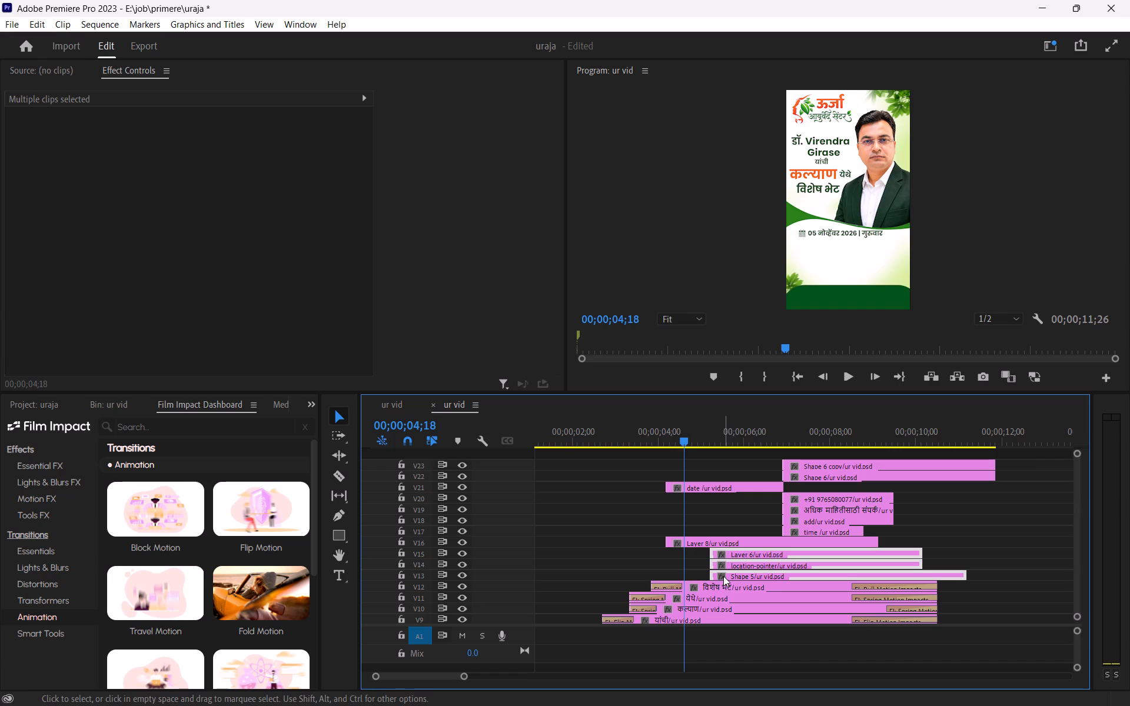
drag(723, 576, 946, 530)
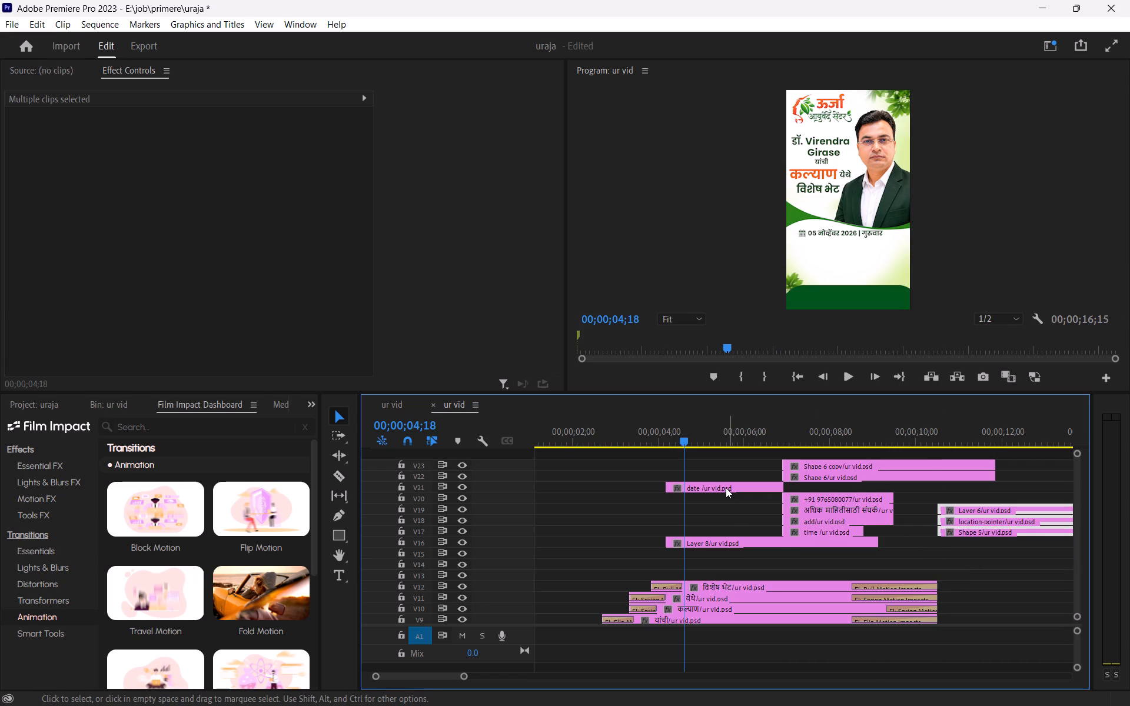
Move the date clip down to V13 and the Layer 8 clip to V14, keeping their timing.
drag(724, 486, 722, 556)
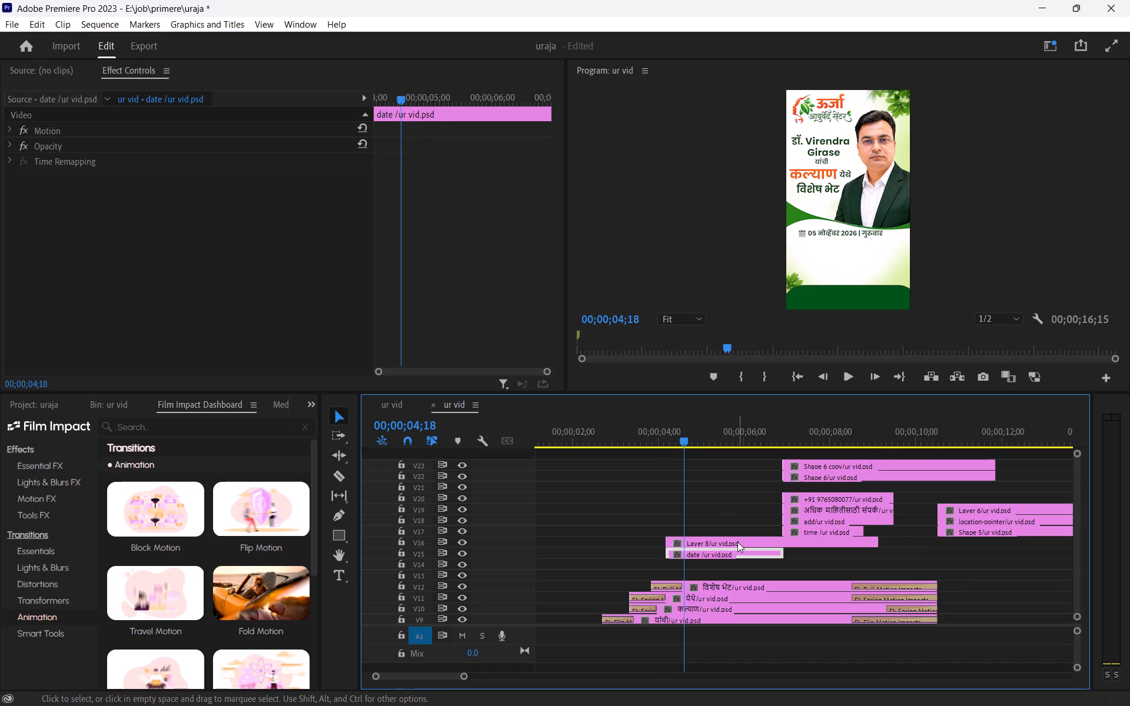
click(737, 542)
shift+click(737, 551)
drag(736, 541, 740, 561)
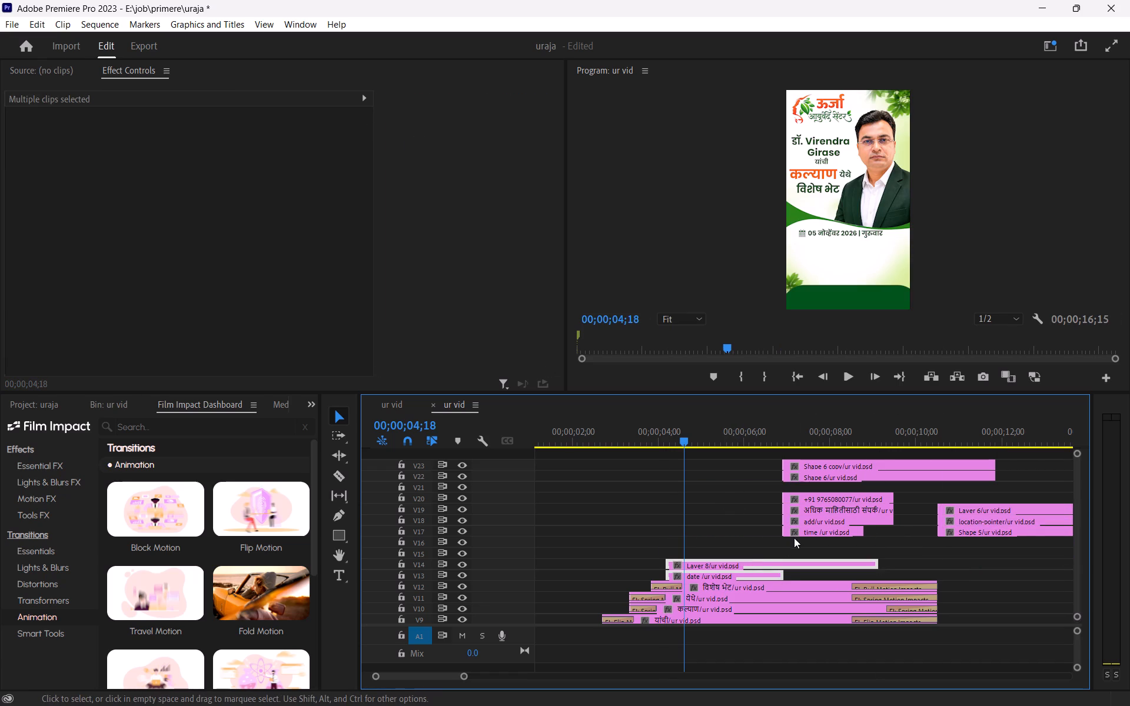
Move the Layer 6 clip to V21 at about 00;00;06;20, and location-pointer and Shape 5 to V16 and V15 at about 00;00;07;08.
click(983, 533)
drag(967, 505, 819, 496)
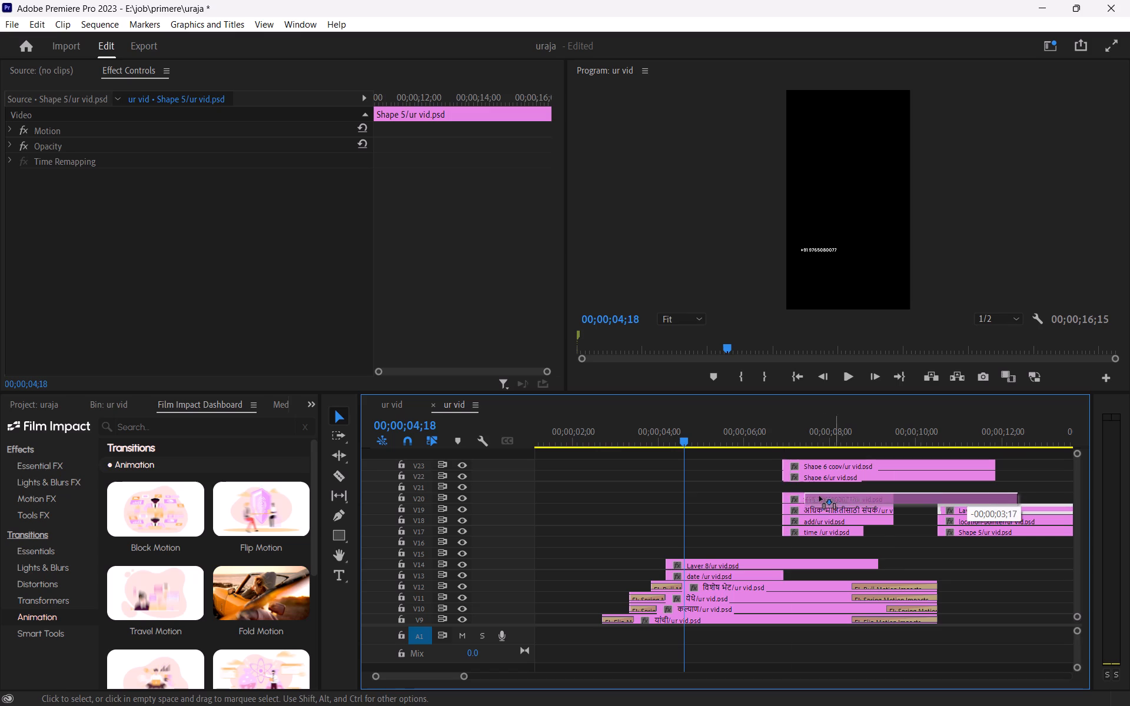
drag(819, 496, 802, 489)
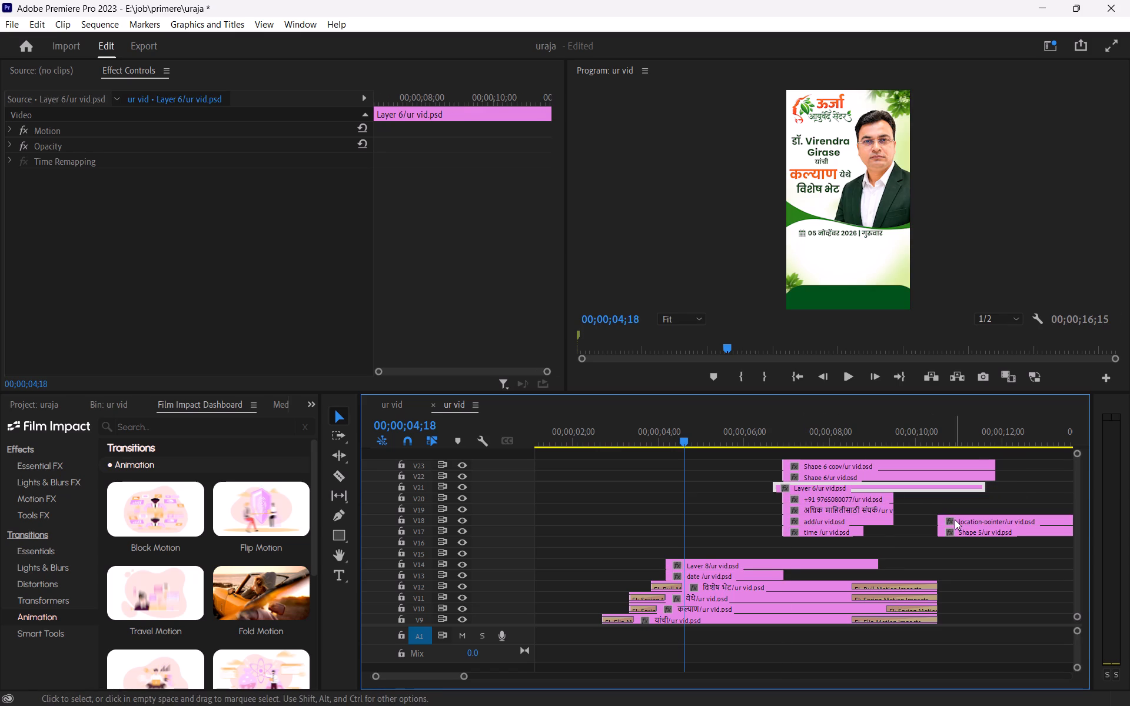
click(955, 519)
shift+click(958, 529)
drag(959, 518, 820, 539)
click(994, 588)
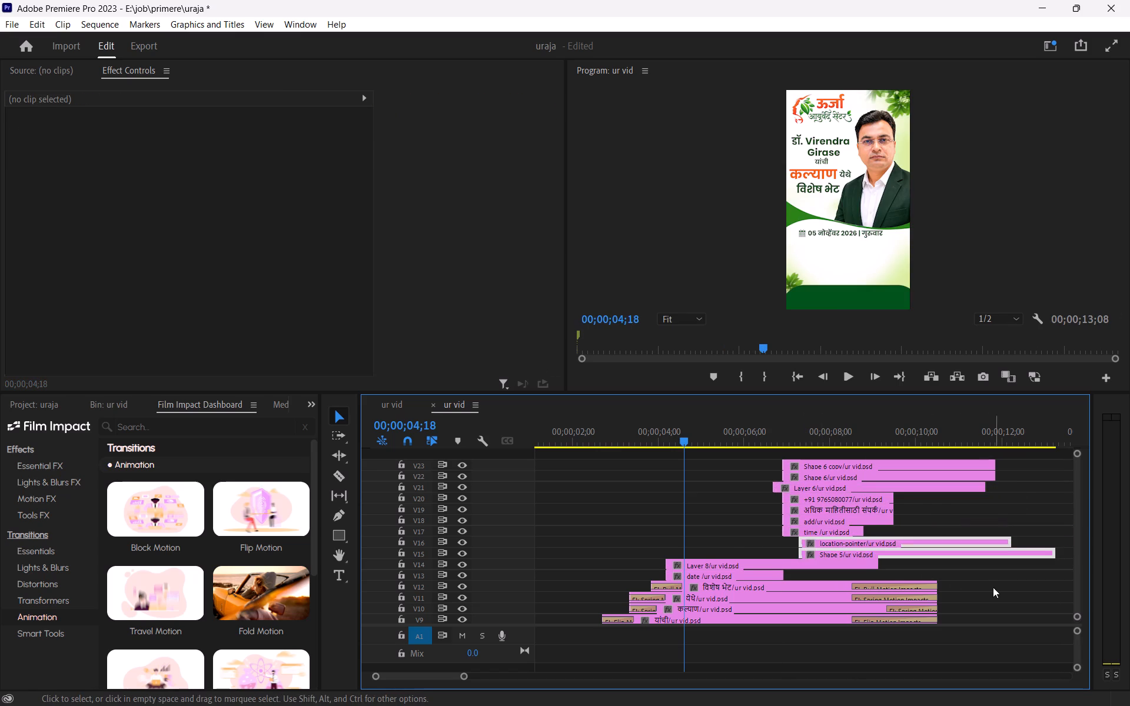
Preview the section around 4 seconds, and stagger the date clip on V13 to about 00;00;04;17 and Layer 8 on V14 to about 00;00;04;25.
click(651, 435)
key(space)
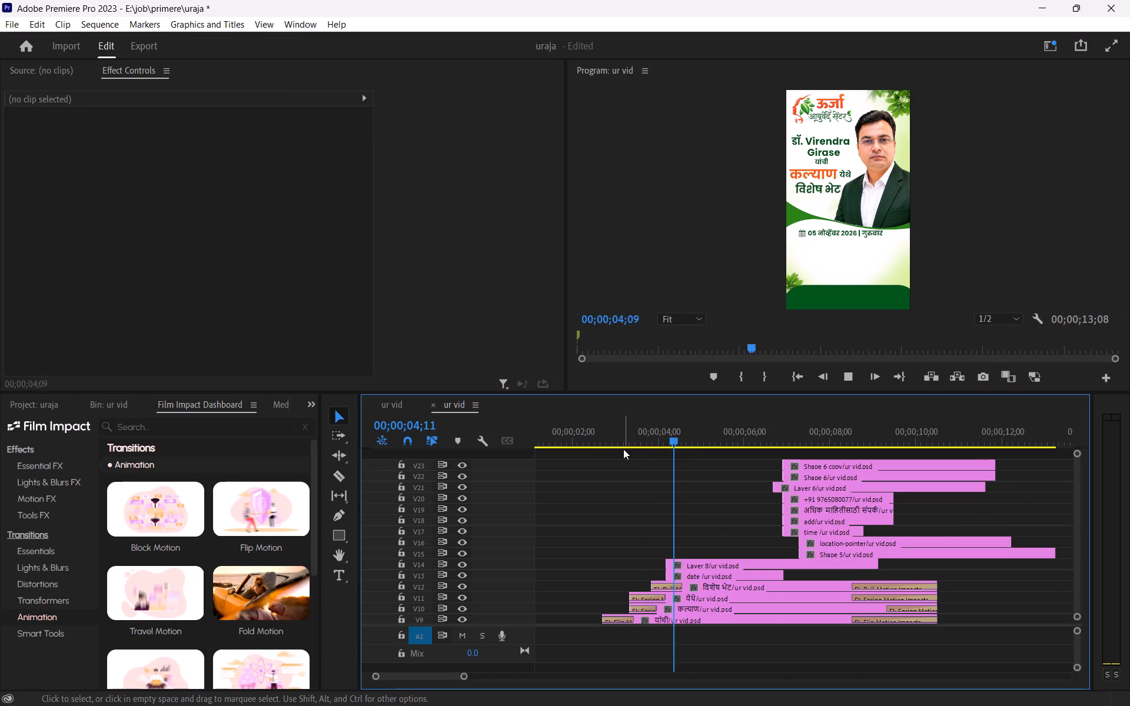
key(space)
drag(666, 435, 649, 445)
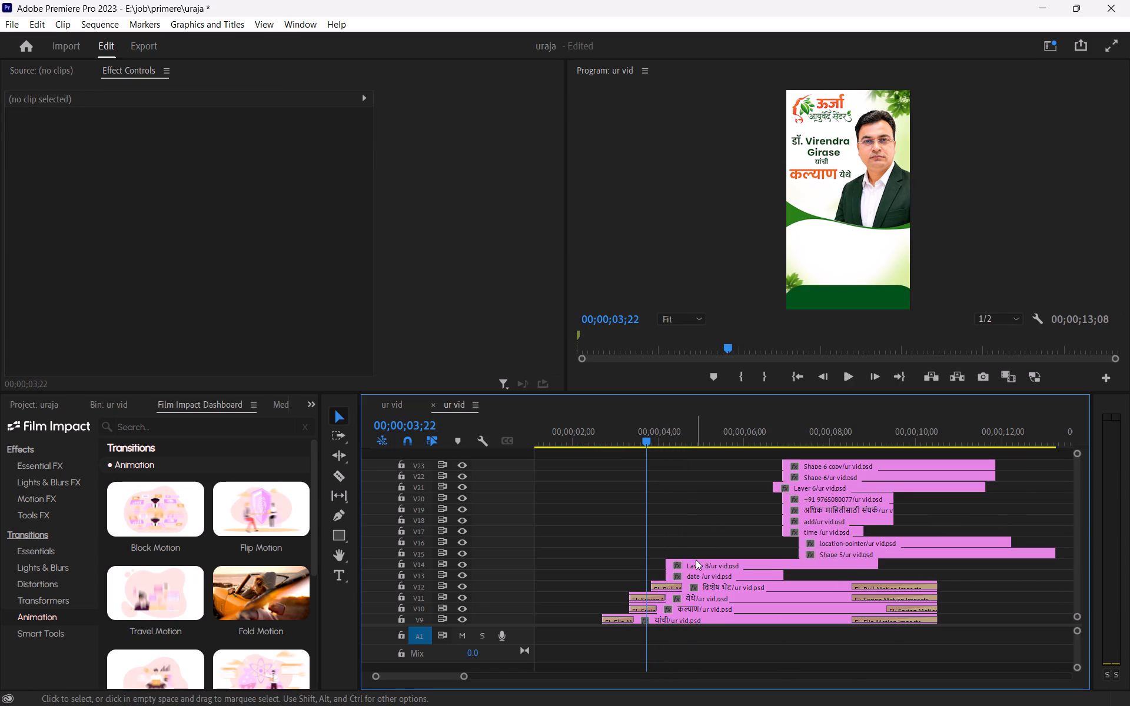
click(696, 562)
drag(680, 565, 706, 564)
key(space)
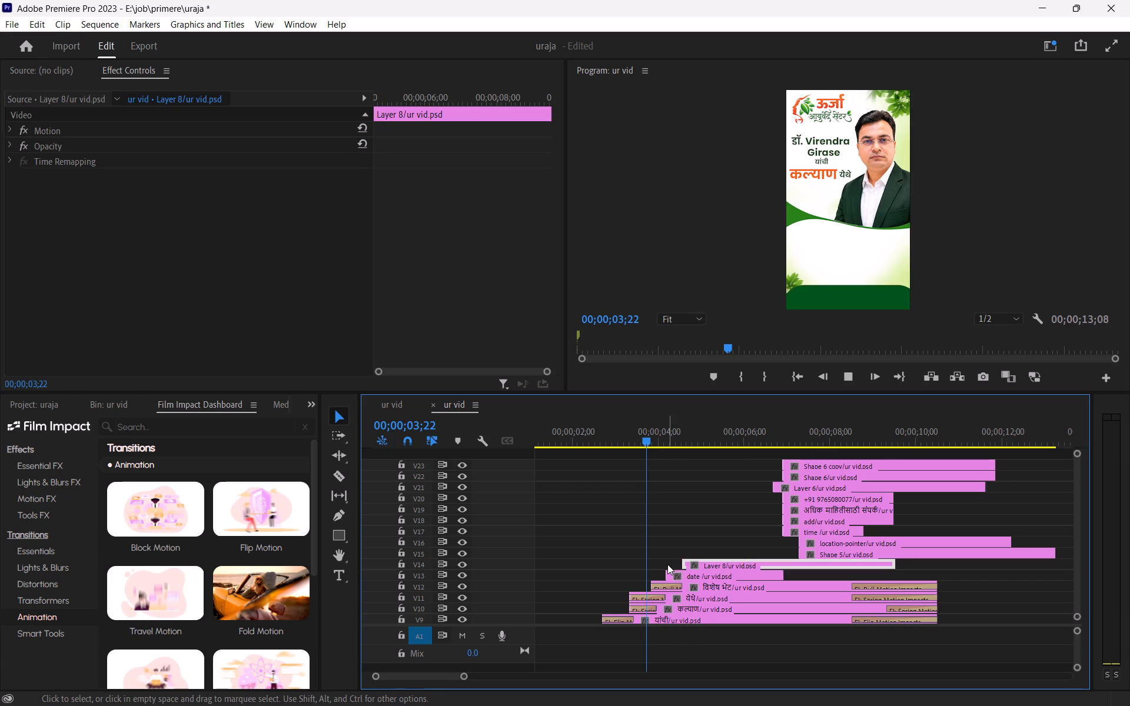
key(space)
drag(686, 576, 697, 576)
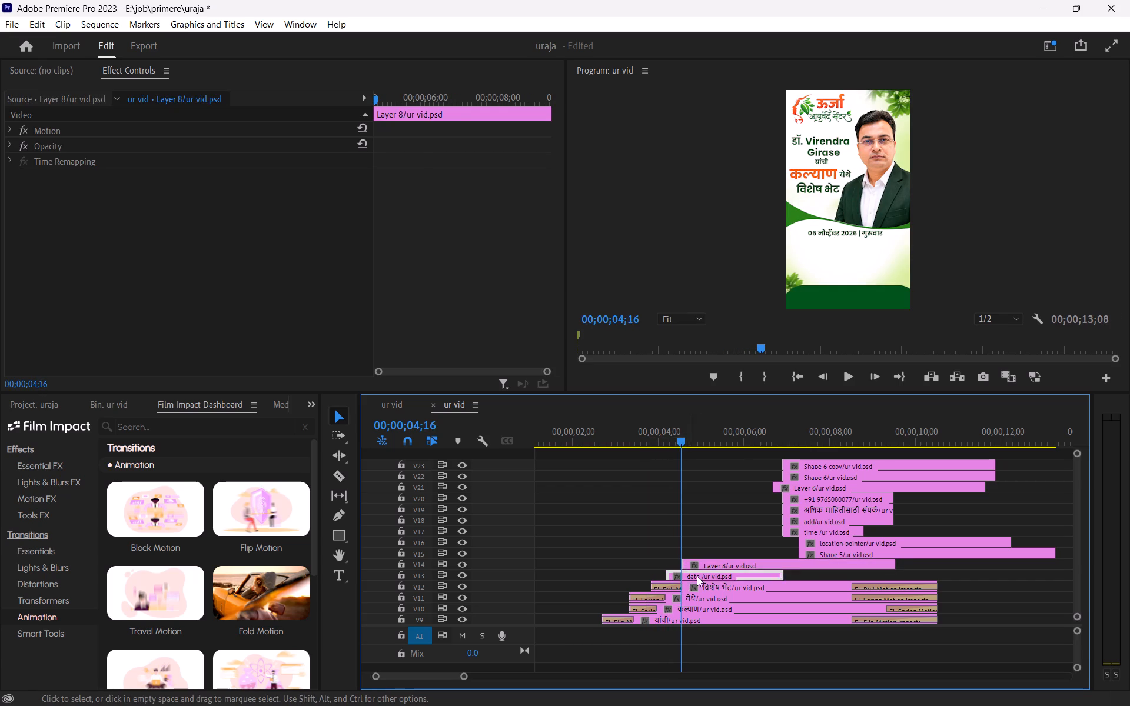
drag(697, 576, 703, 576)
drag(709, 560, 694, 559)
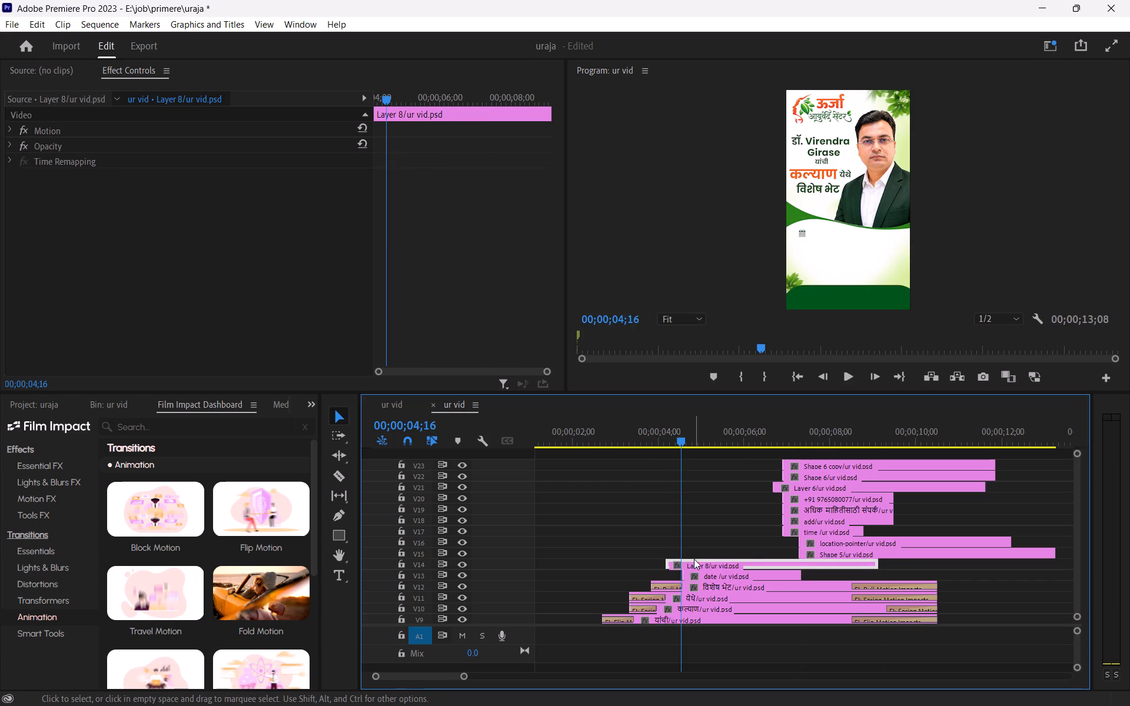
drag(697, 564, 724, 561)
Save the project.
alt+scroll(664, 496, down, 4)
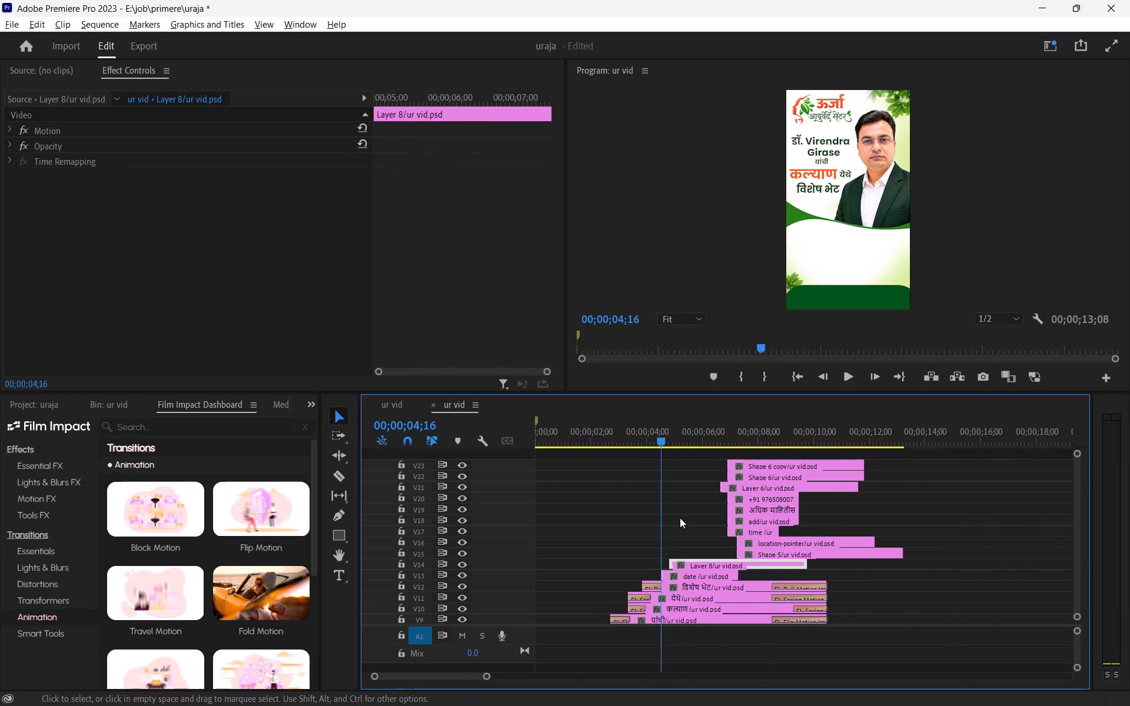
alt+scroll(680, 518, down, 2)
key(ctrl+s)
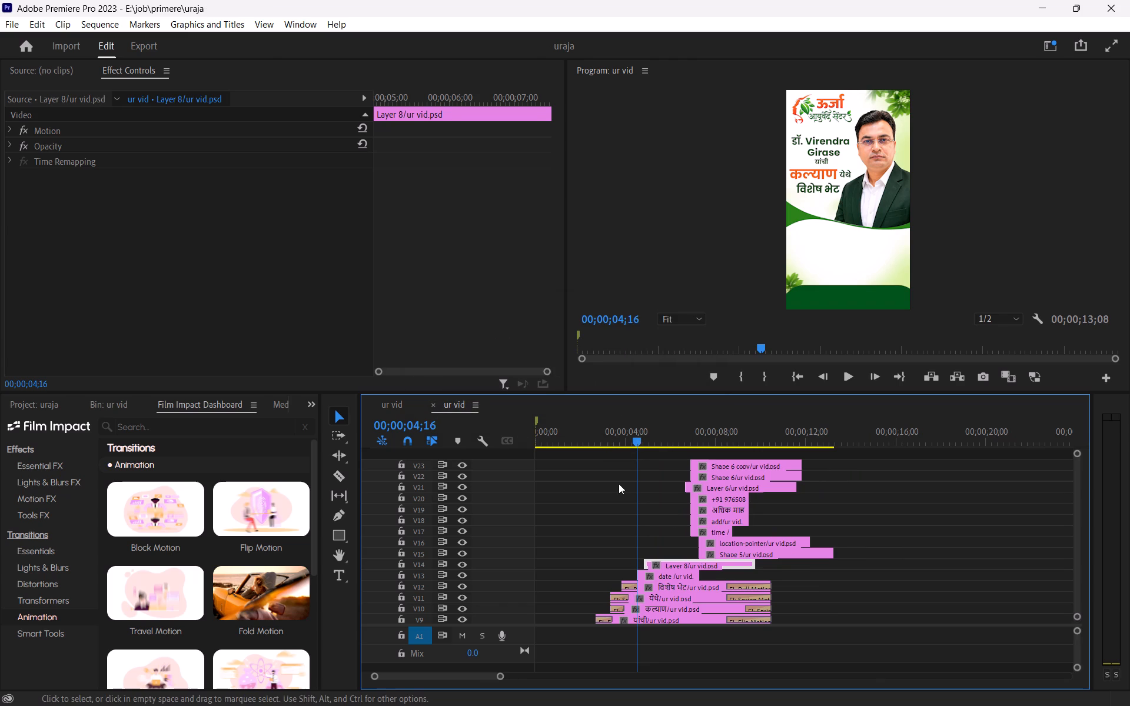
Play the sequence from the beginning to about 00;00;05;25, scrub back through its opening animations, and review the clip layout across all tracks.
ctrl+scroll(668, 575, down, 15)
ctrl+scroll(673, 574, up, 13)
ctrl+scroll(673, 574, down, 16)
ctrl+scroll(673, 574, up, 5)
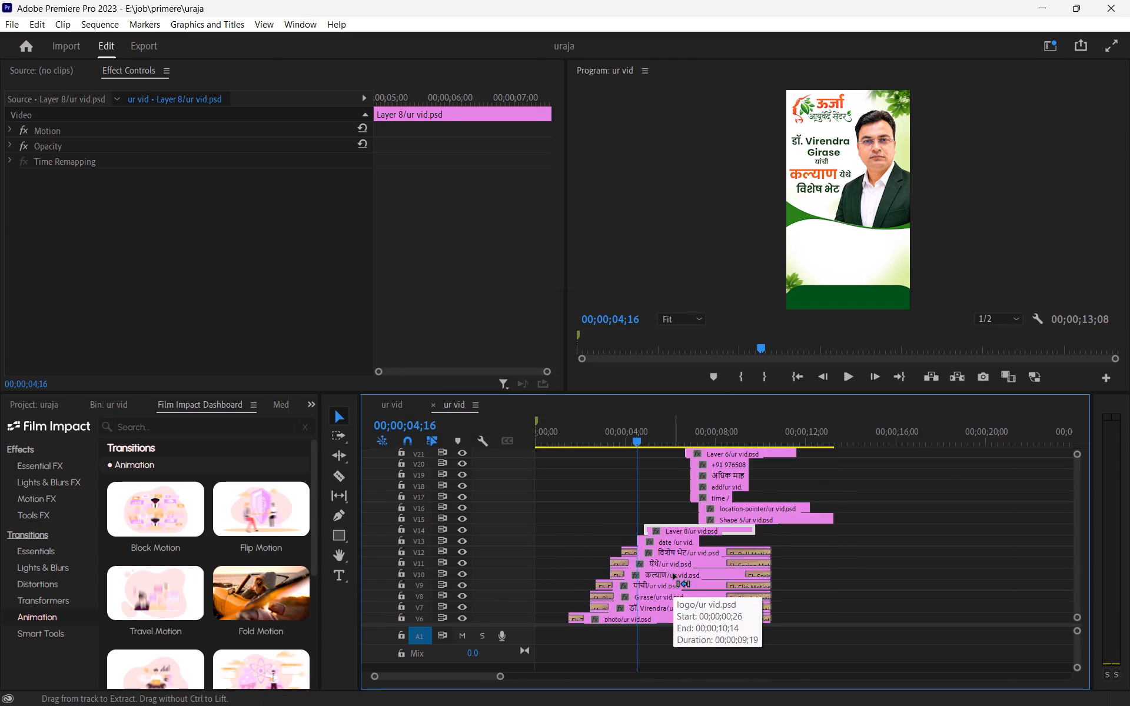
ctrl+scroll(673, 574, up, 4)
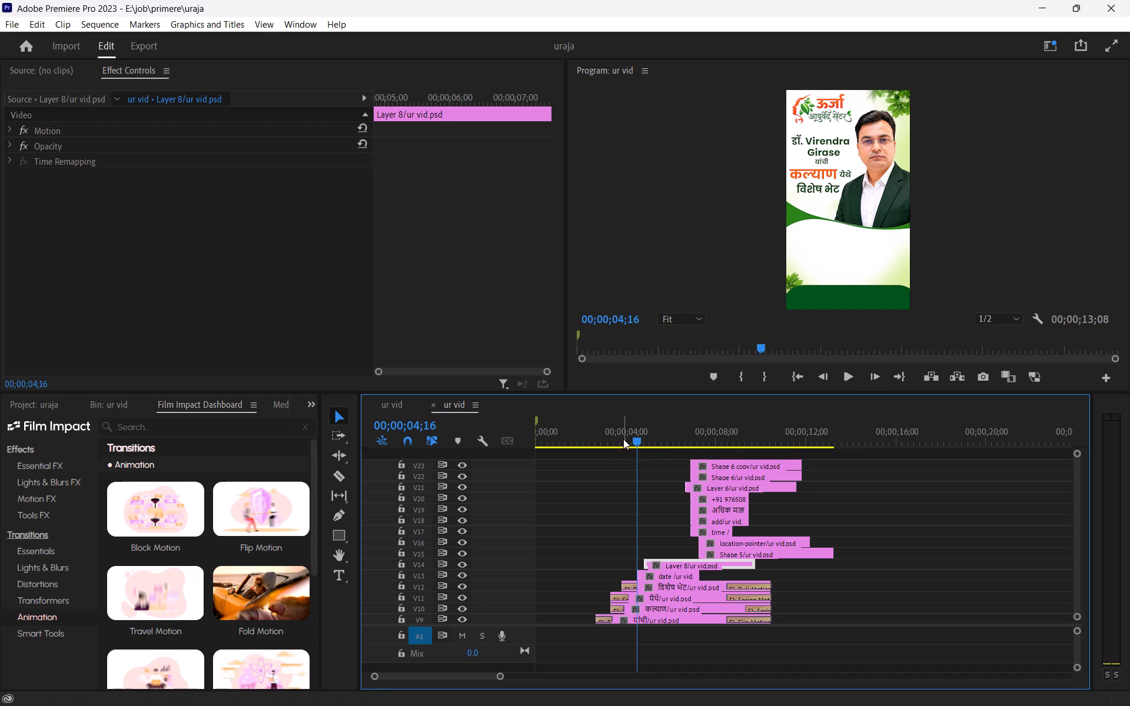
drag(623, 439, 524, 448)
key(space)
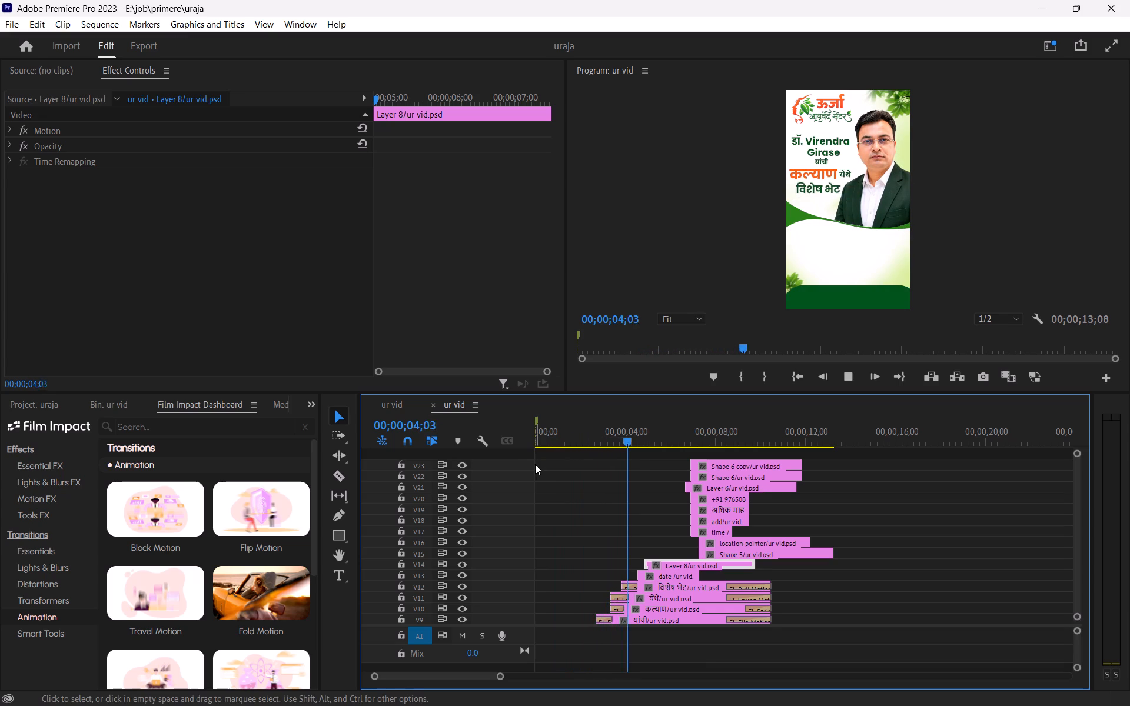
key(space)
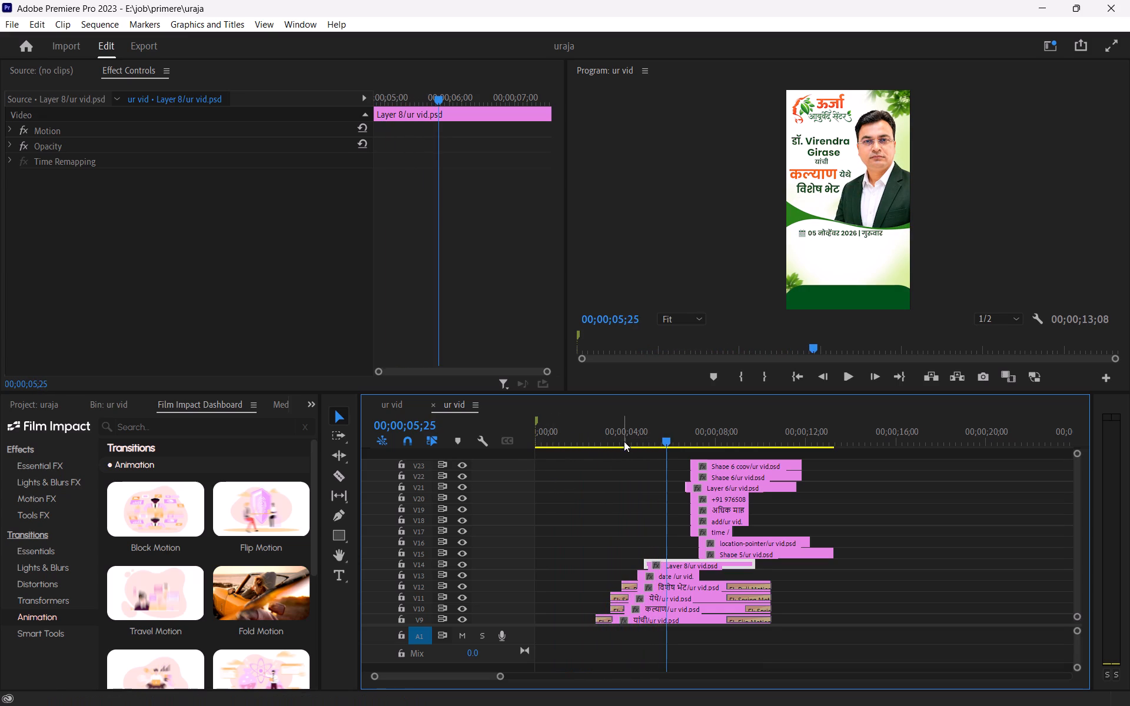
drag(634, 433, 633, 447)
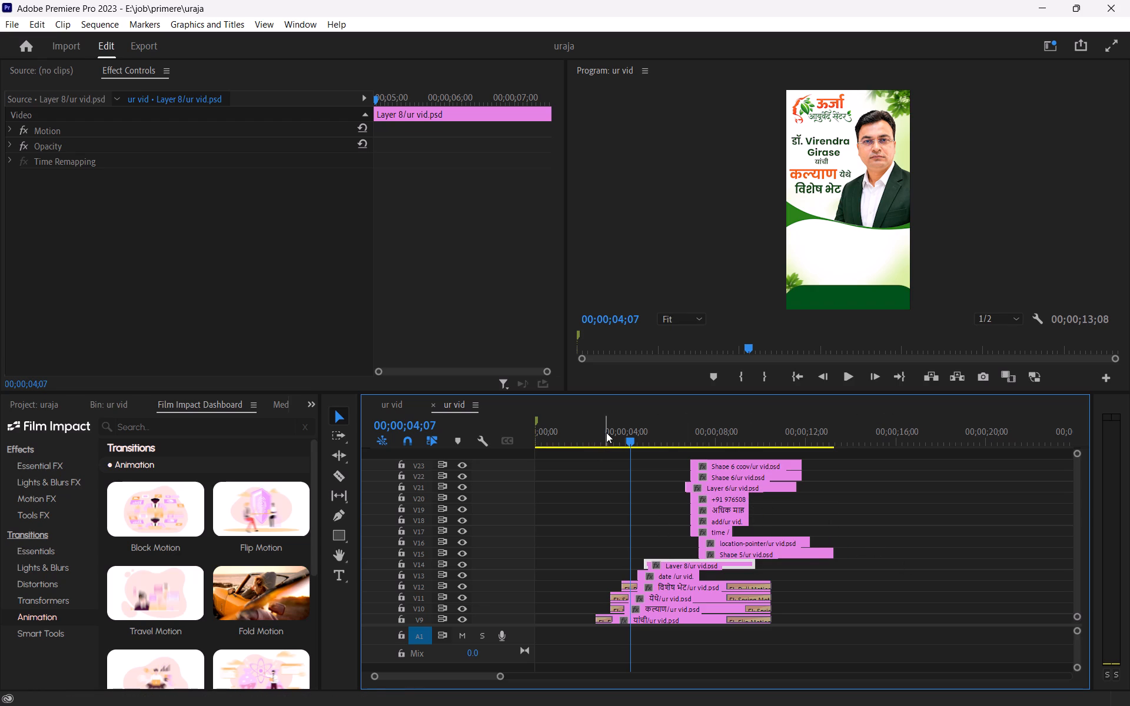
drag(612, 437, 584, 449)
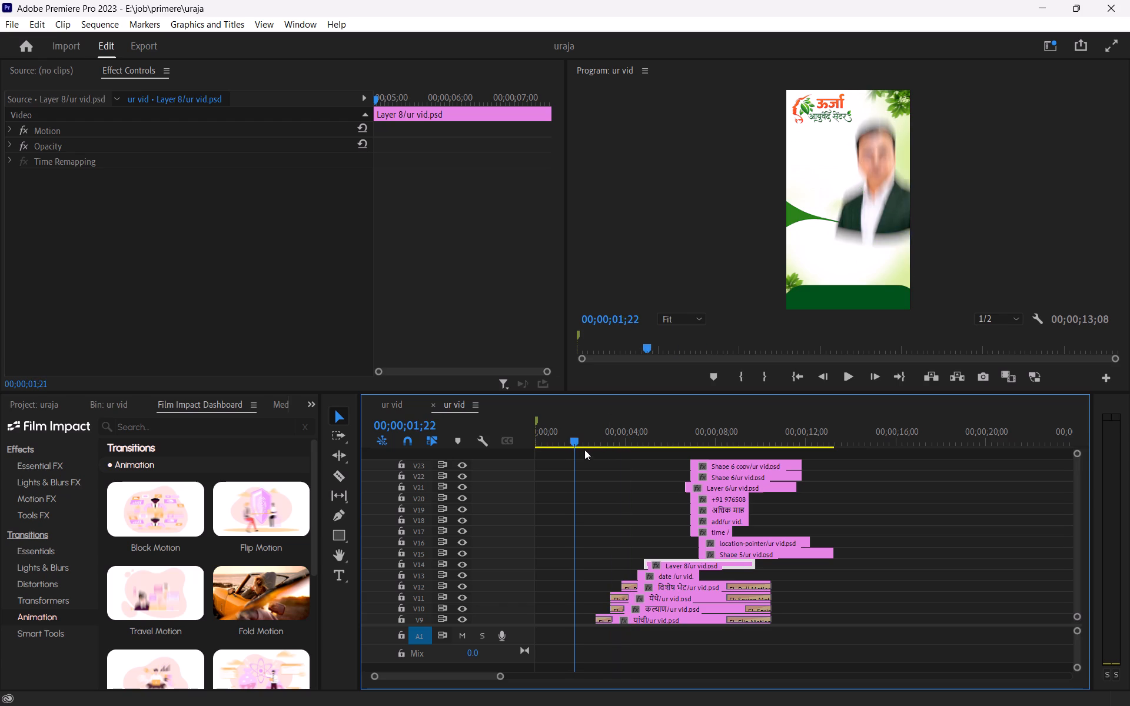
drag(584, 449, 595, 457)
drag(596, 439, 561, 440)
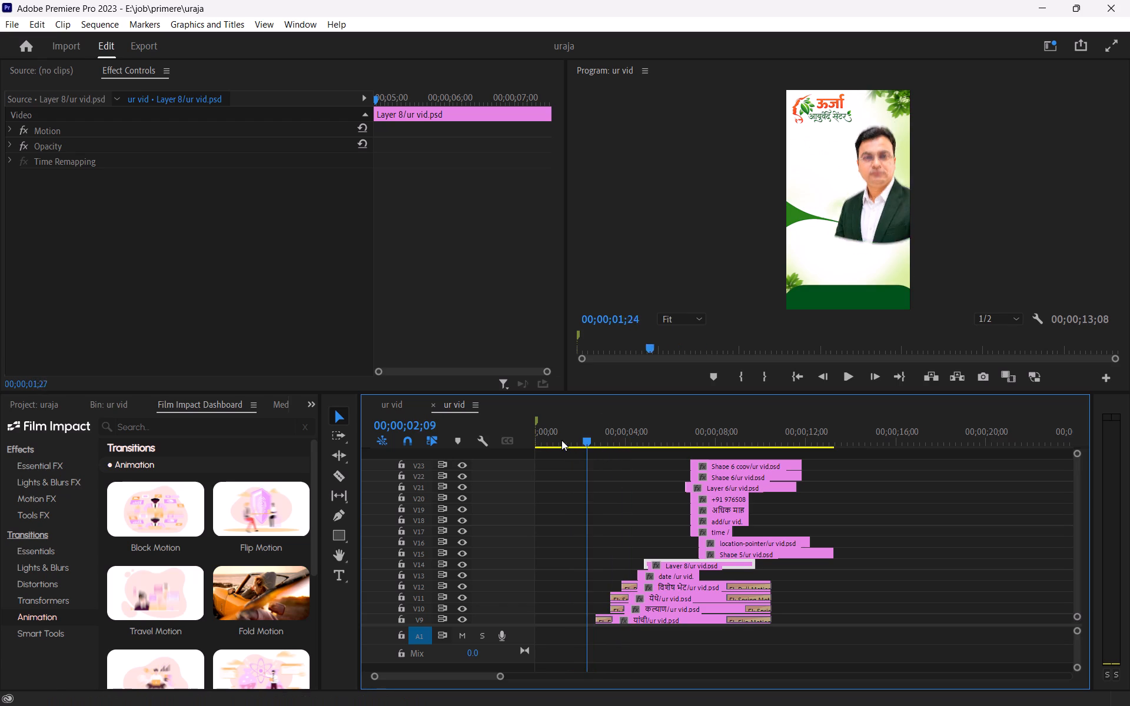
drag(561, 440, 434, 439)
ctrl+scroll(610, 535, down, 11)
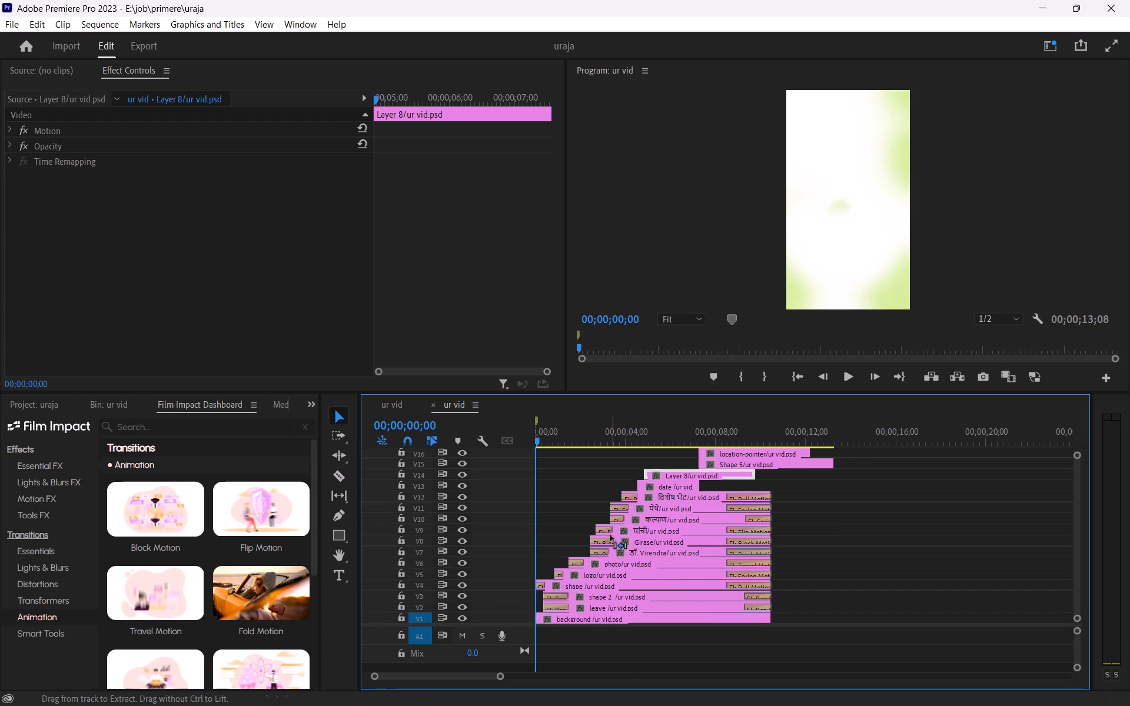
ctrl+scroll(610, 535, down, 5)
ctrl+scroll(611, 539, up, 14)
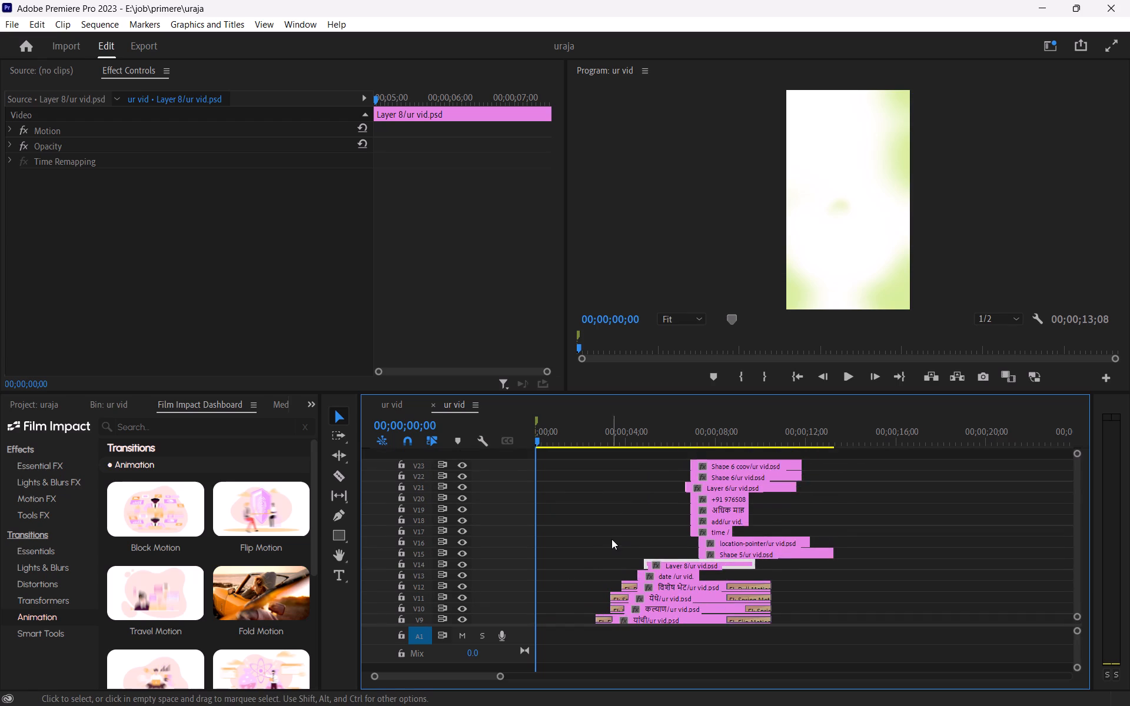
Save the project.
ctrl+scroll(611, 539, up, 1)
ctrl+scroll(611, 539, down, 9)
key(ctrl+s)
Play the sequence to about 00;00;05;25, scrub its opening to about 00;00;01;24, and check the photo layer by toggling V6 visibility.
ctrl+scroll(611, 539, up, 11)
ctrl+scroll(573, 500, down, 5)
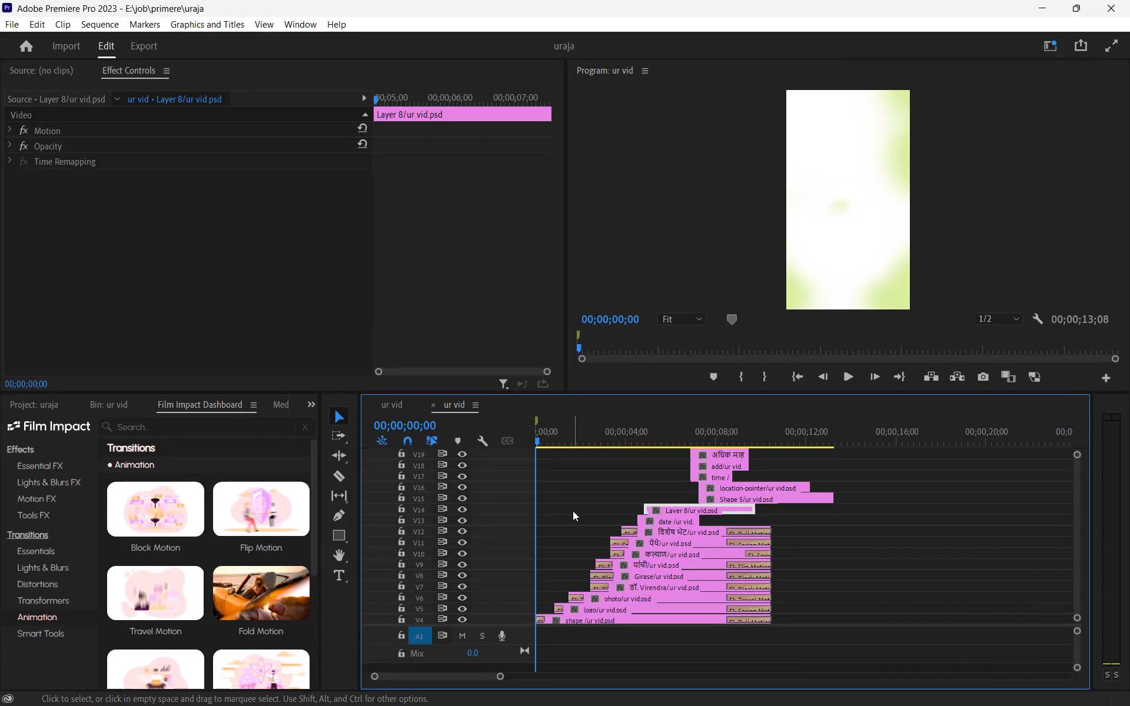
key(space)
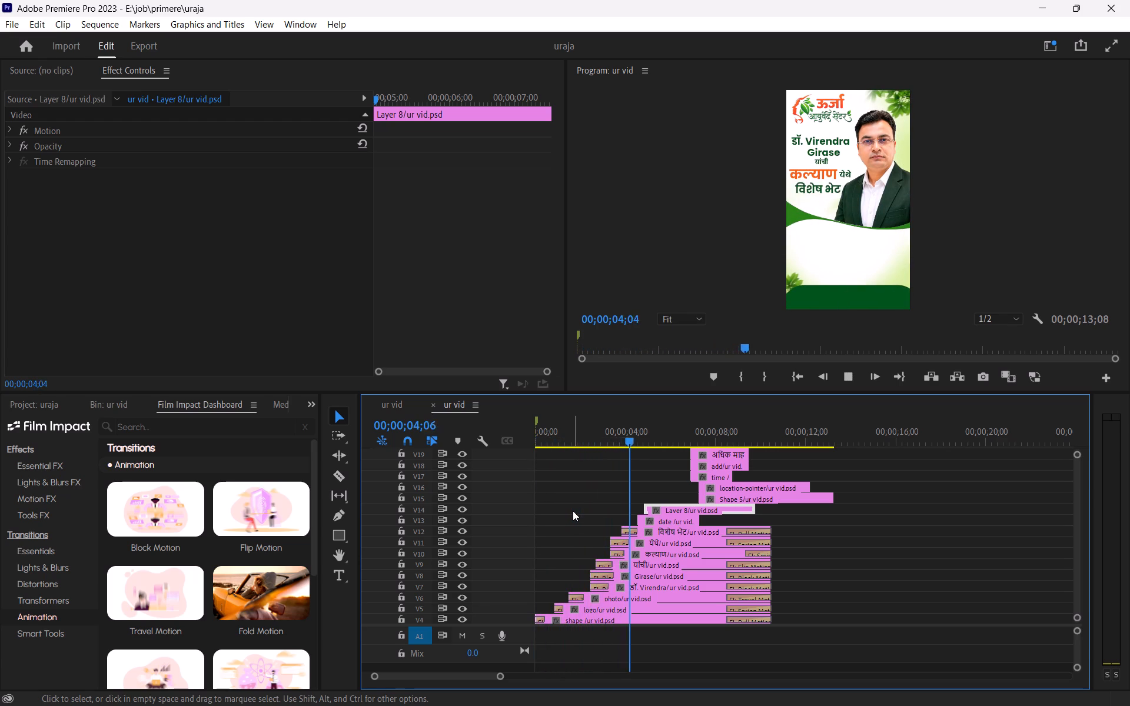
key(space)
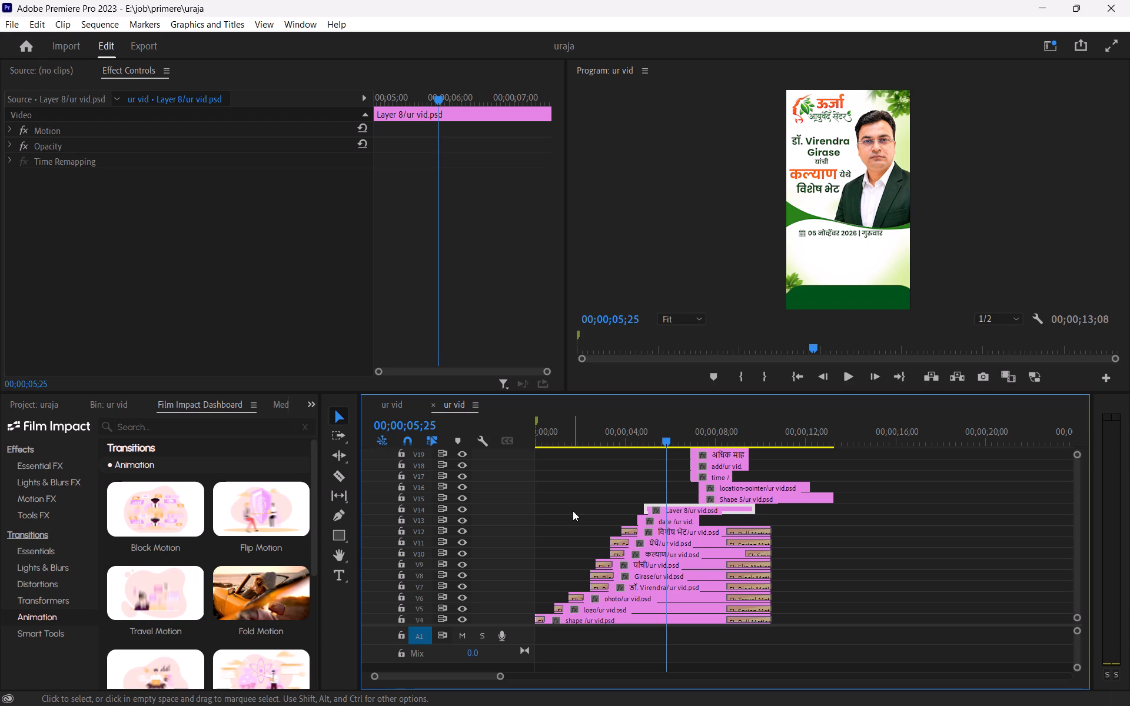
alt+scroll(632, 572, up, 9)
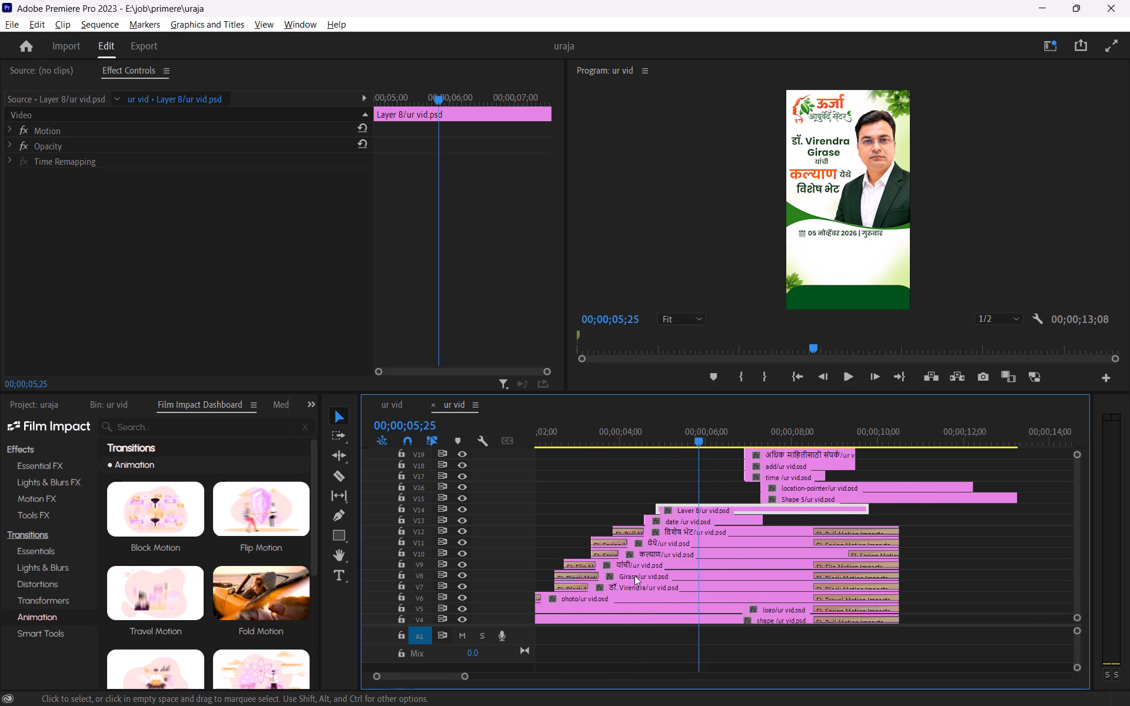
alt+scroll(634, 575, up, 7)
drag(574, 444, 566, 434)
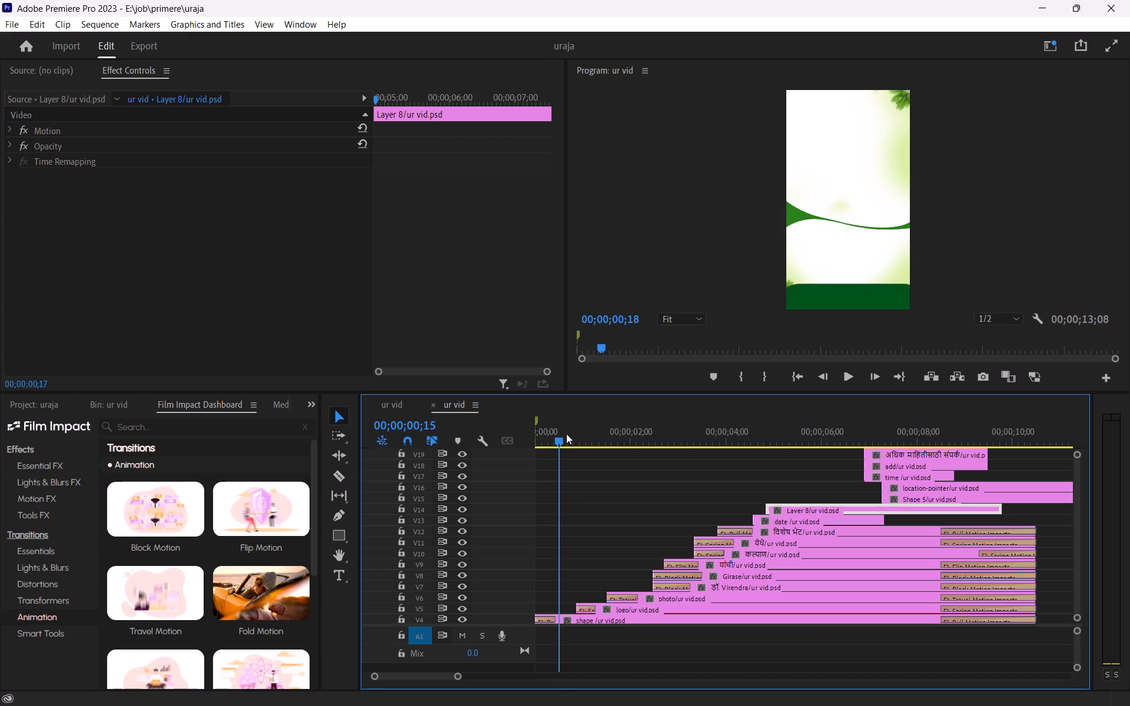
drag(566, 434, 621, 448)
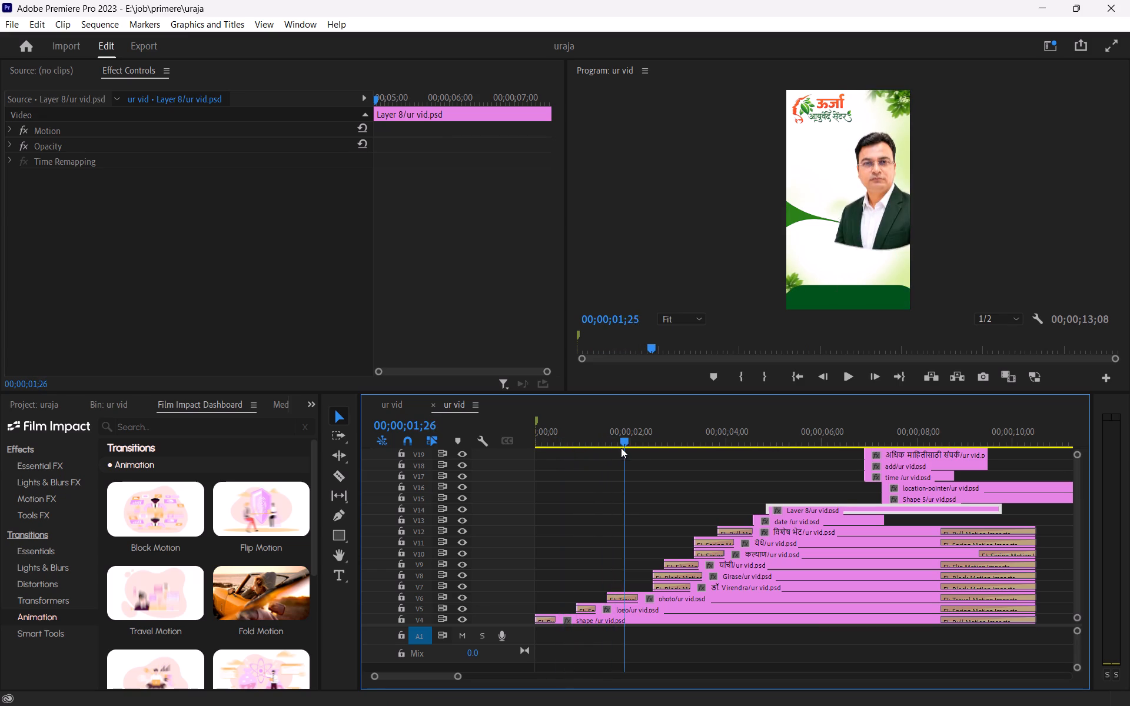
drag(621, 448, 623, 449)
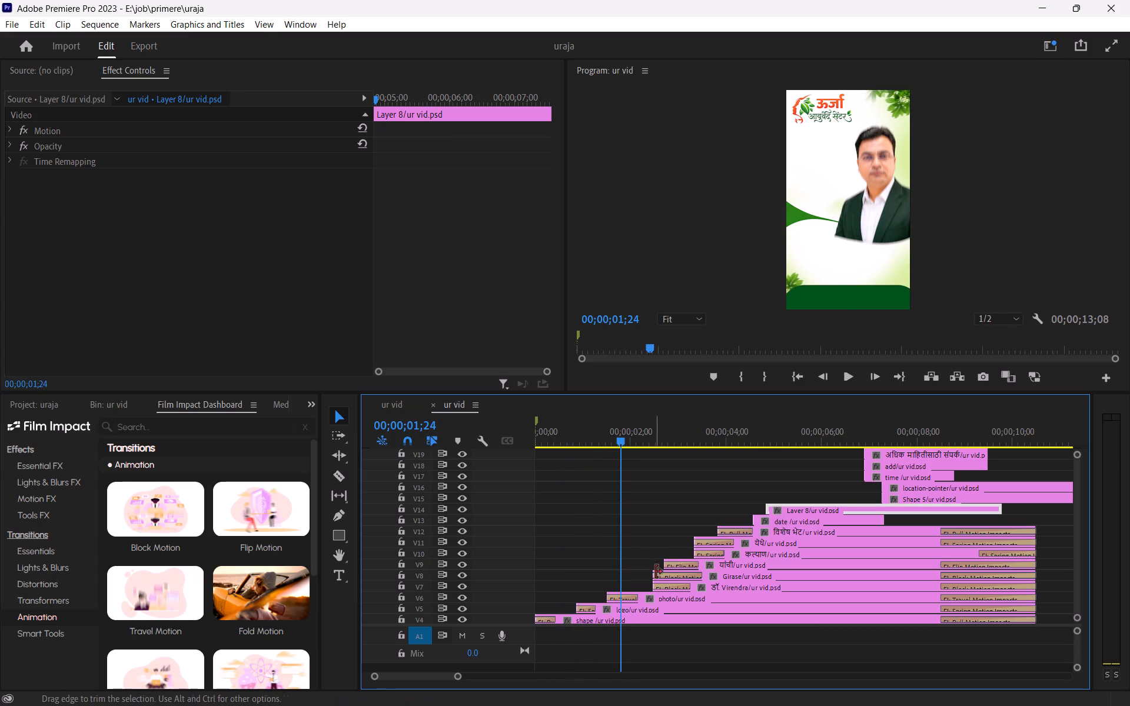
click(657, 596)
click(458, 592)
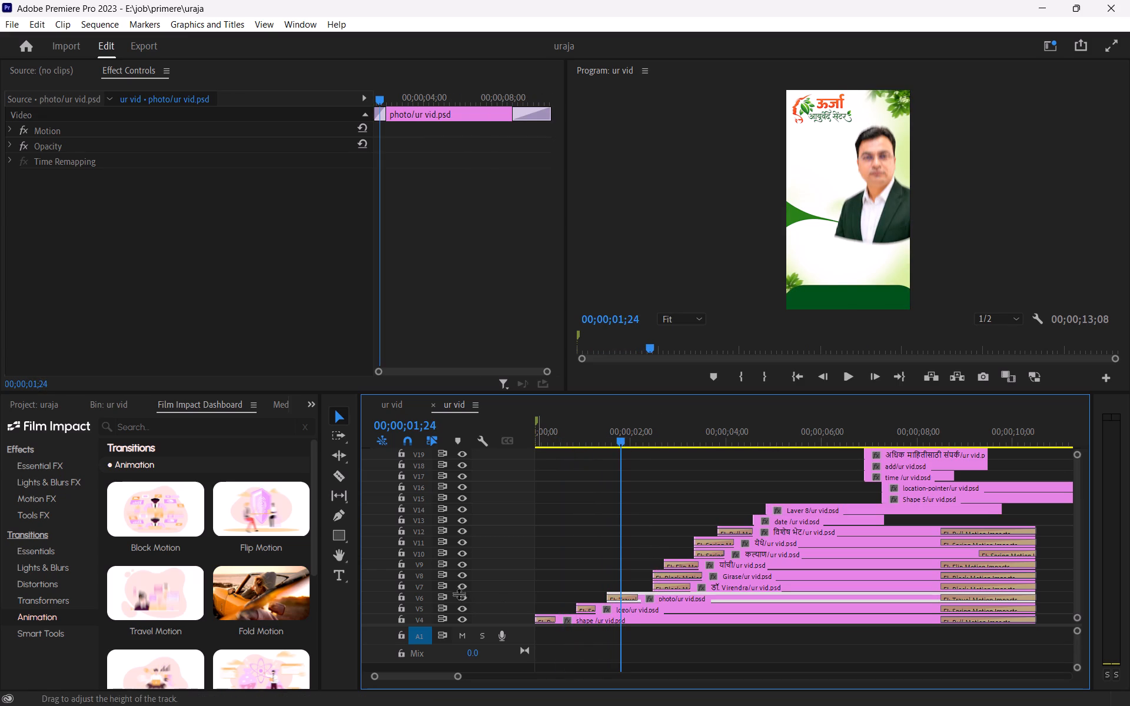
click(463, 598)
click(463, 598)
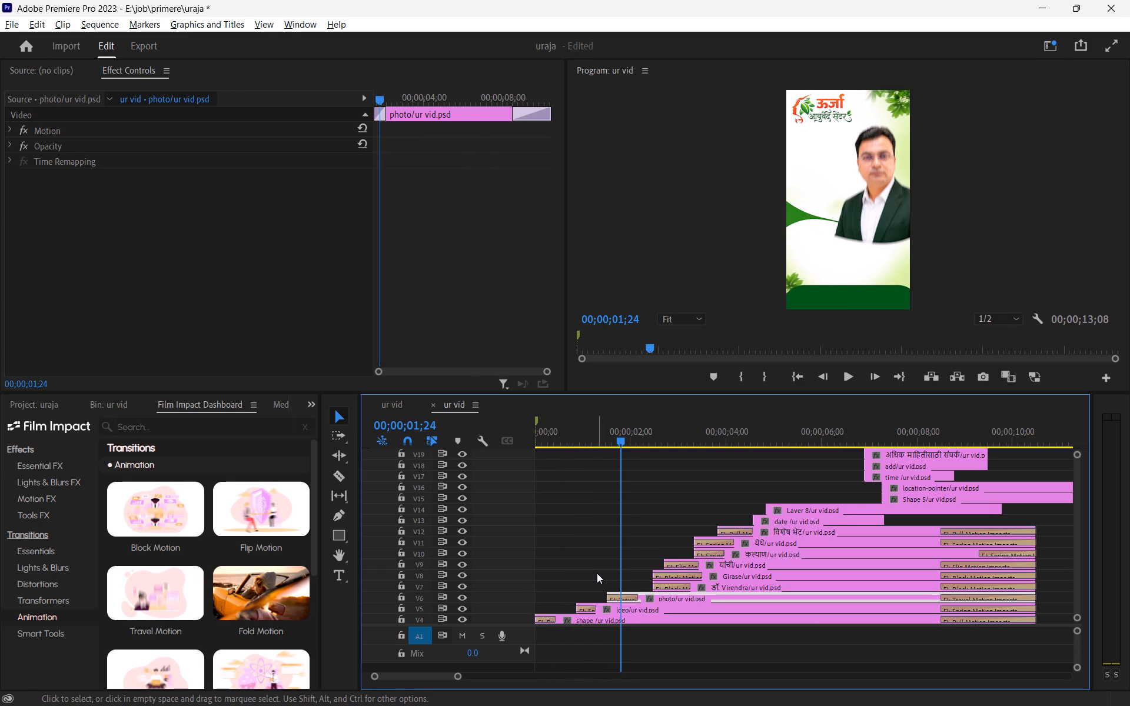
Select the photo clip on V6 near 00;00;02;07 and start a free-draw Bezier opacity mask on it.
alt+scroll(626, 567, up, 19)
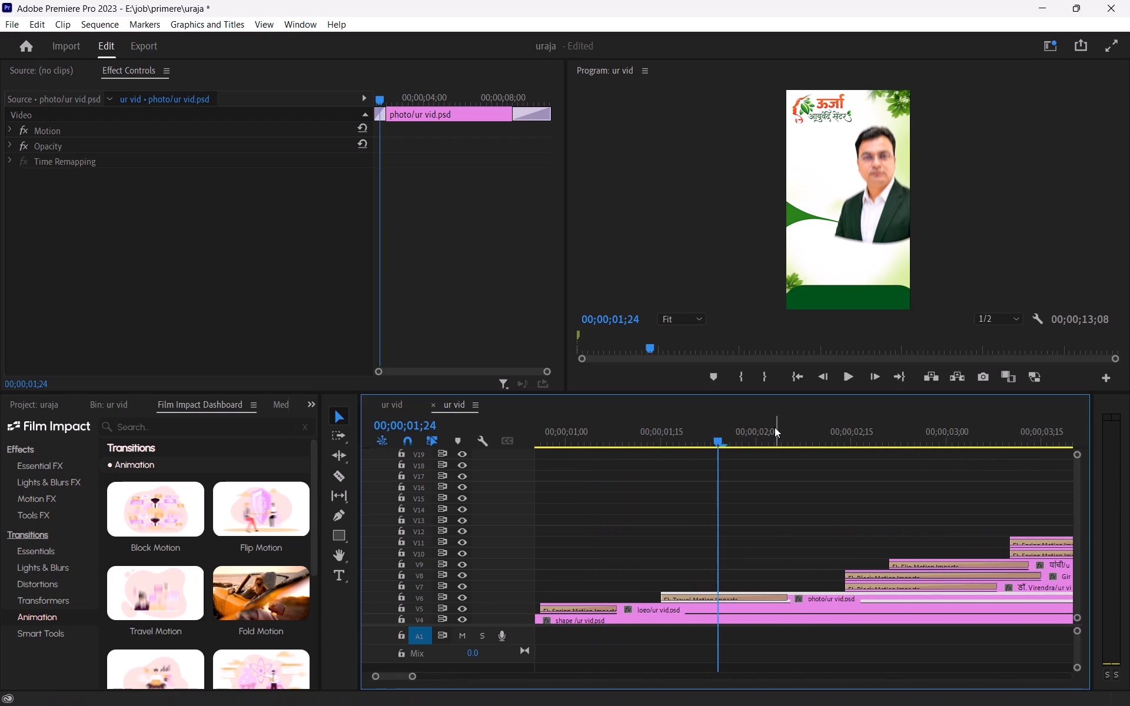
drag(775, 427, 802, 432)
click(825, 561)
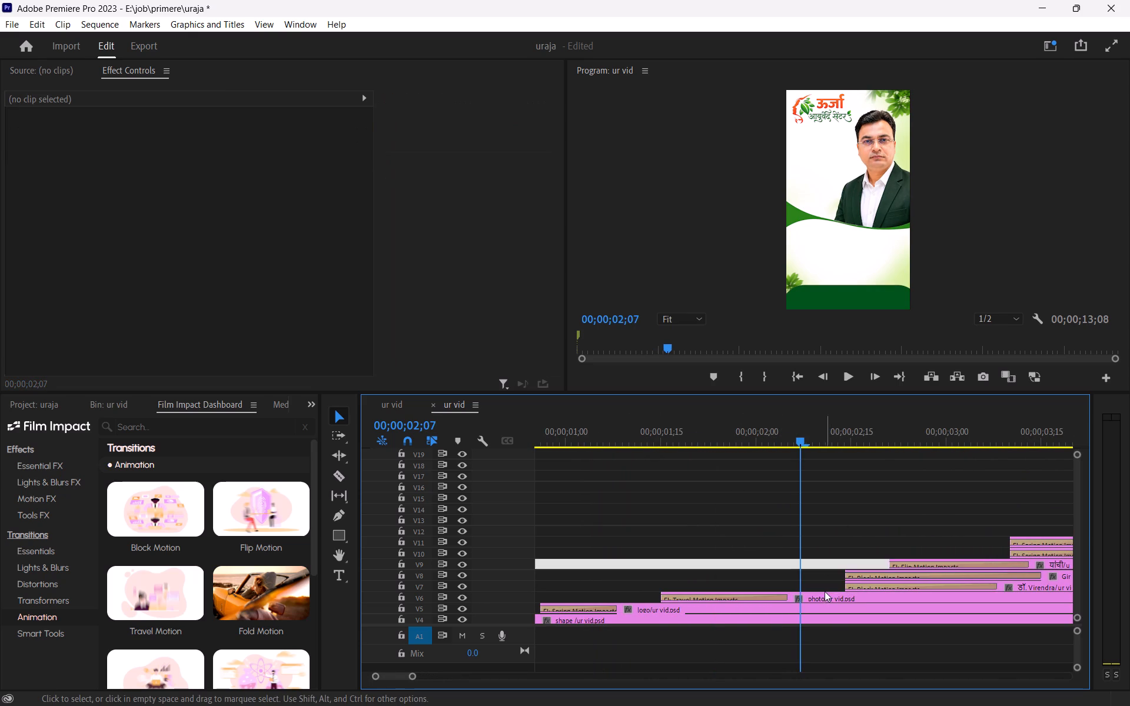
click(825, 599)
scroll(39, 67, up, 2)
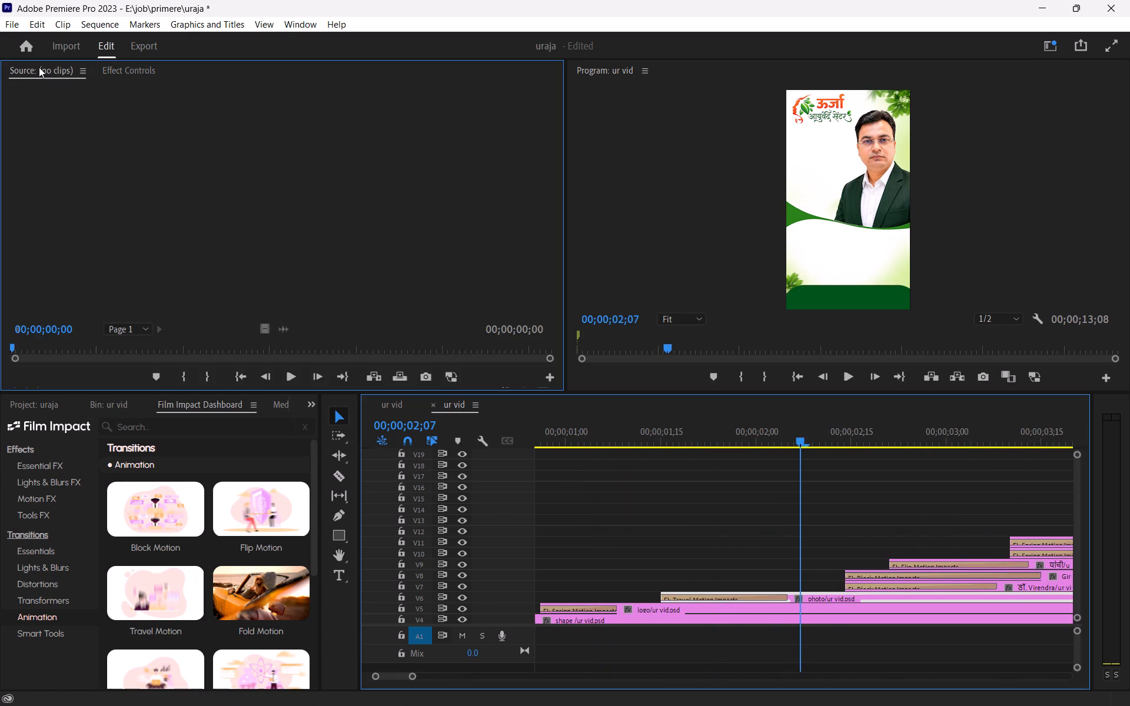
scroll(39, 67, up, 4)
click(101, 68)
click(816, 570)
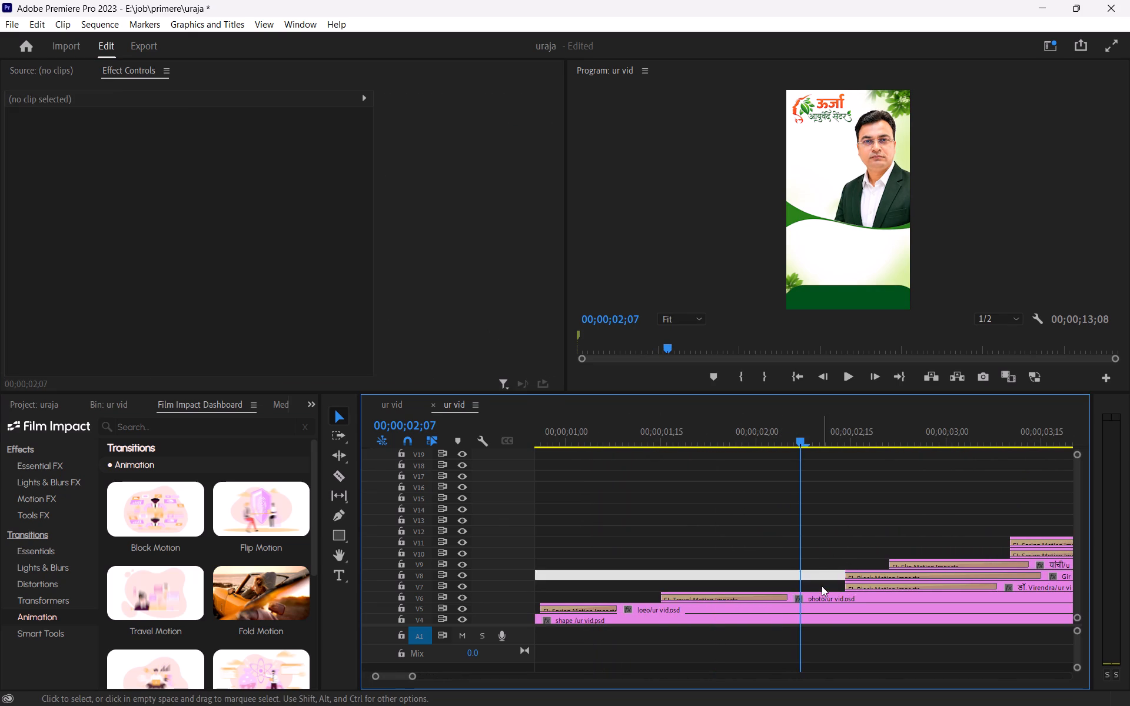
click(821, 595)
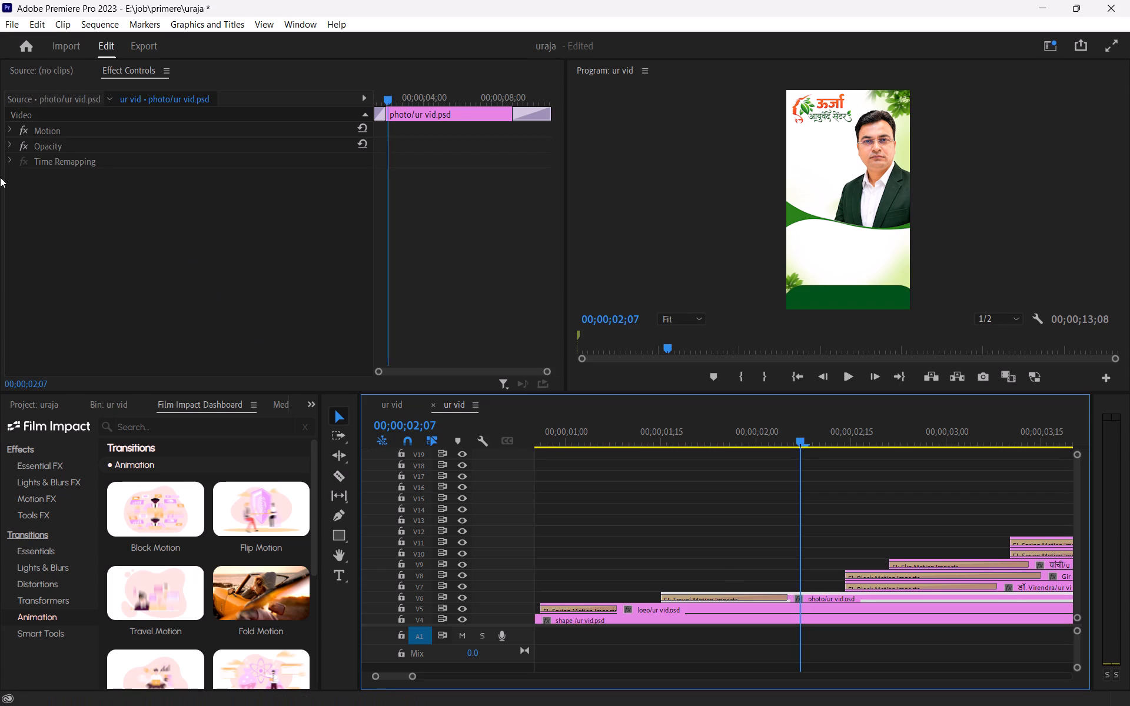
click(10, 134)
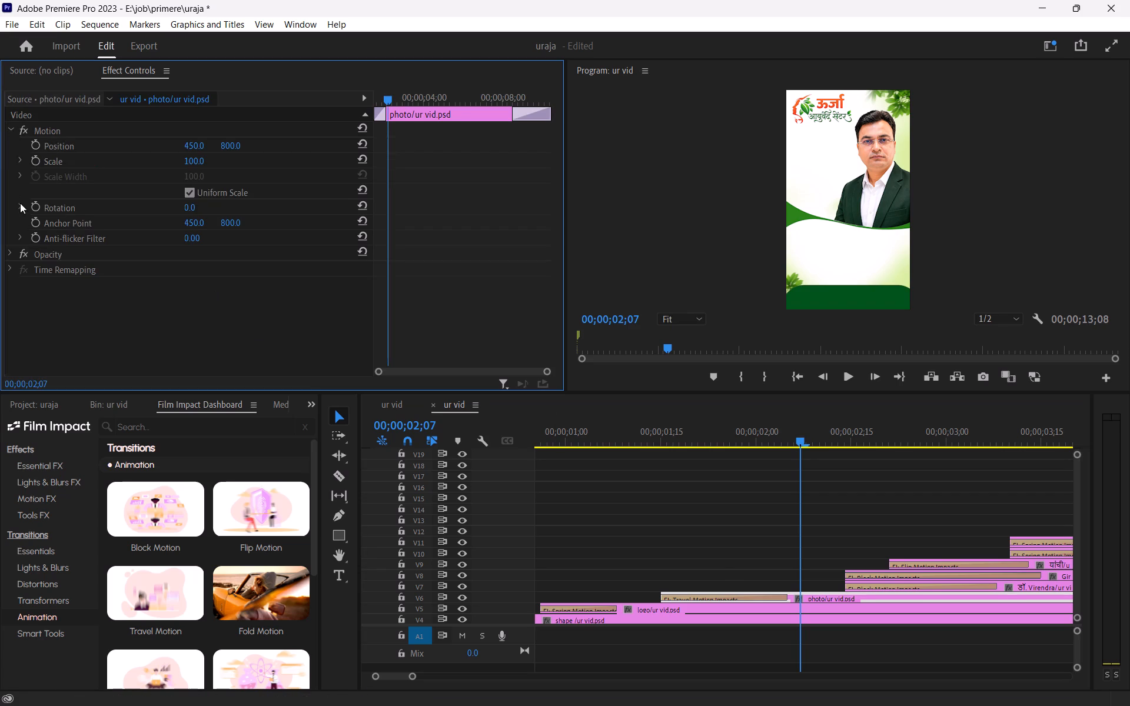
click(11, 249)
scroll(67, 175, down, 2)
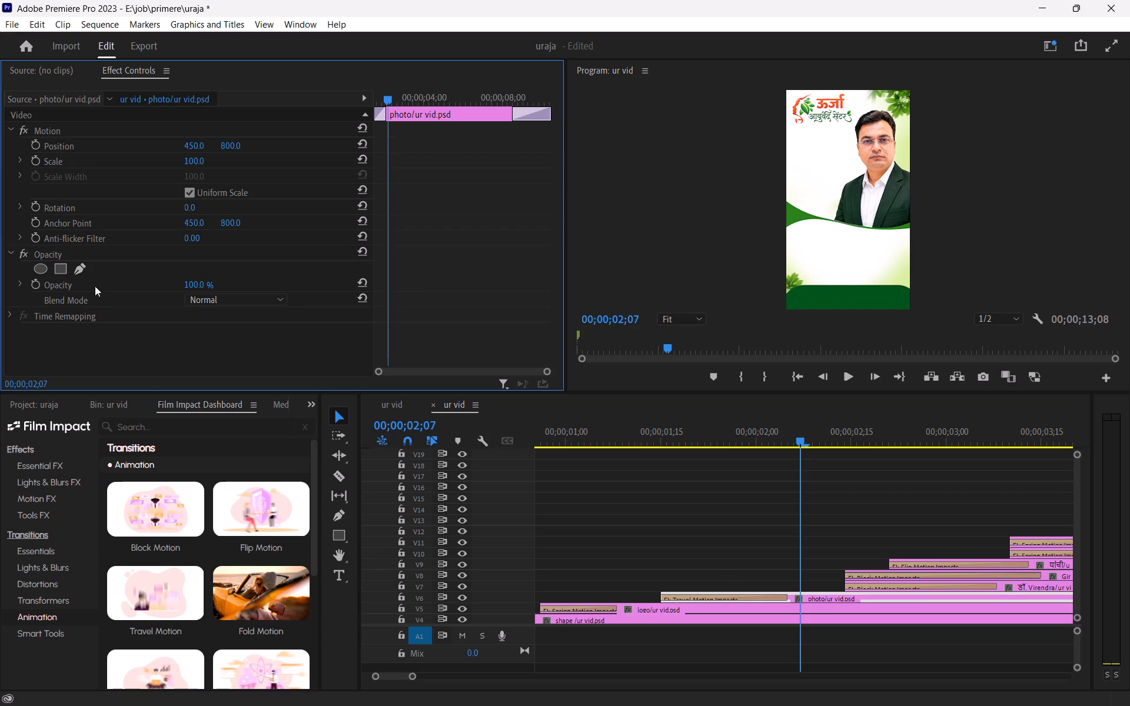
click(81, 271)
At 100% preview zoom around 00;00;02;04, draw the mask's first curved segment along the green wave's upper edge, from outside the frame towards the jacket.
scroll(816, 217, up, 8)
click(684, 317)
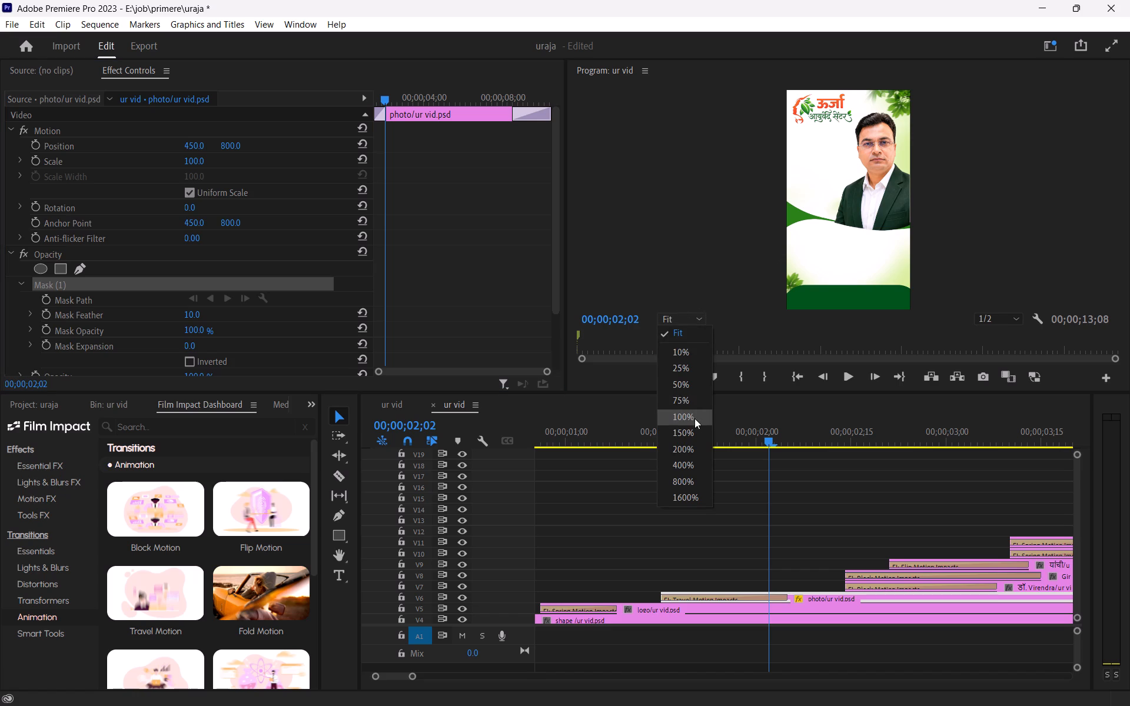
click(694, 424)
scroll(804, 229, down, 2)
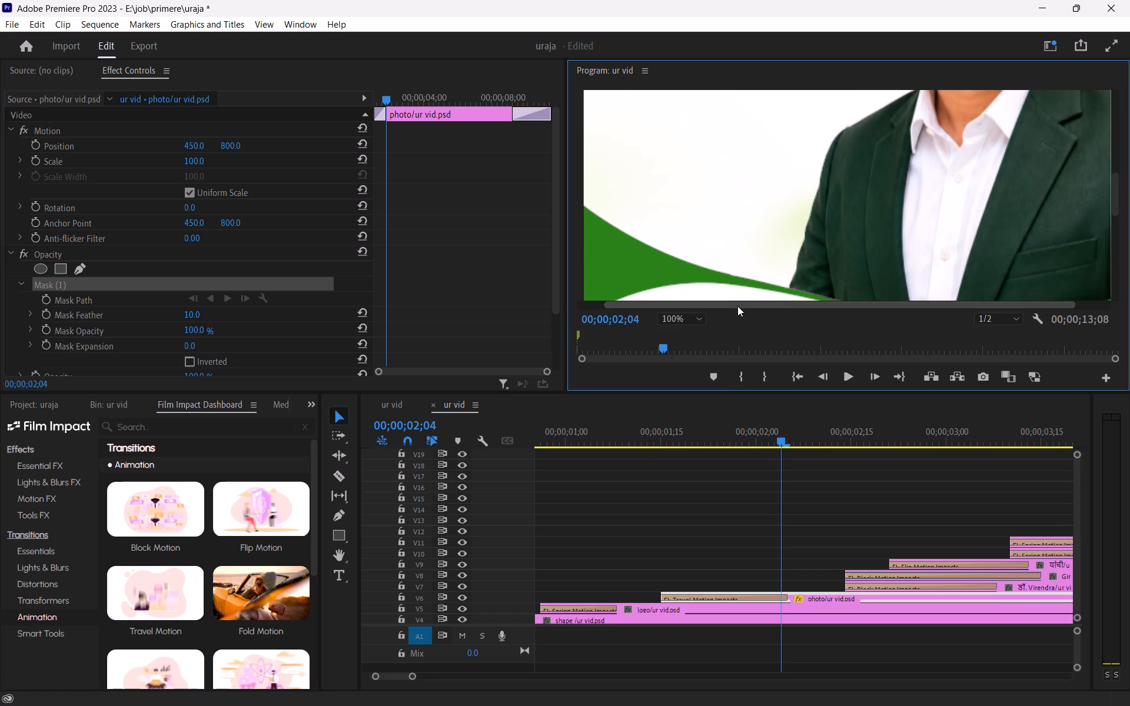
drag(920, 305, 858, 307)
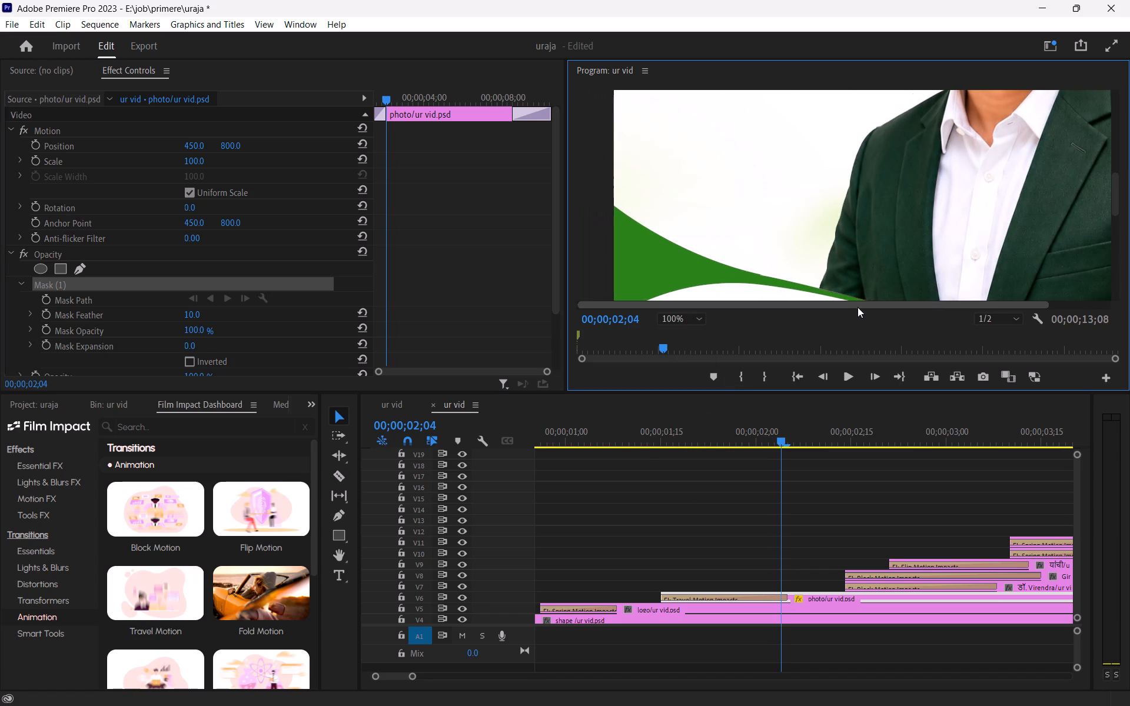
drag(858, 307, 861, 308)
click(601, 197)
drag(772, 279, 840, 288)
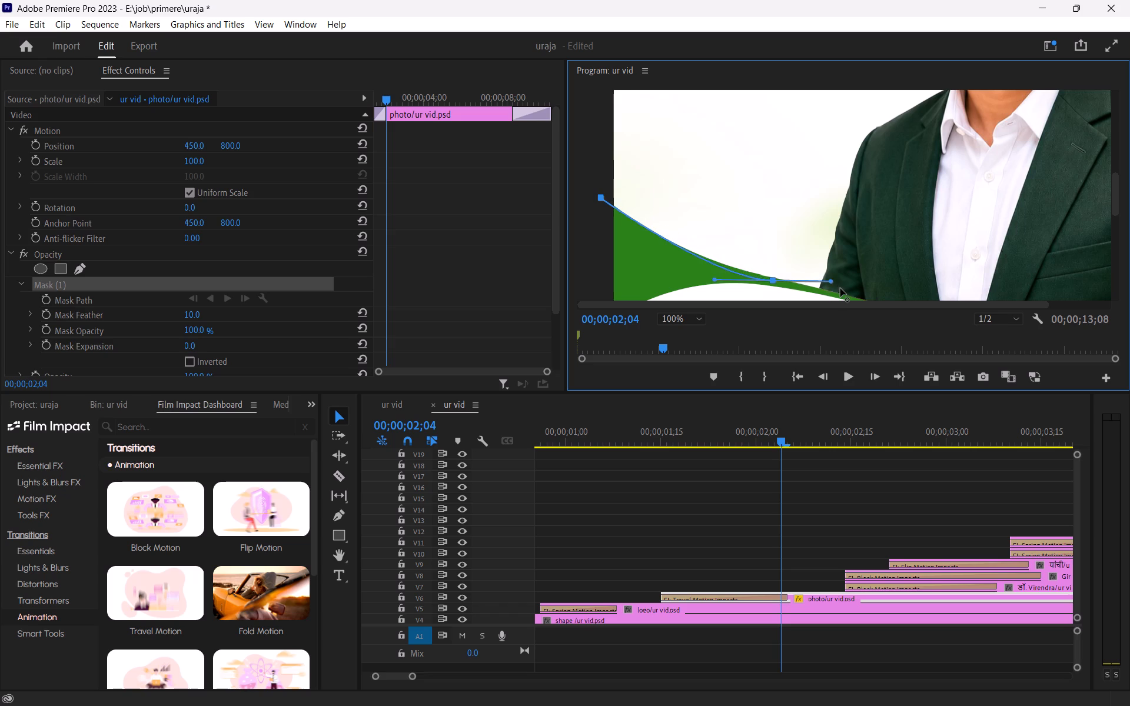
drag(840, 288, 850, 296)
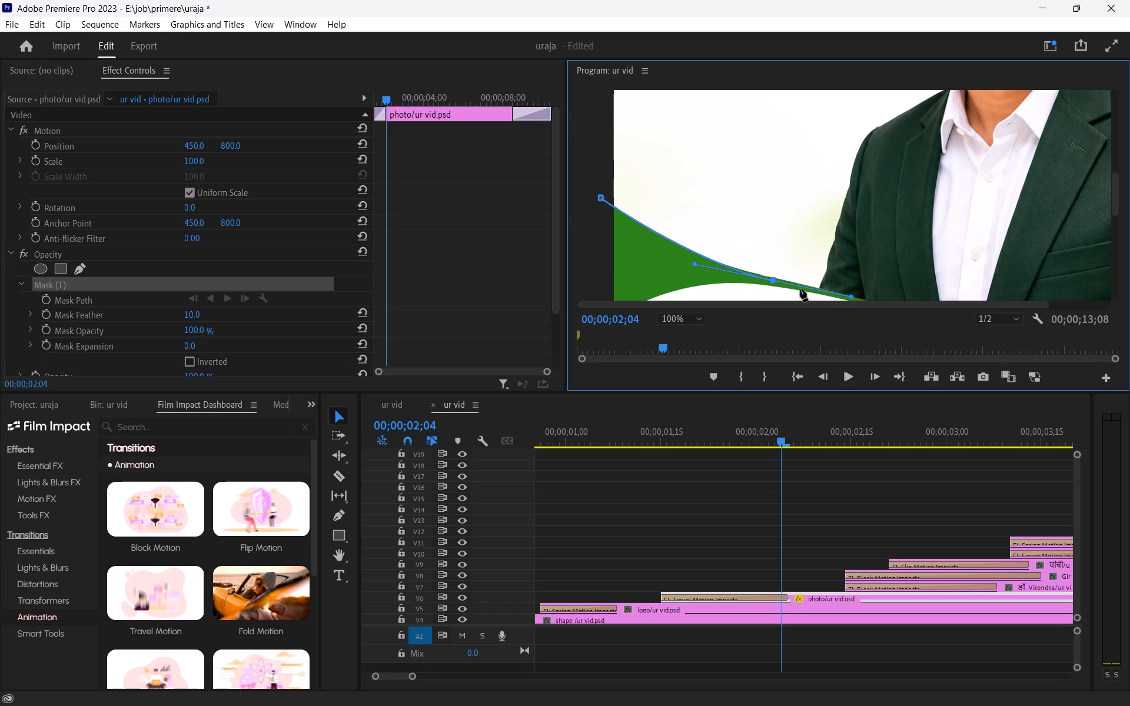
drag(771, 281, 781, 281)
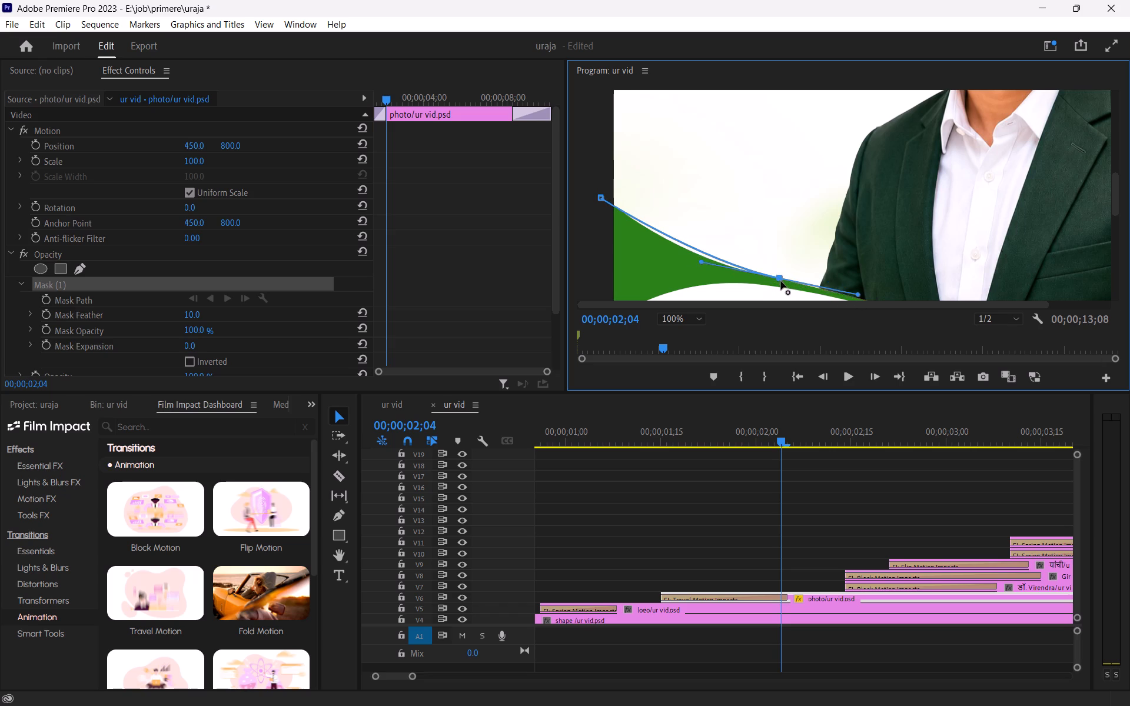
drag(781, 281, 784, 280)
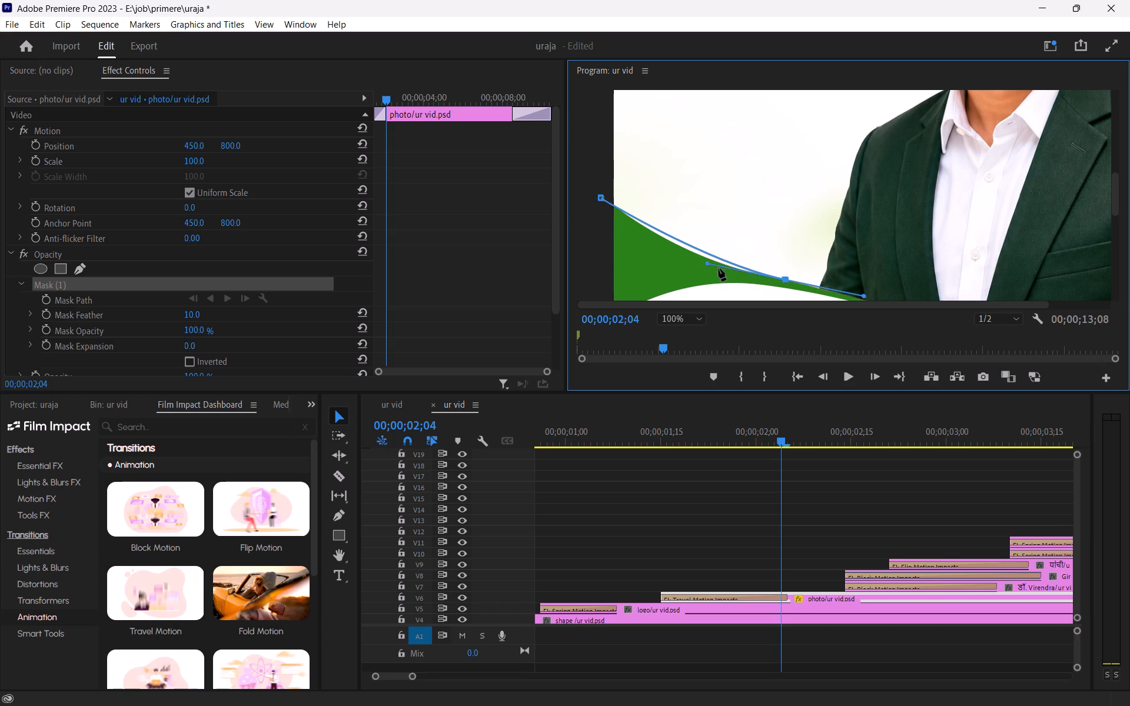
drag(706, 262, 694, 264)
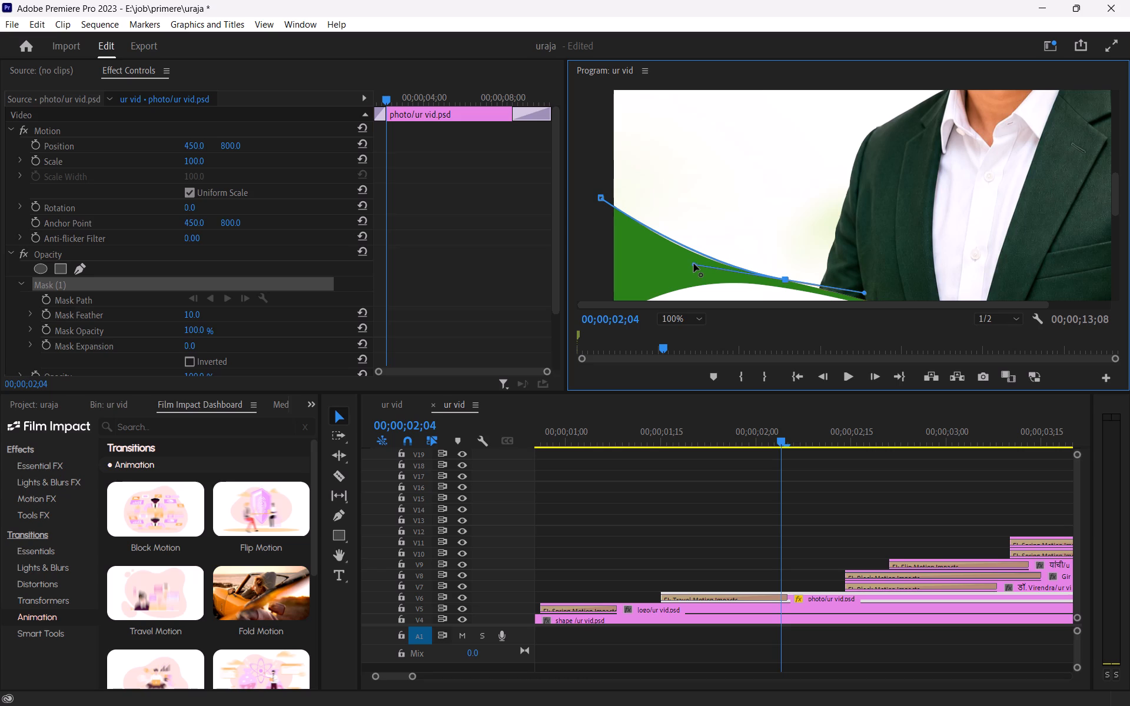
drag(694, 264, 687, 263)
Extend the mask path to the bottom of the white shirt and curve the segment along the wave beneath the jacket.
drag(749, 304, 882, 306)
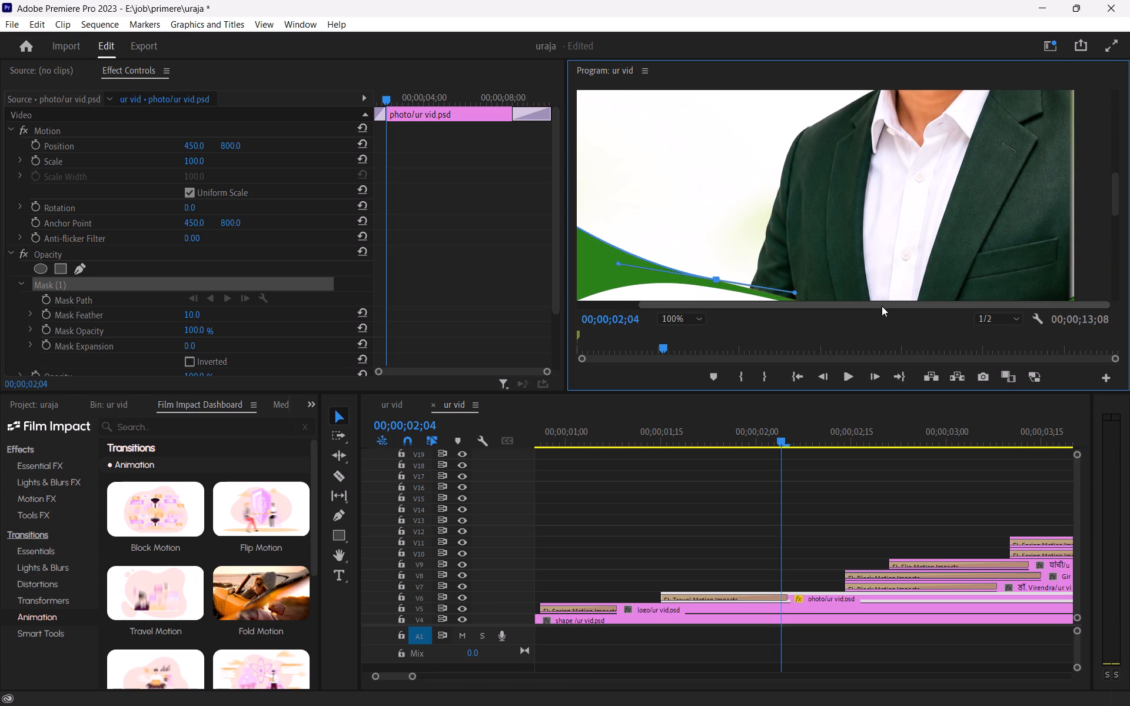
drag(882, 306, 882, 307)
drag(1118, 179, 1126, 204)
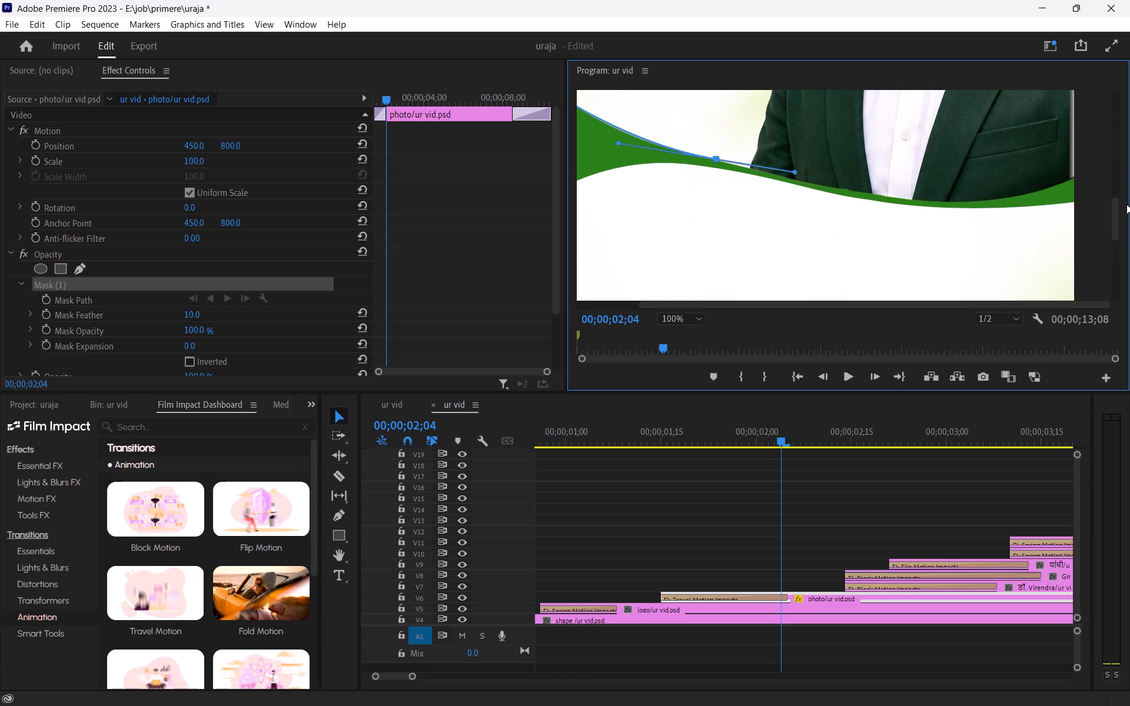
click(913, 200)
drag(793, 172, 792, 178)
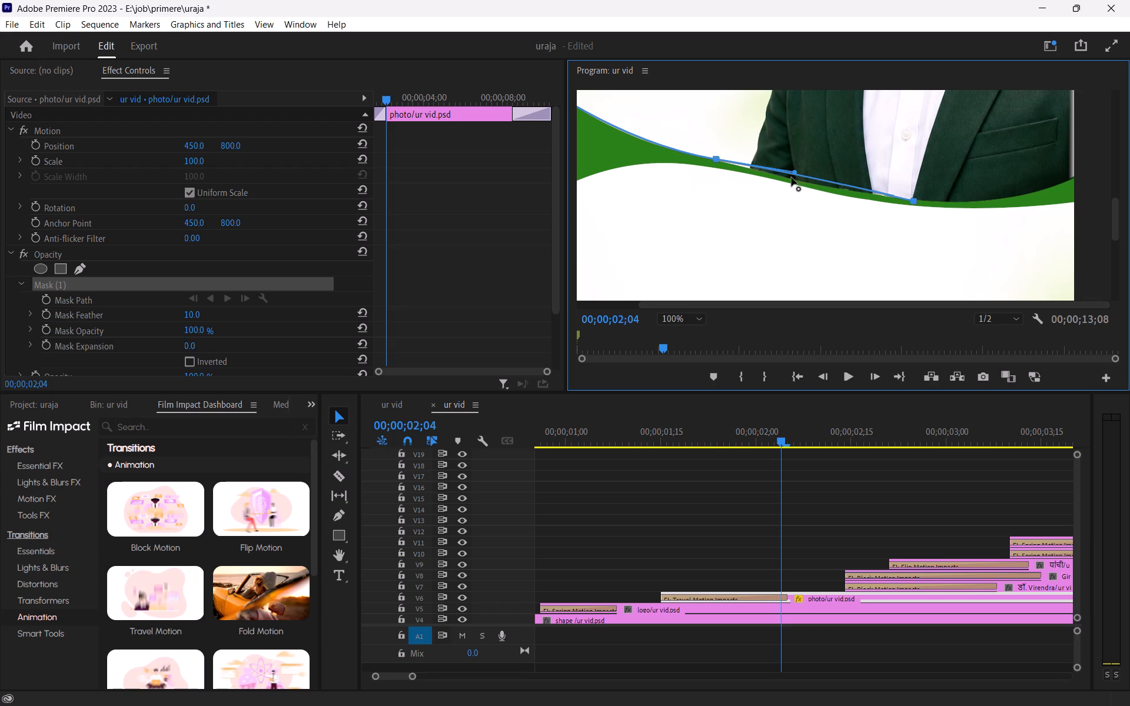
drag(792, 178, 788, 184)
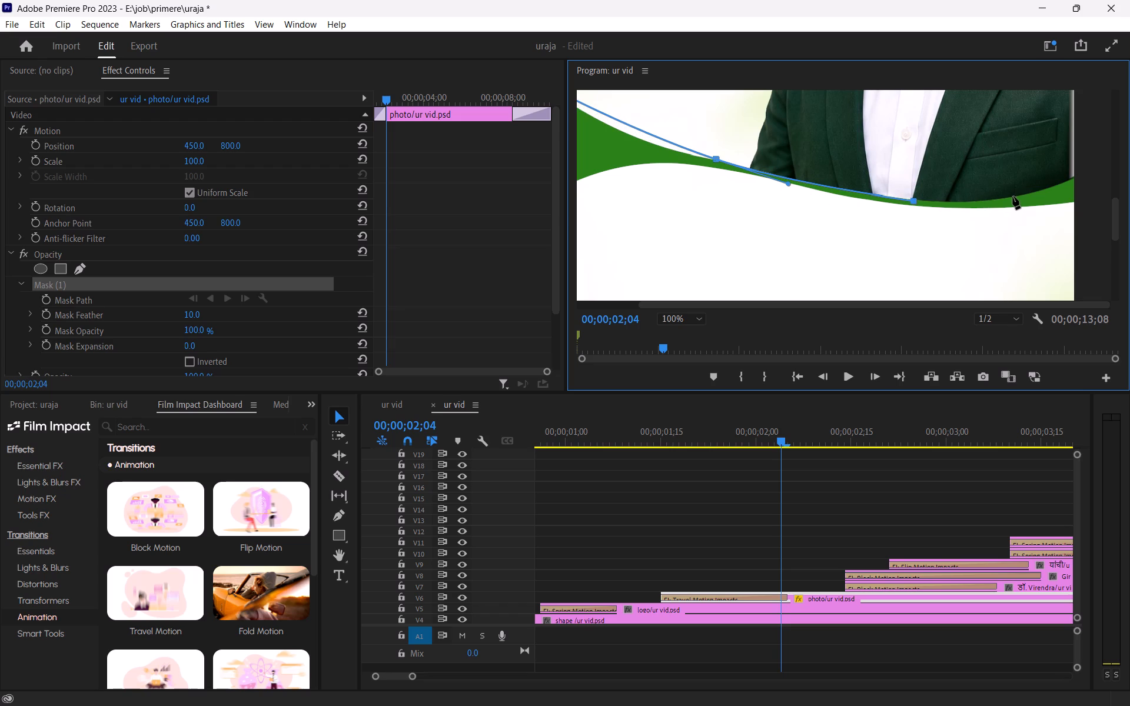
Extend the mask path beneath the jacket to just outside the frame, curving the segment to follow the green wave.
drag(1014, 196, 1035, 187)
drag(1035, 187, 1039, 188)
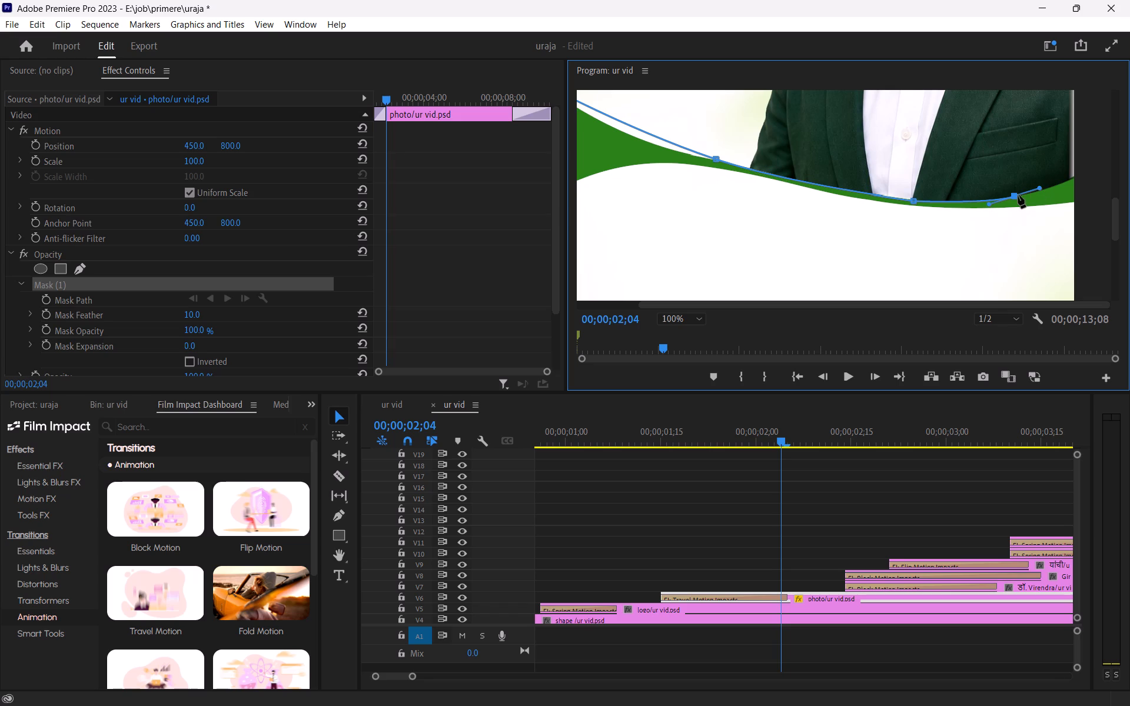
drag(1014, 198, 1084, 176)
click(1084, 175)
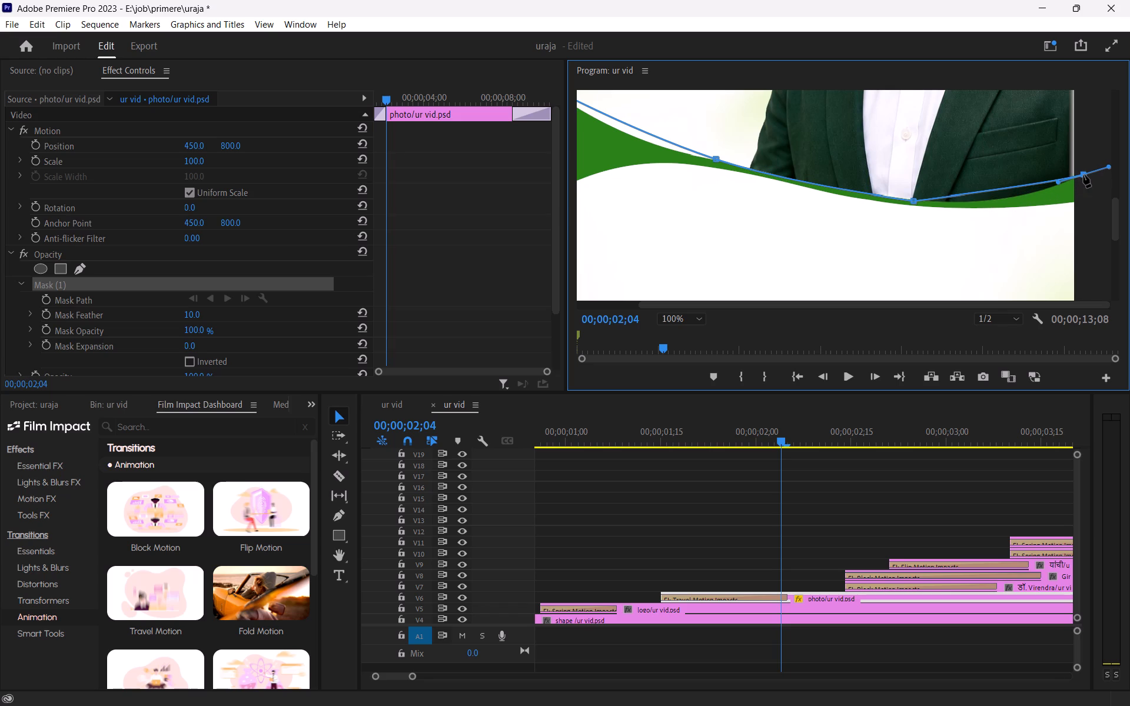
drag(1058, 185, 1045, 205)
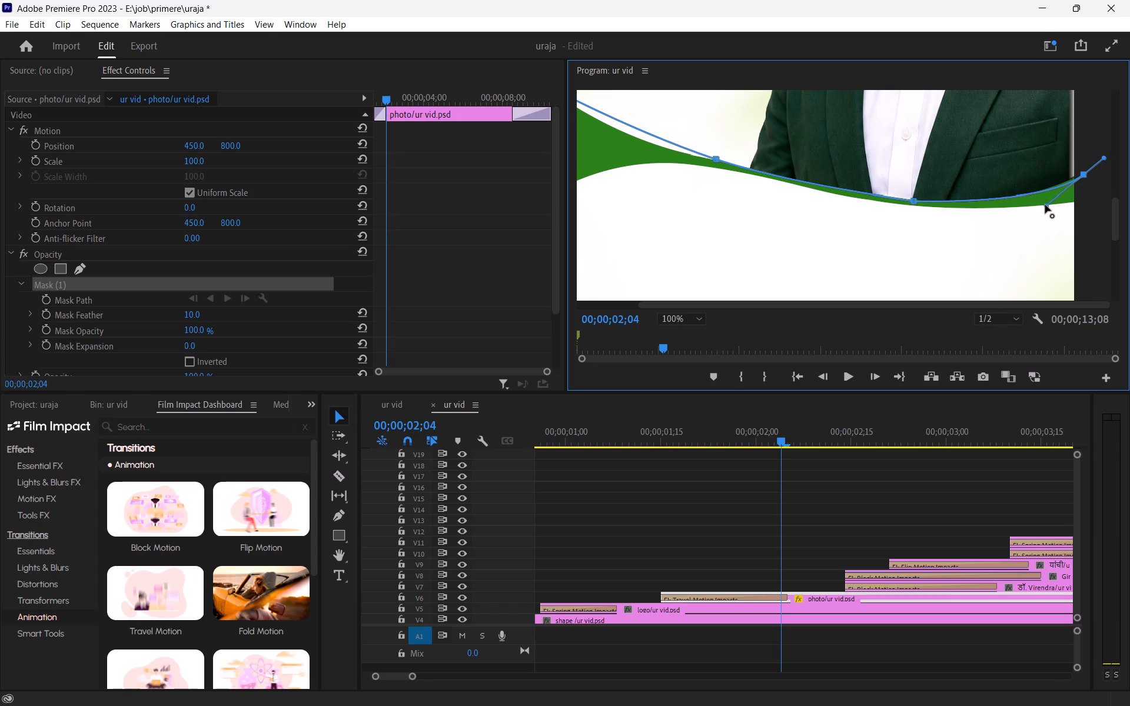
drag(1045, 205, 1045, 205)
click(1045, 205)
click(1085, 174)
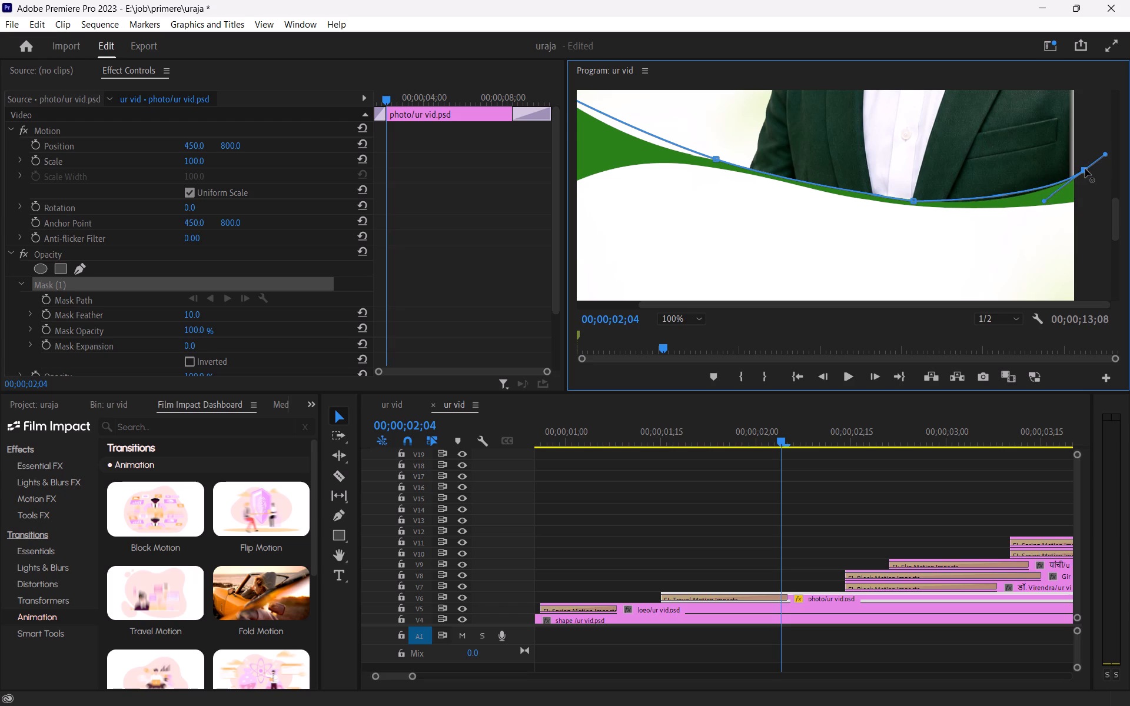
click(1042, 202)
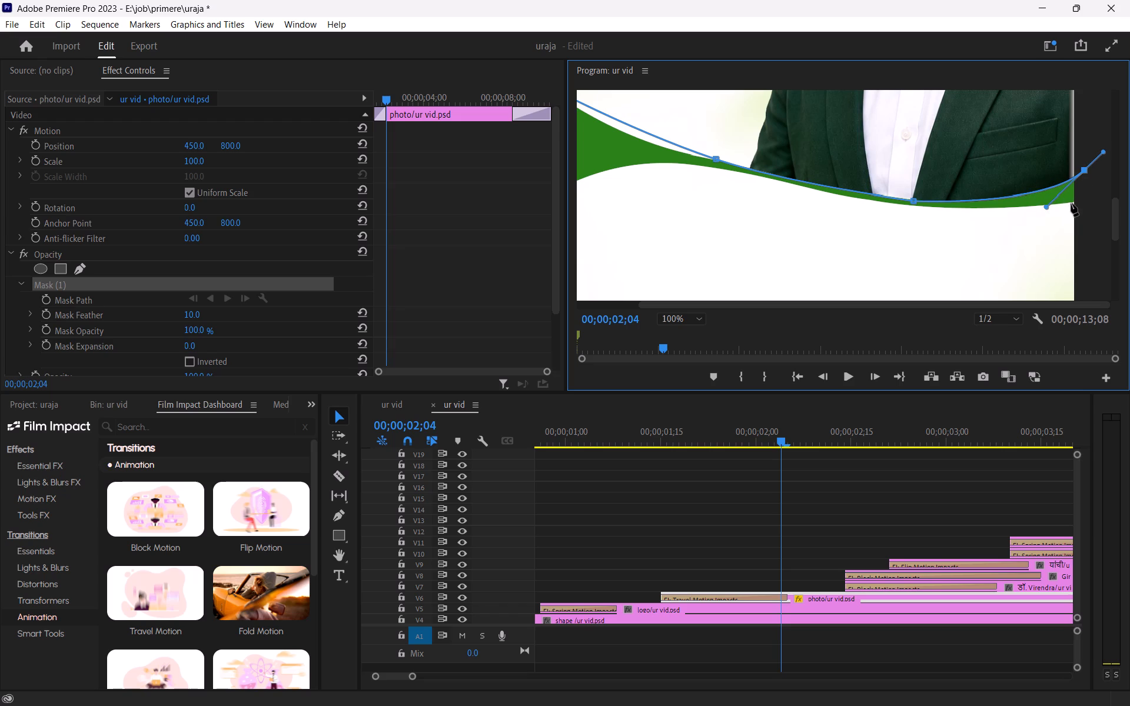
Close the mask path around the area beneath the wave, placing two corner points outside and below the frame.
click(1088, 199)
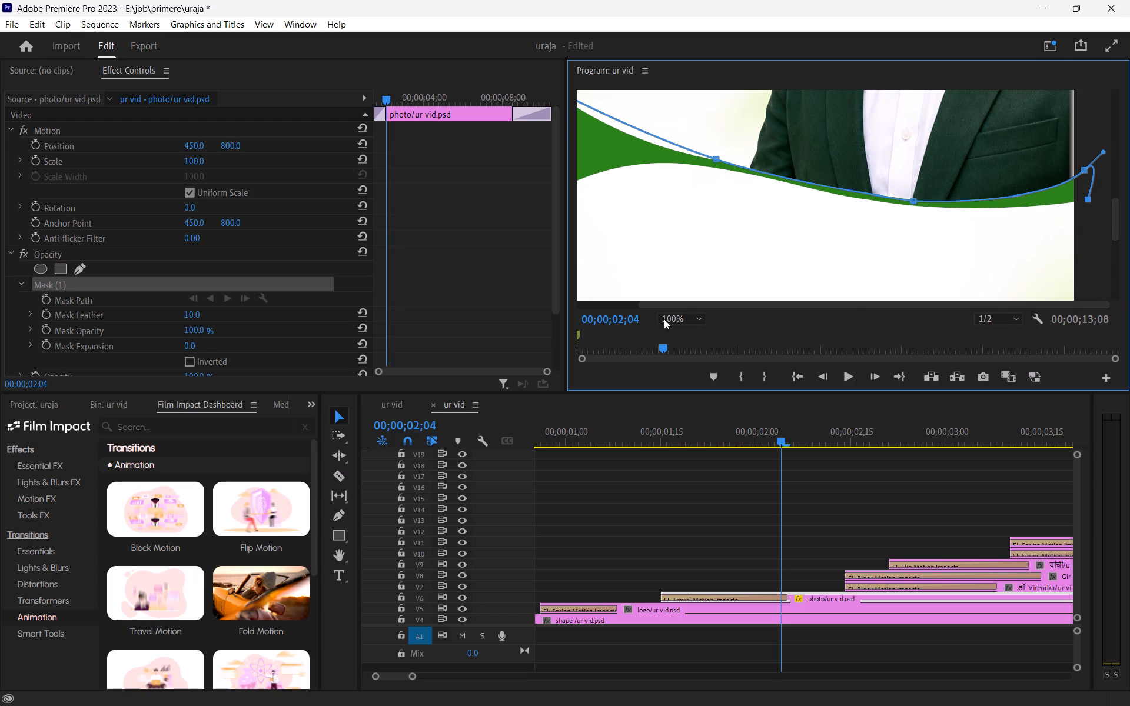
click(672, 320)
click(683, 371)
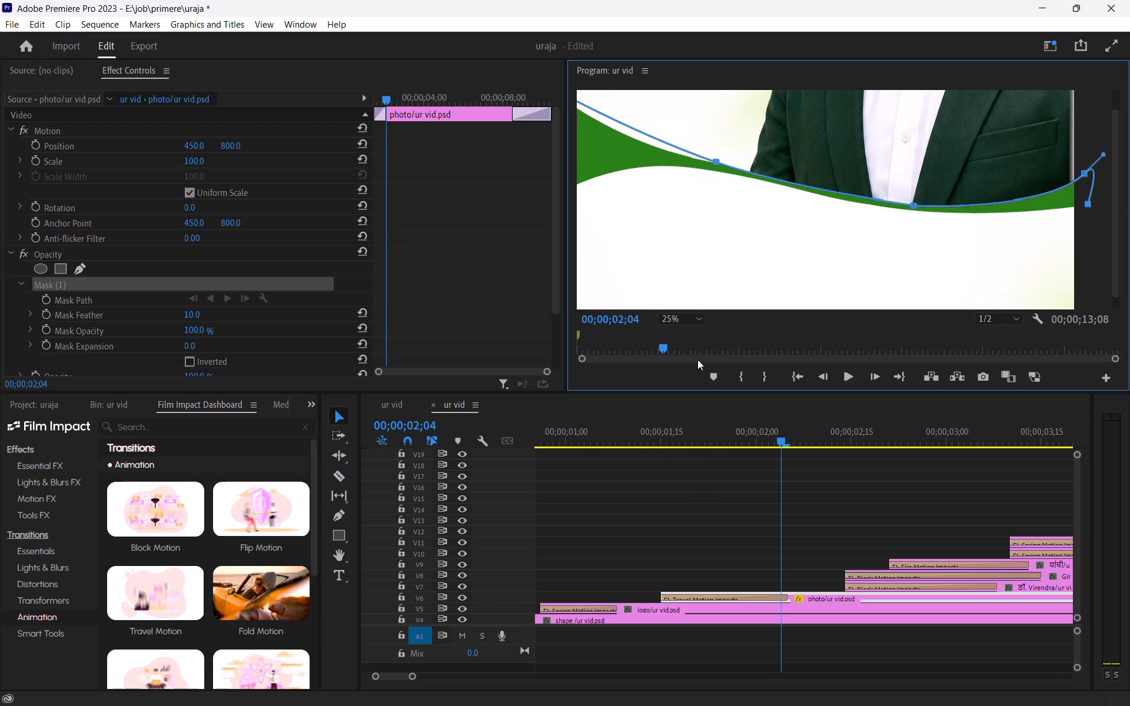
click(939, 290)
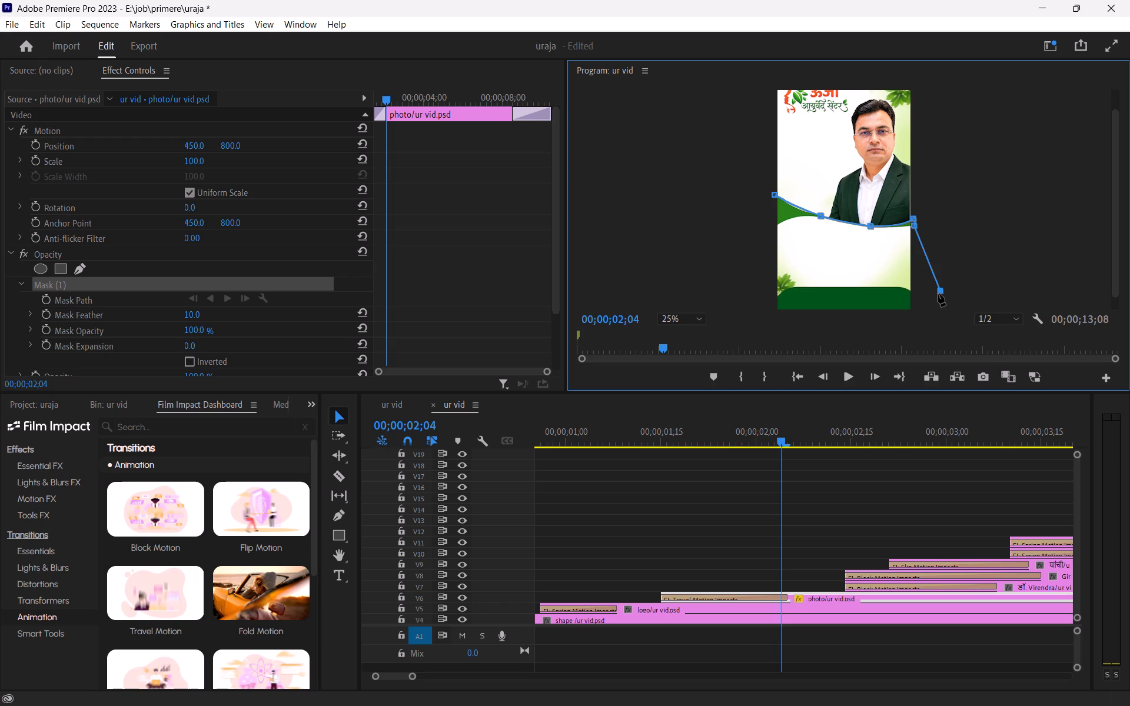
drag(939, 295, 948, 317)
drag(1118, 202, 1125, 250)
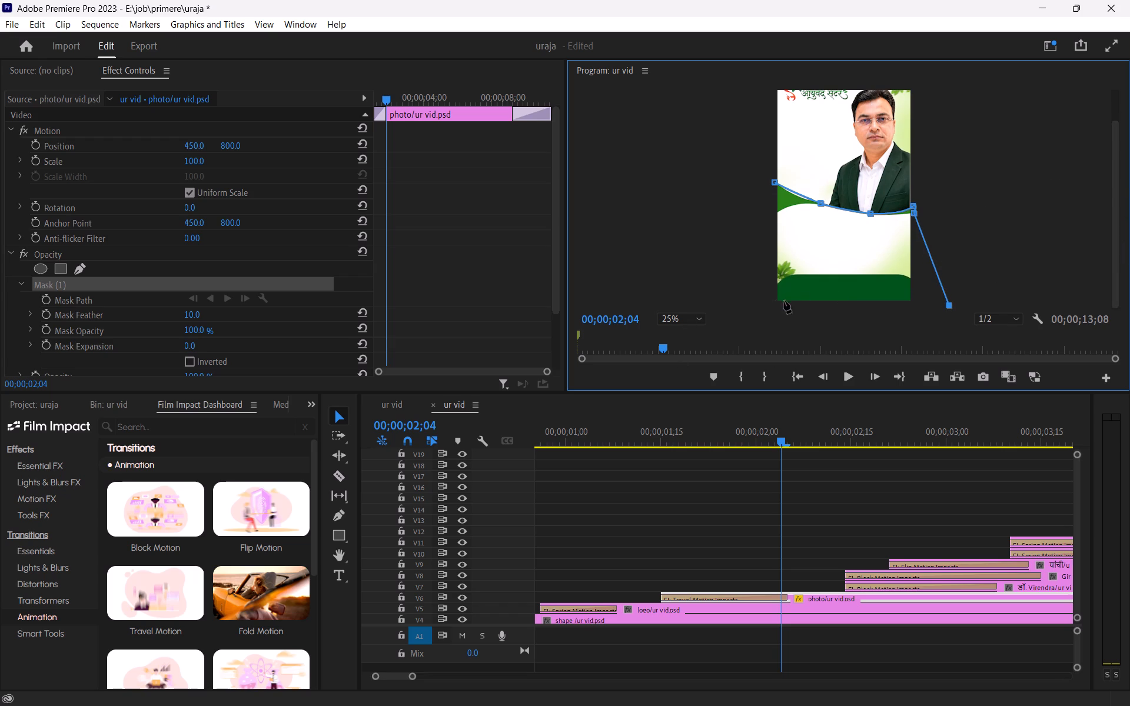
click(729, 307)
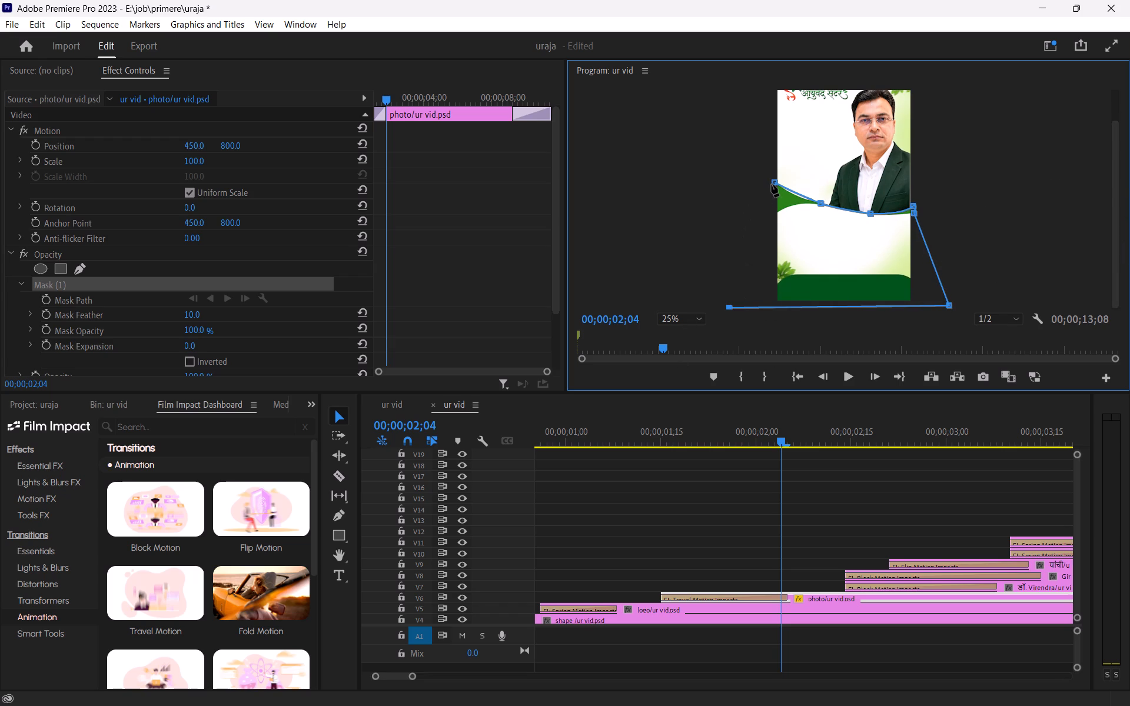
click(775, 184)
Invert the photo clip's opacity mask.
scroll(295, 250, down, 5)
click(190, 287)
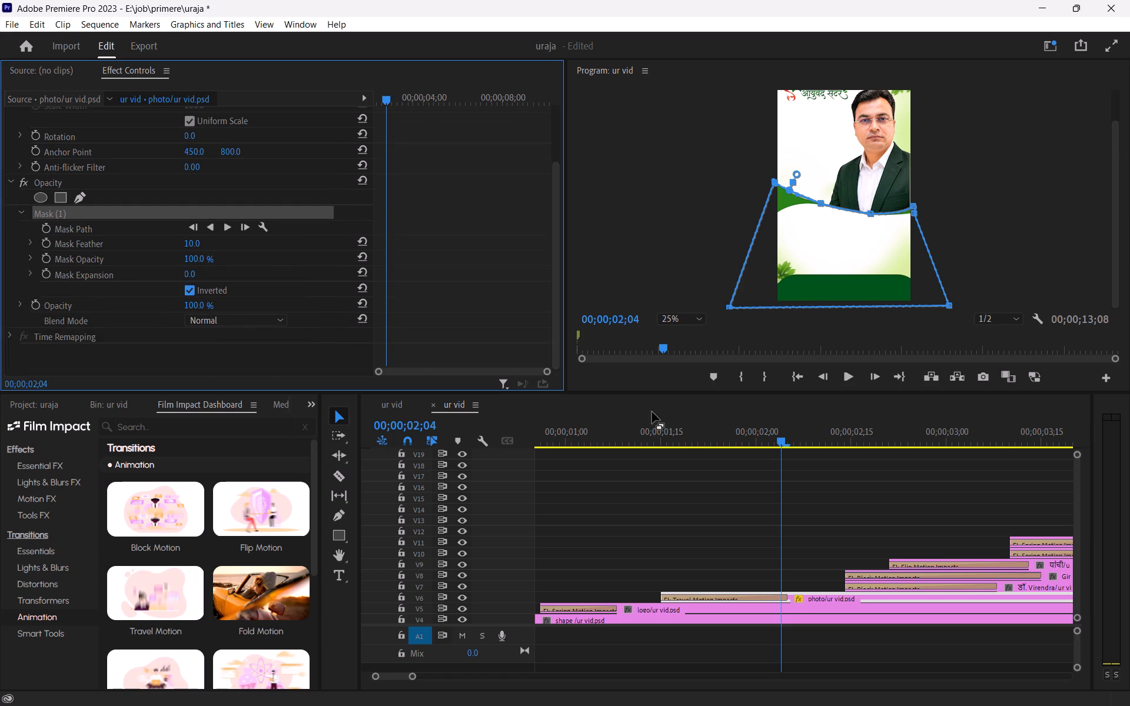
Play the photo's entrance from about 00;00;01;13, replaying it from 00;00;01;15 to check the masking.
click(663, 438)
drag(660, 438, 650, 439)
click(732, 469)
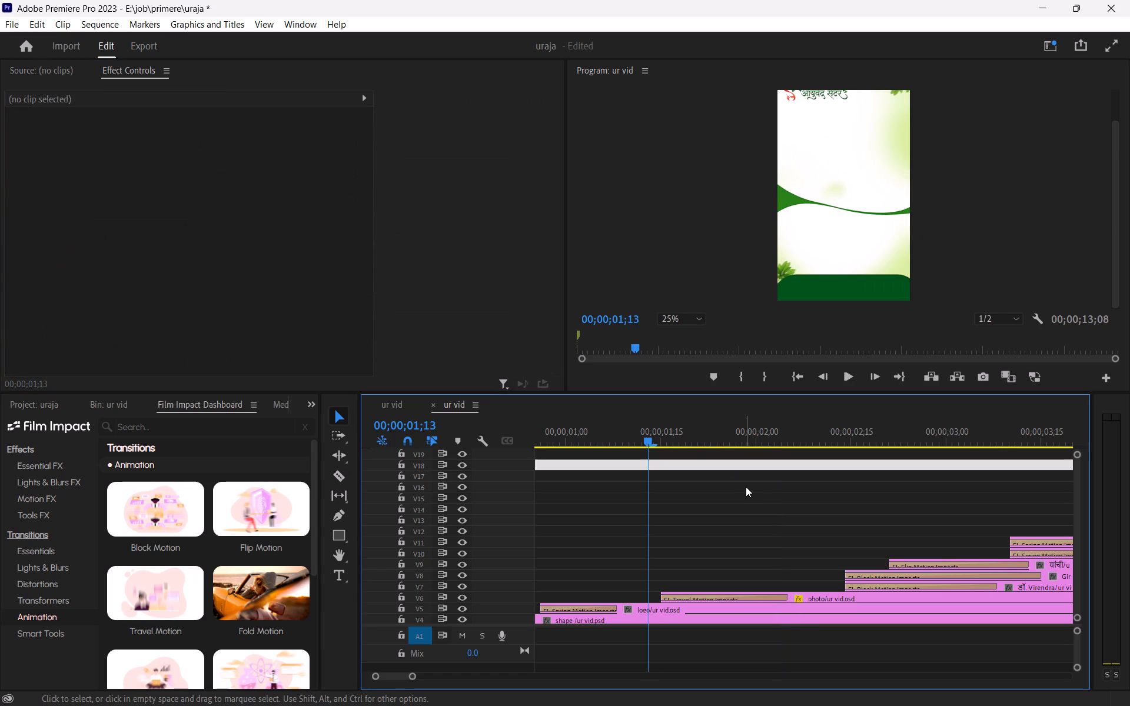
key(space)
key(space)
click(662, 429)
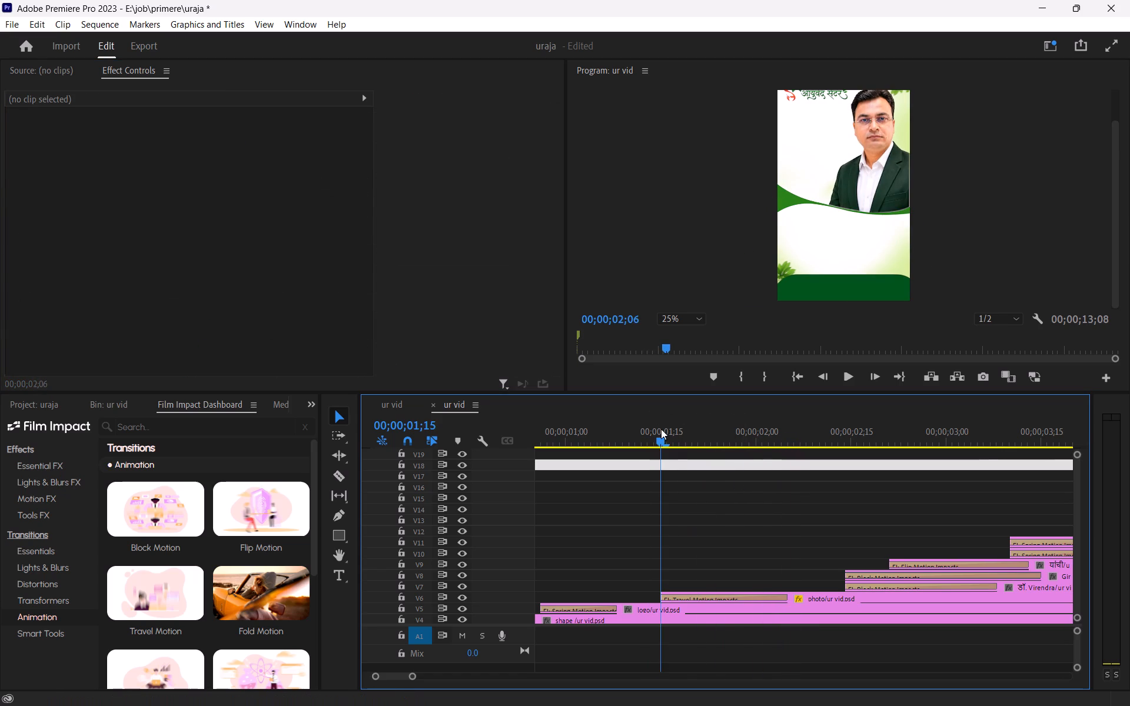
key(space)
key(space)
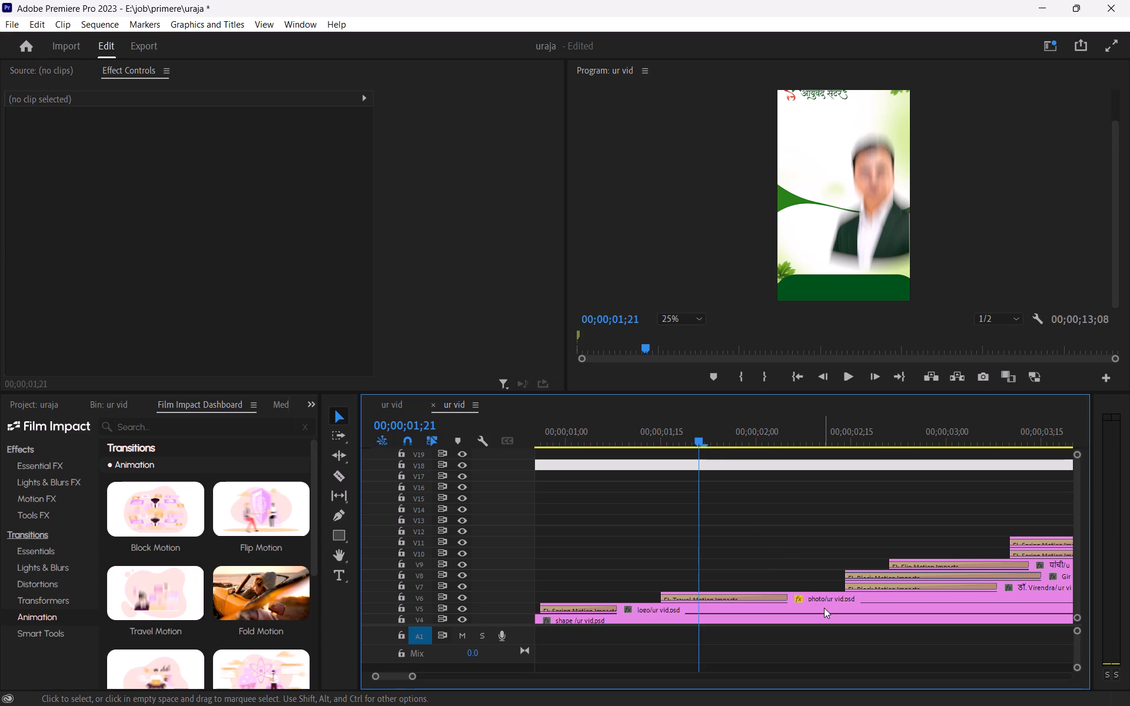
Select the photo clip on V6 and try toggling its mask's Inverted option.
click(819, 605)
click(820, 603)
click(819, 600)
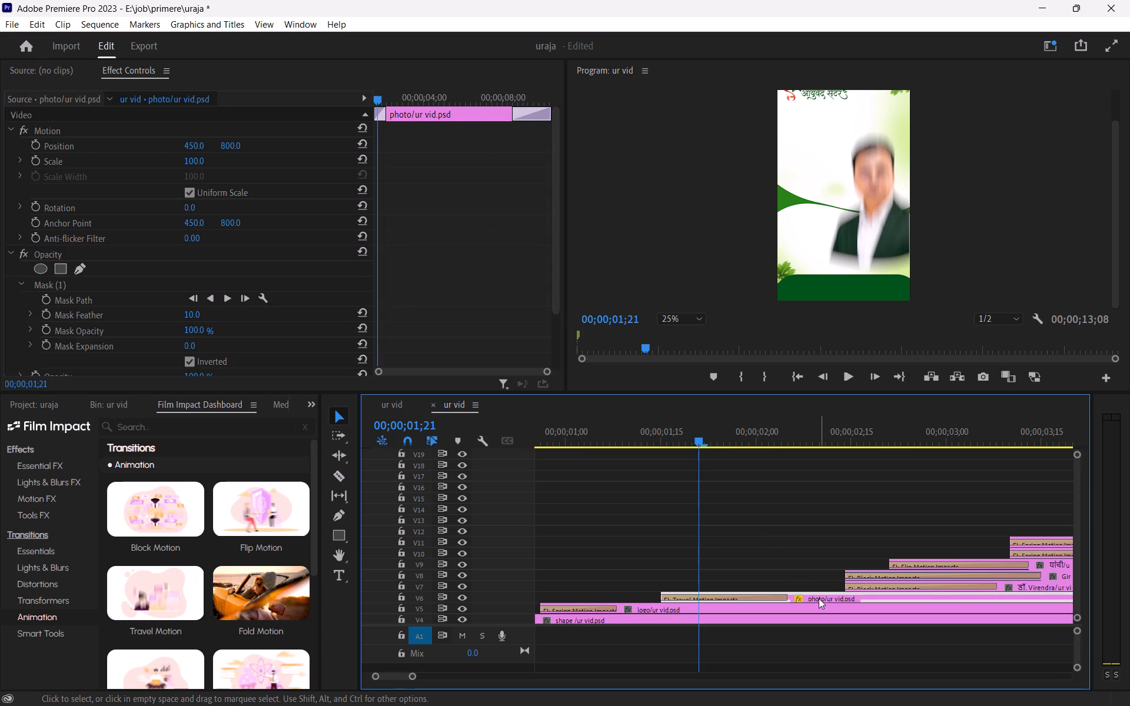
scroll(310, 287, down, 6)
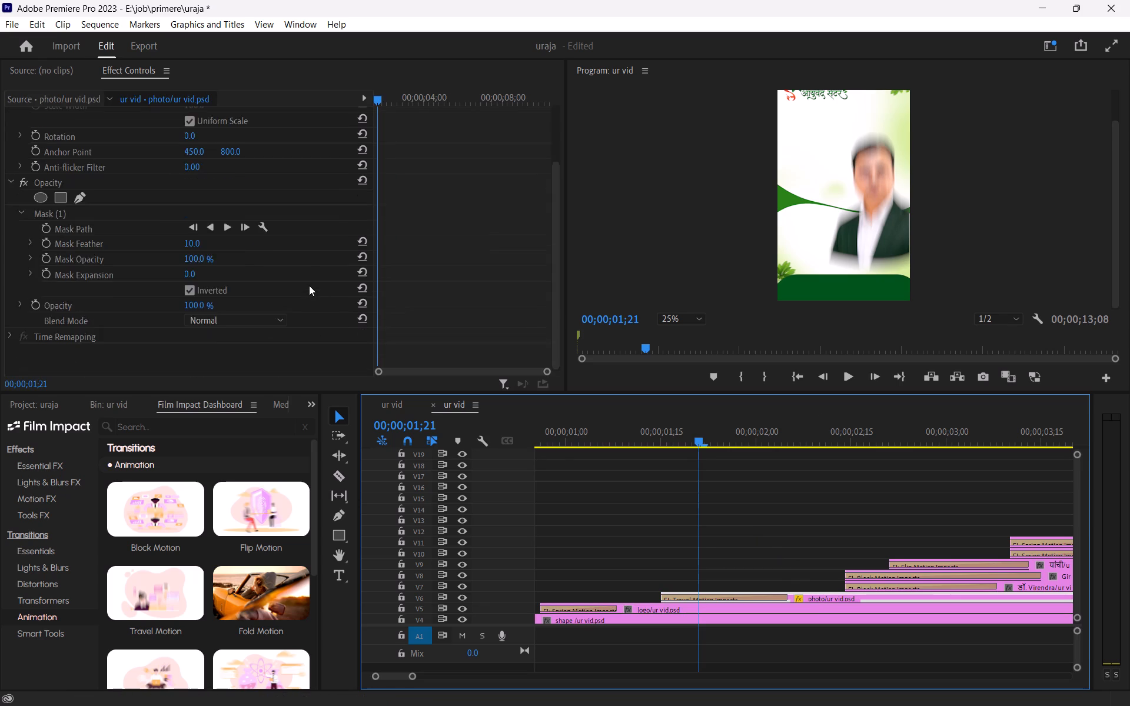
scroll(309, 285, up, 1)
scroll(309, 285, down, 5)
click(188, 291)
Replay the photo's entrance from about 00;00;01;13 to check the inverted mask.
key(space)
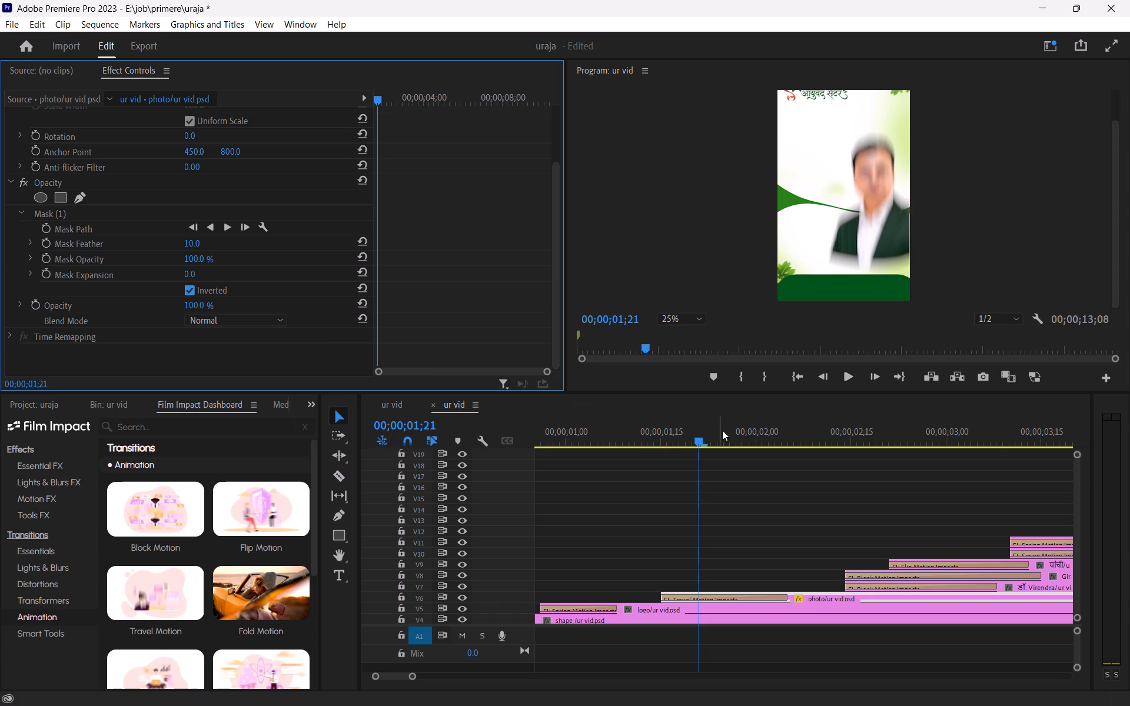
drag(697, 445, 650, 446)
key(space)
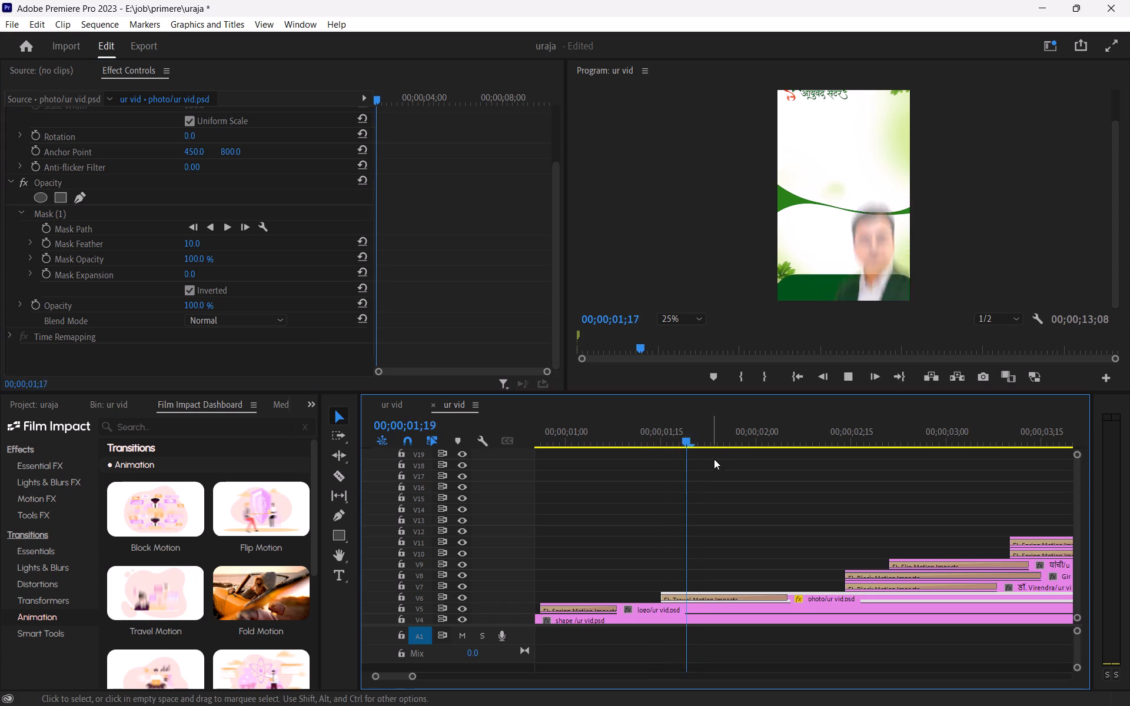
key(space)
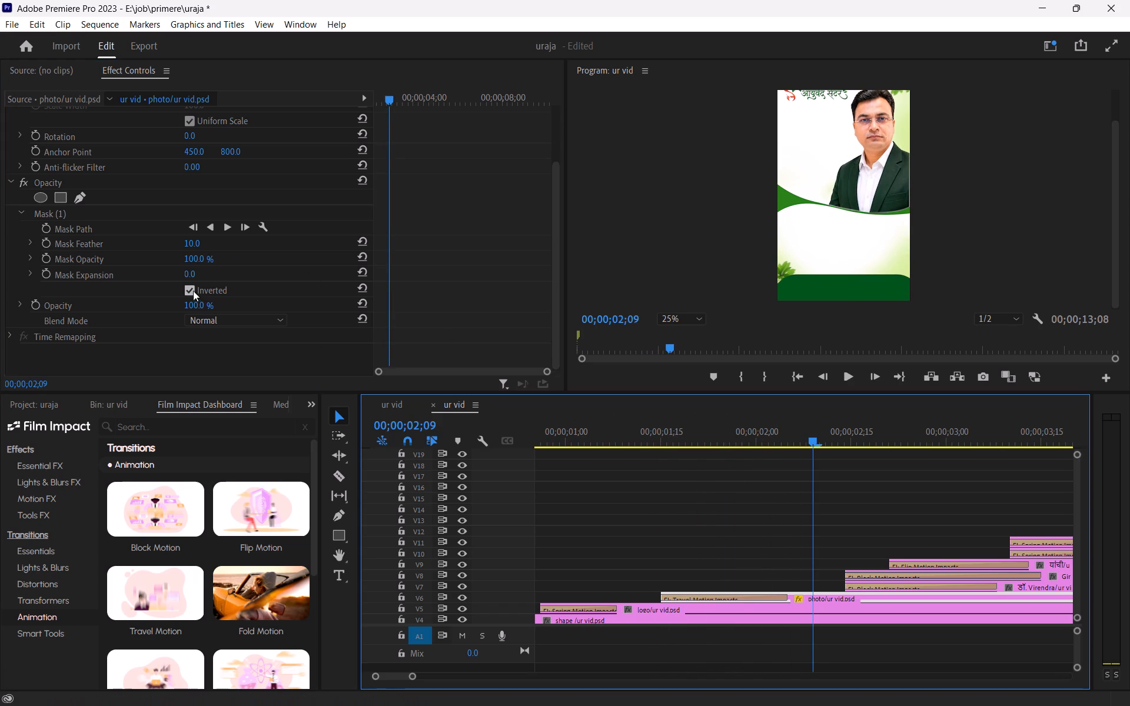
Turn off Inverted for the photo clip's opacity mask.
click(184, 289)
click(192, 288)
Play the photo's entrance from about 00;00;01;14 and scrub back to 00;00;01;29 to check the non-inverted mask.
click(620, 465)
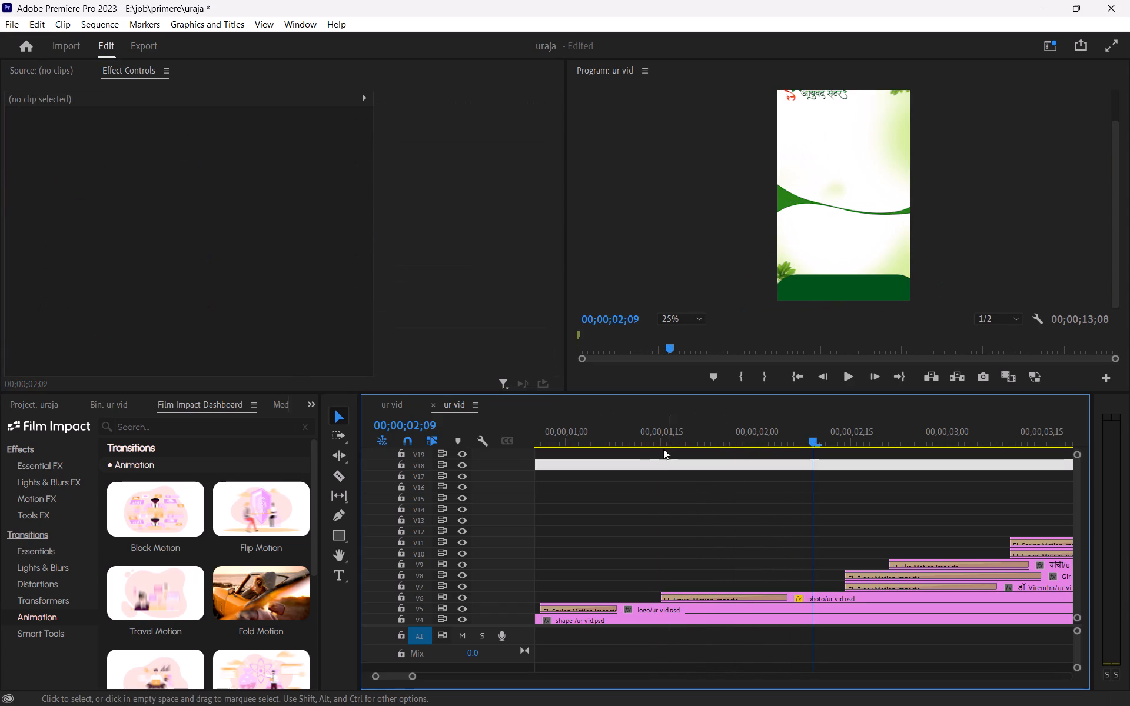
click(653, 427)
key(space)
key(space)
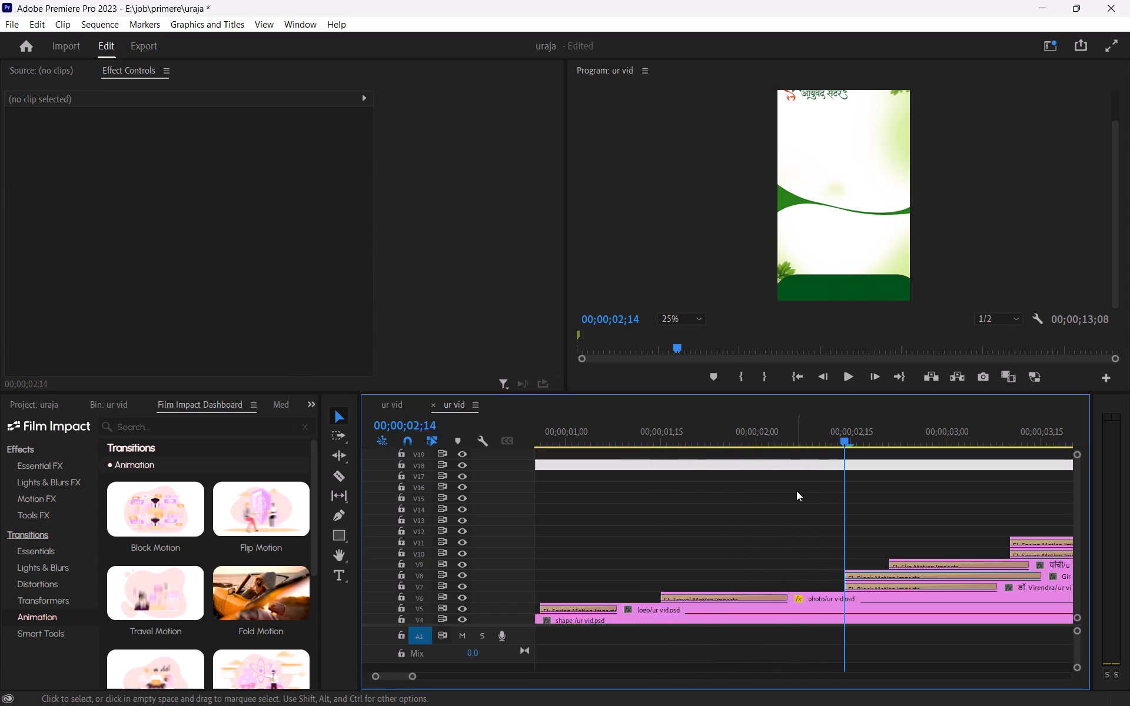
drag(805, 433, 749, 435)
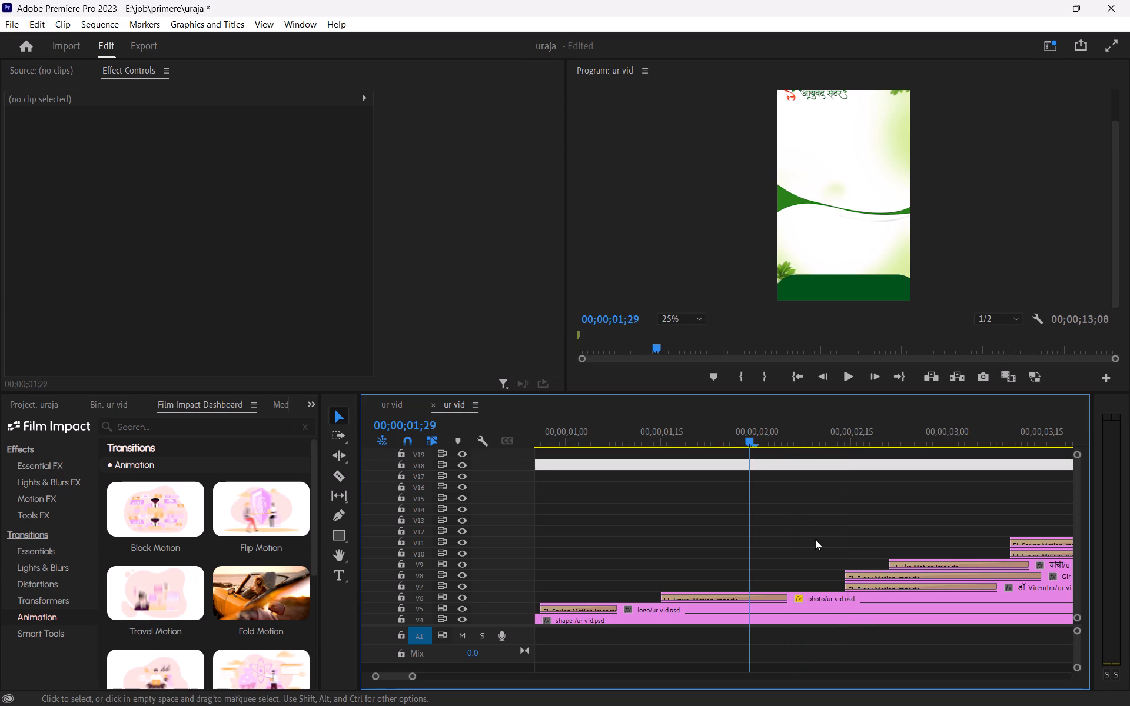
Move the photo mask's two lower corner points above the frame to enclose the area above the wave, and fit the preview.
click(814, 597)
key(space)
key(space)
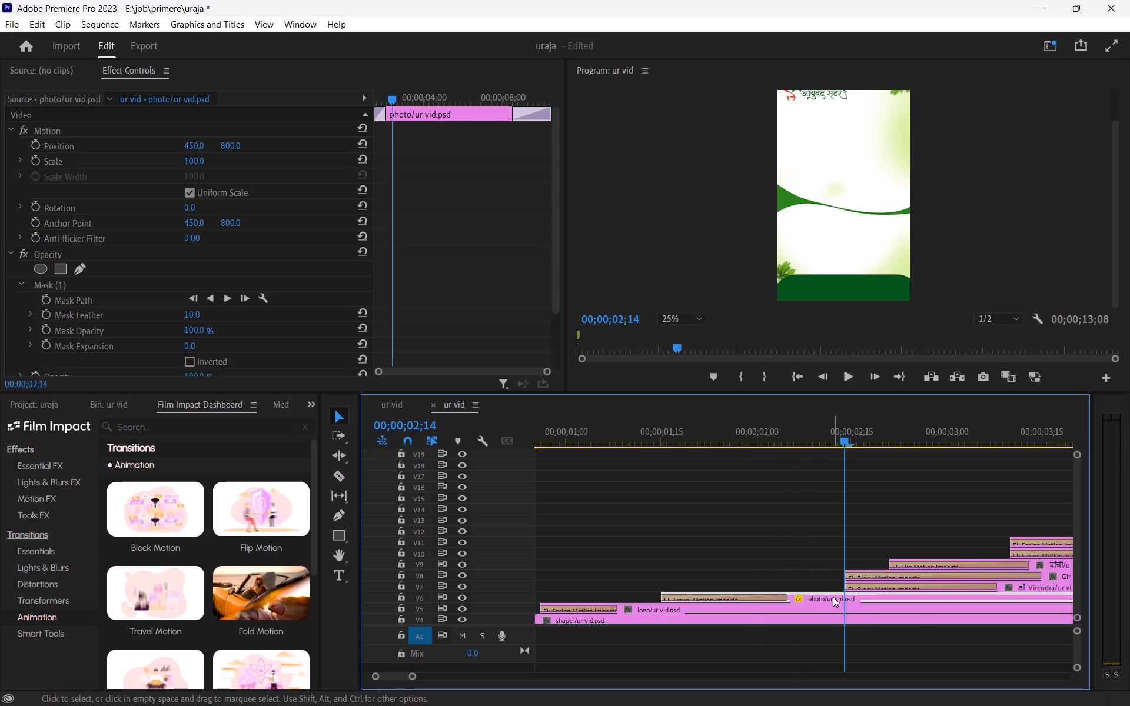
scroll(324, 252, down, 4)
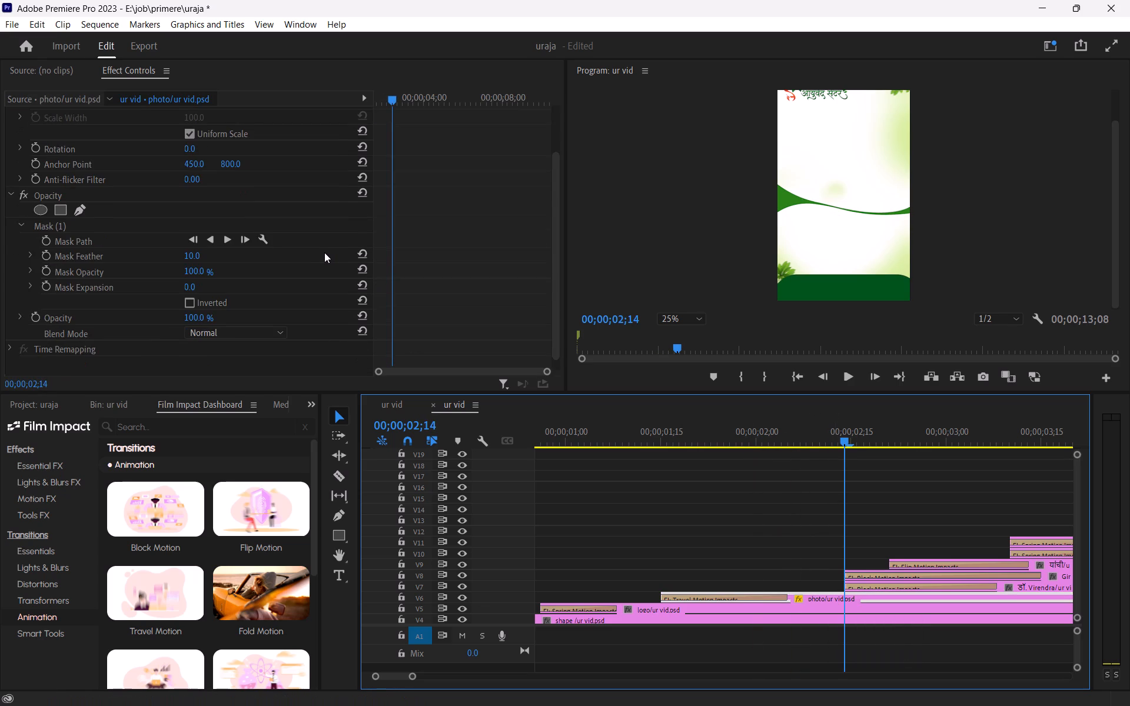
click(60, 224)
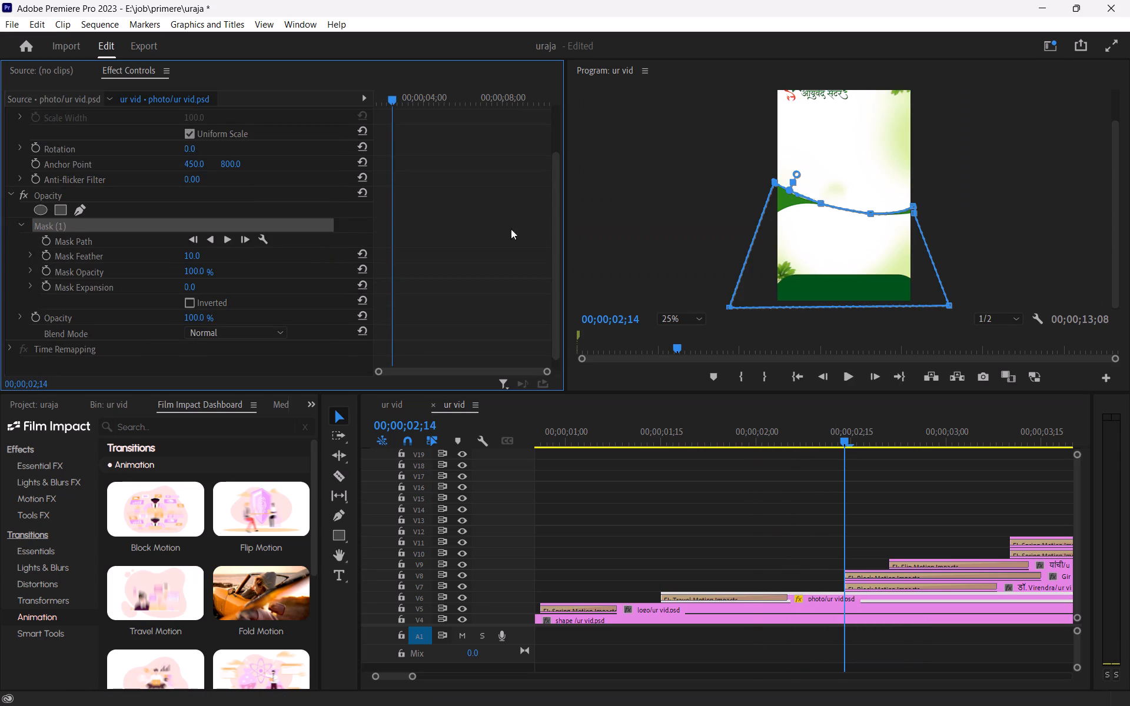
drag(730, 305, 768, 71)
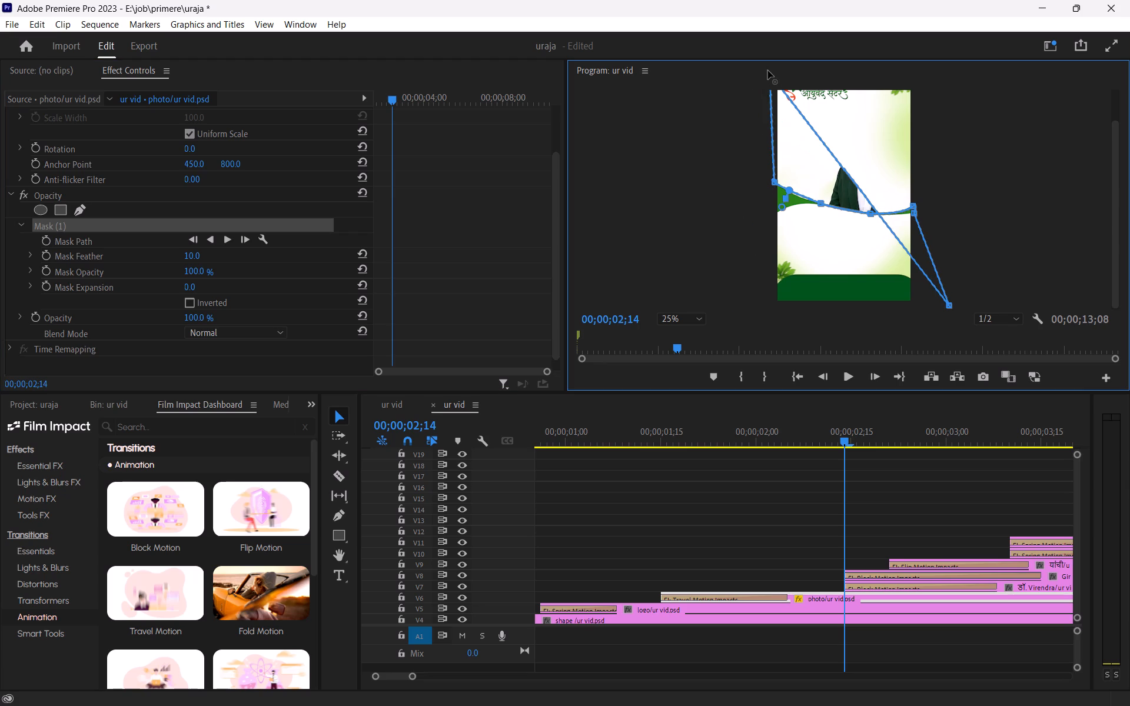
drag(768, 71, 767, 70)
click(680, 321)
click(687, 349)
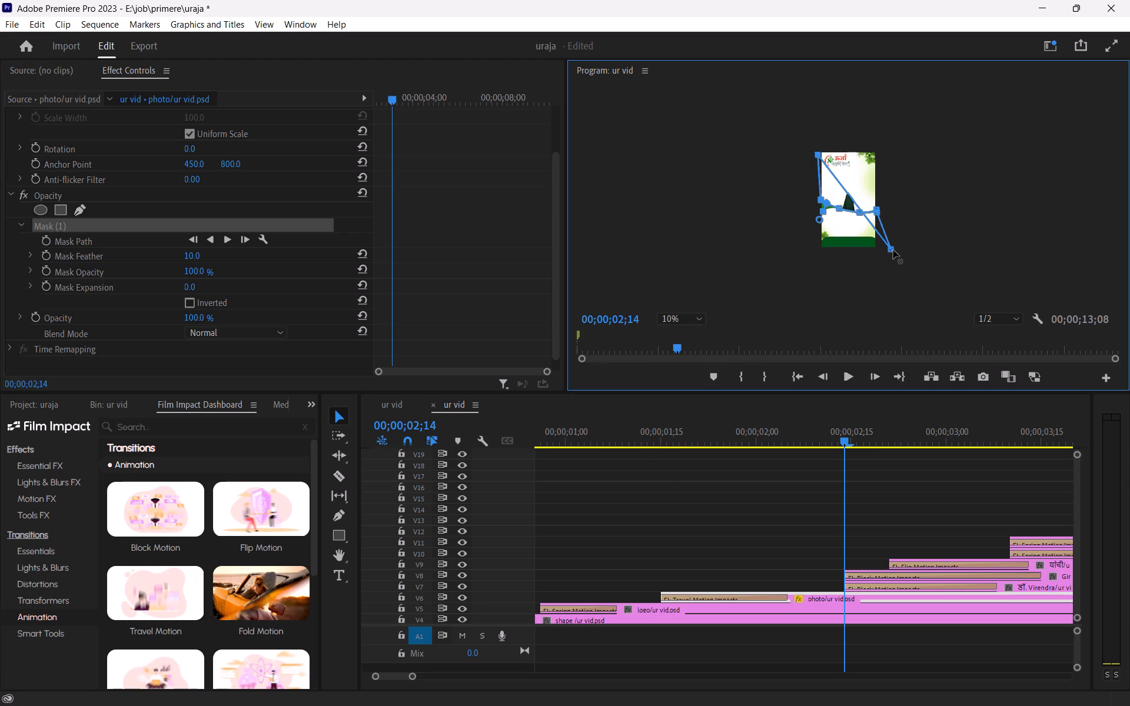
drag(893, 249, 893, 138)
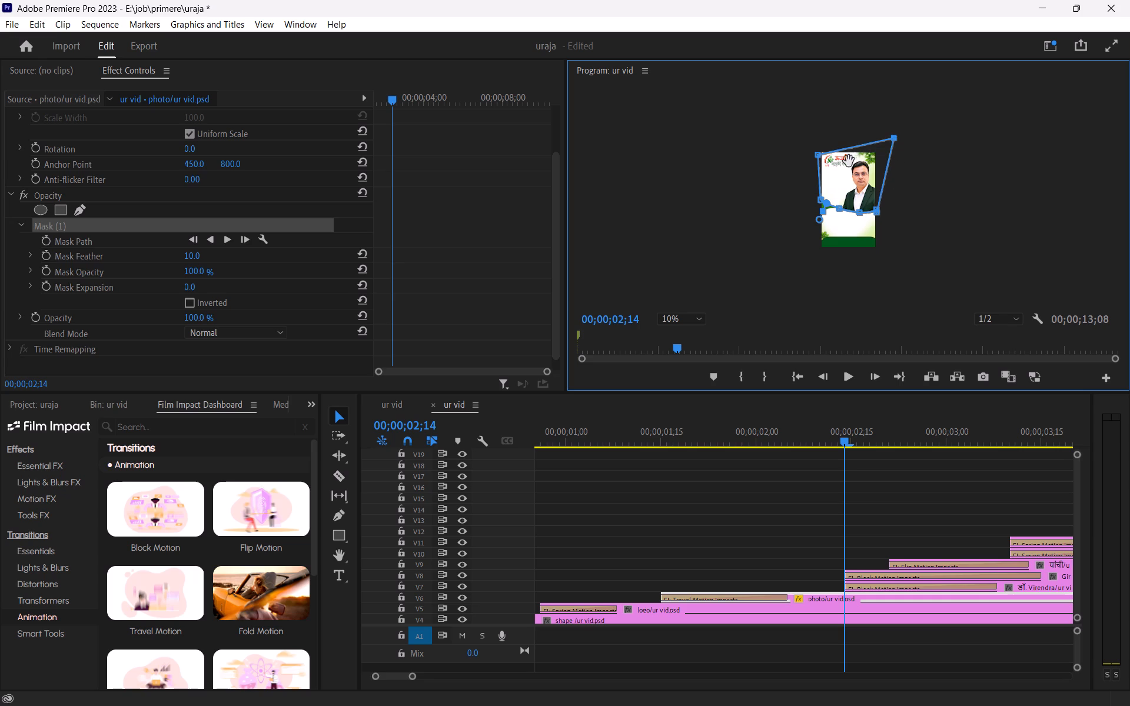
drag(818, 158, 809, 139)
click(830, 109)
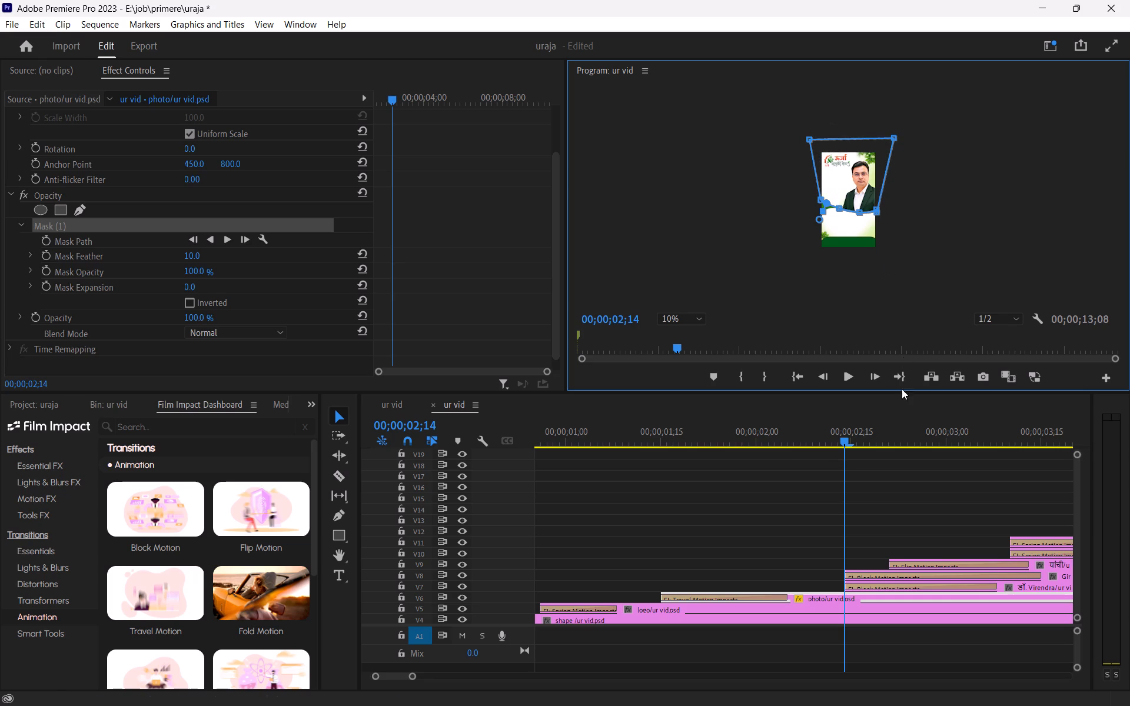
click(670, 324)
click(683, 335)
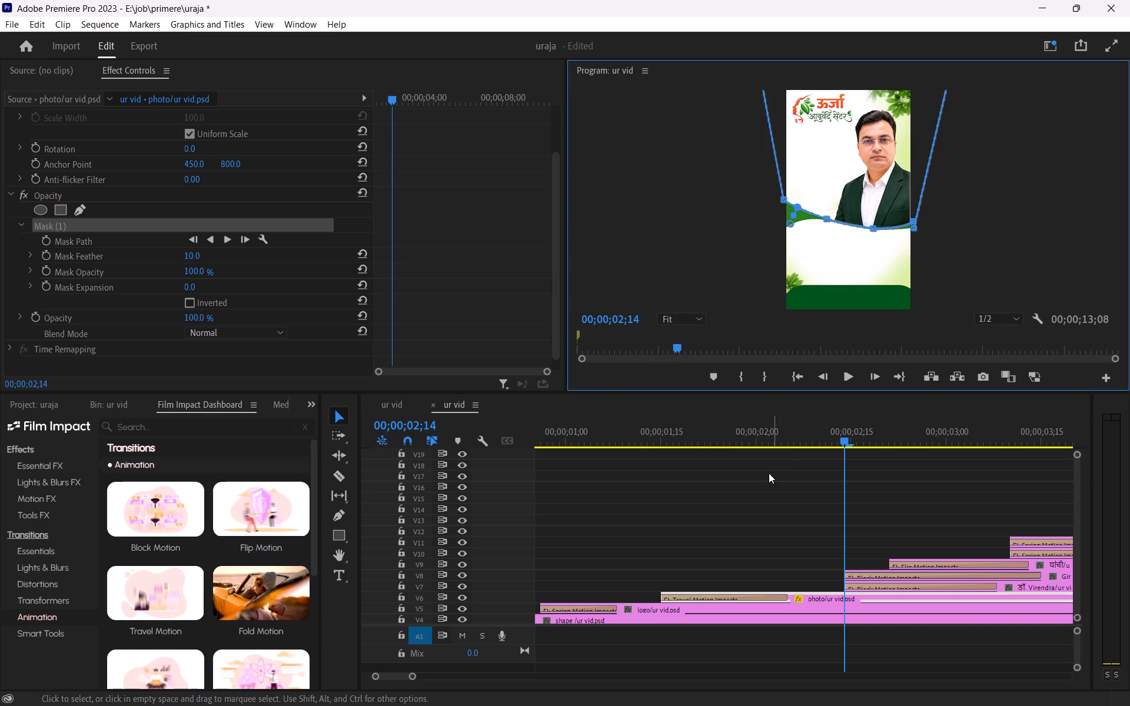
Play the photo's entrance from about 00;00;01;11 to check the reshaped mask against the wave.
click(741, 506)
click(636, 435)
key(space)
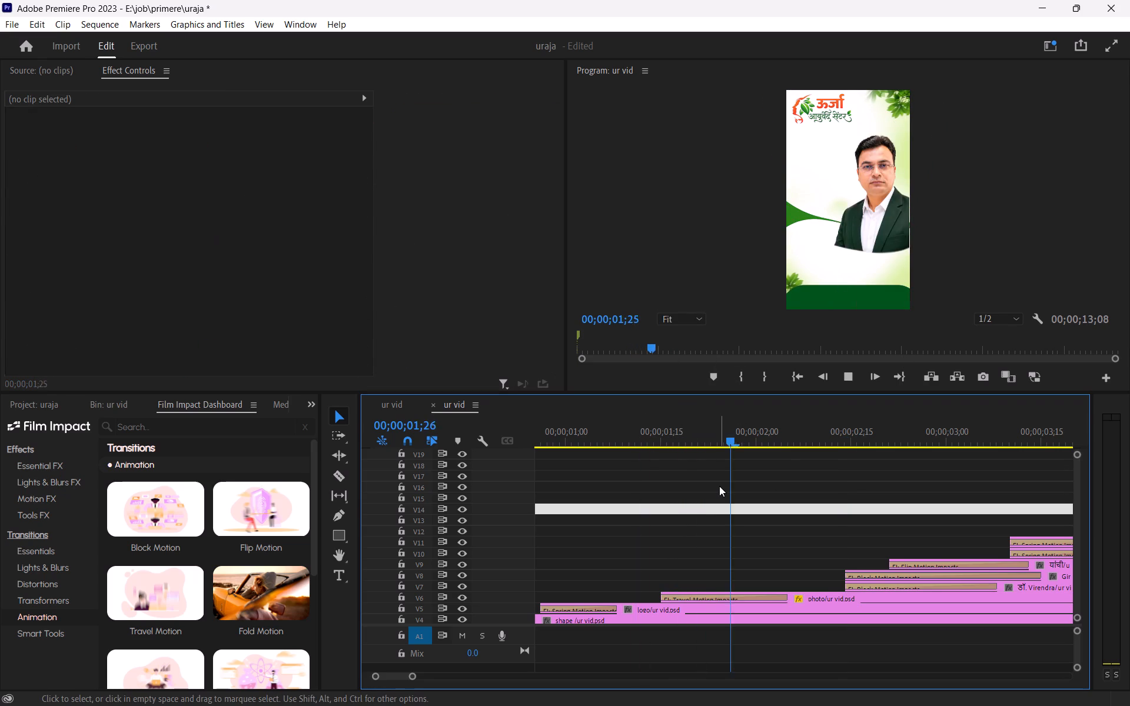
key(space)
Toggle the visibility of the photo's track V6 off and on to compare the frame with and without the photo.
click(831, 600)
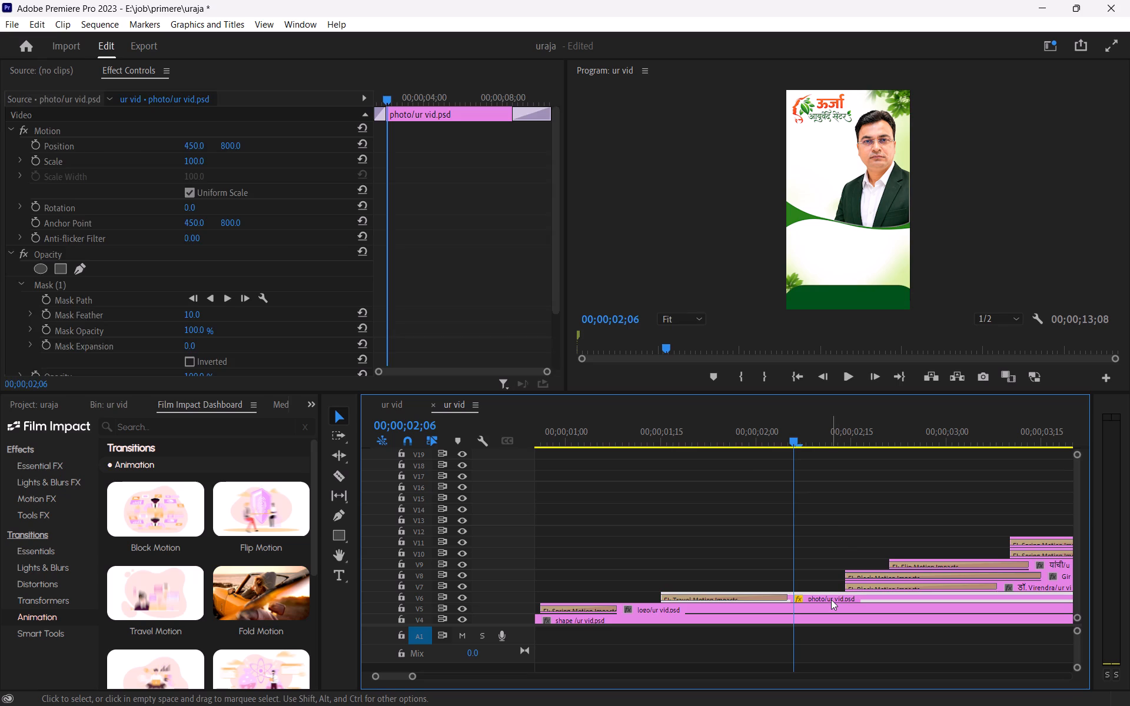
scroll(478, 265, down, 5)
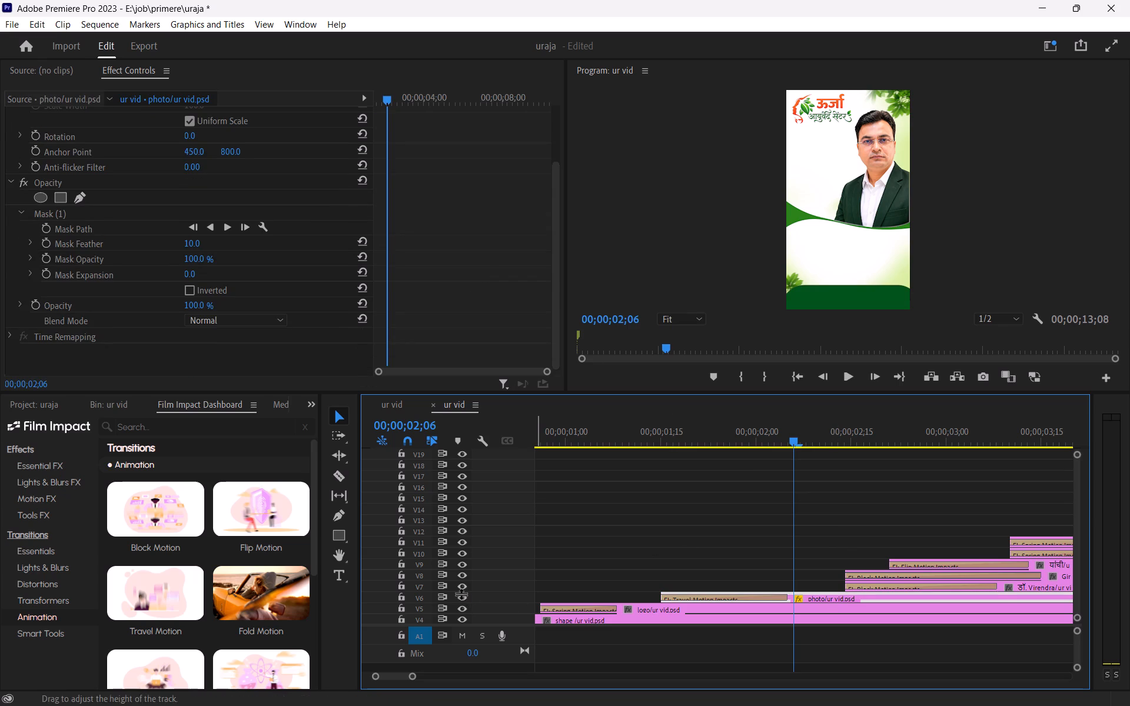
click(461, 594)
click(459, 597)
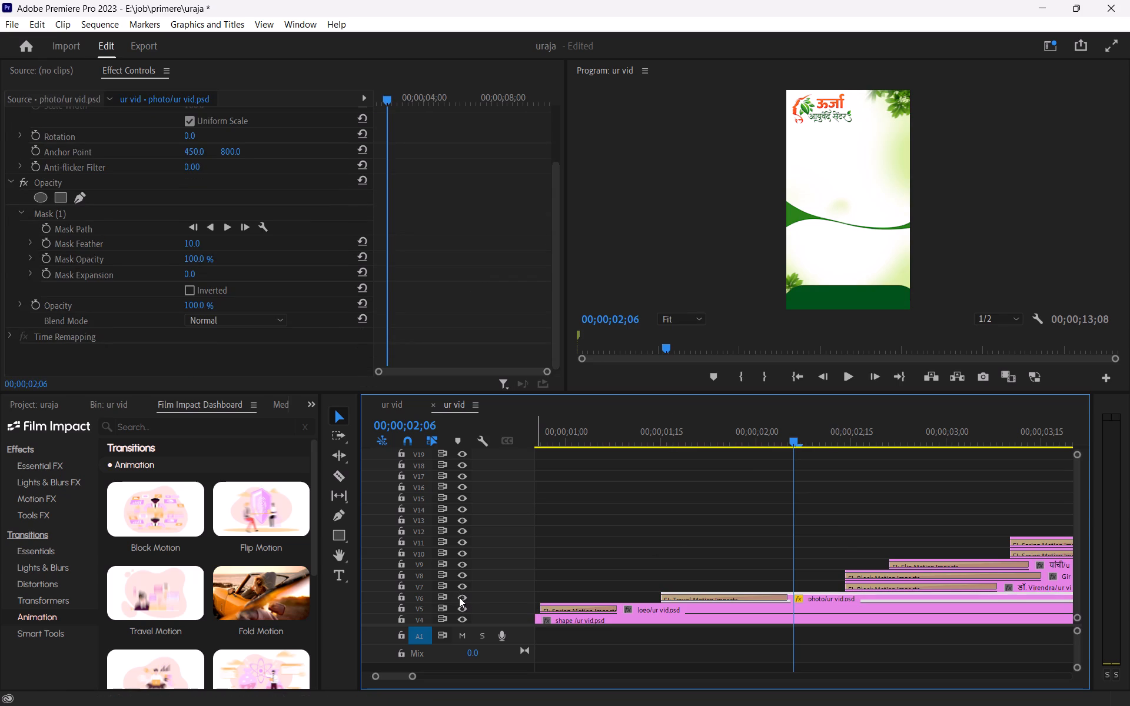
click(459, 597)
click(459, 597)
click(459, 597)
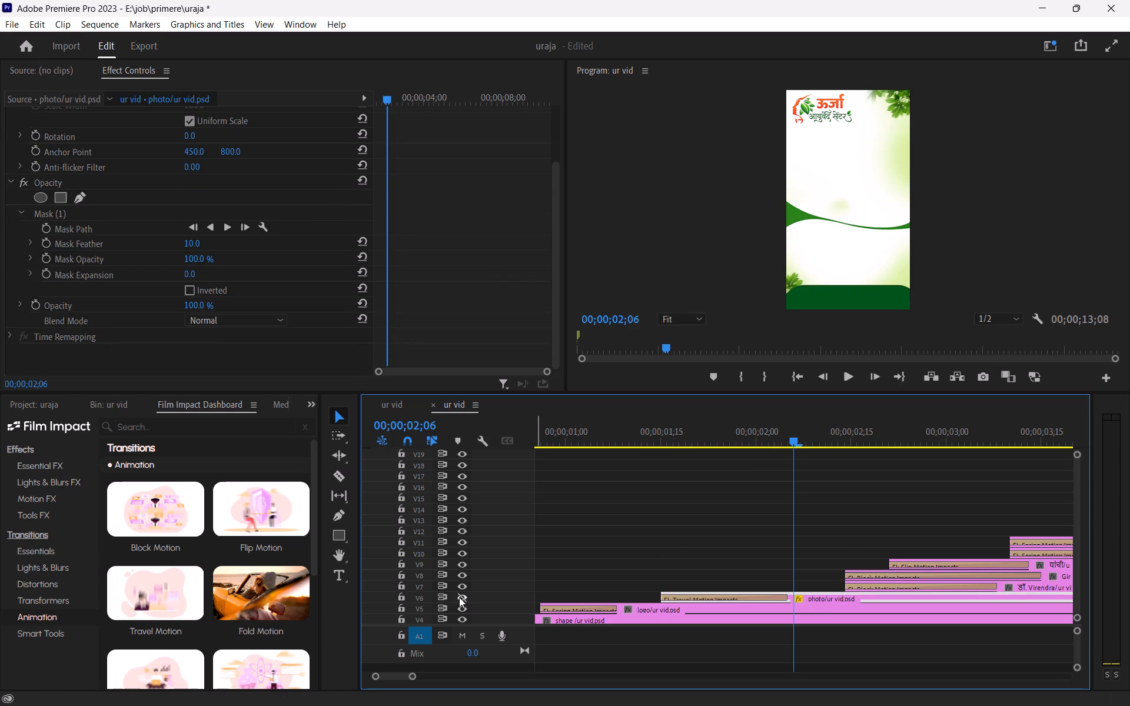
click(459, 597)
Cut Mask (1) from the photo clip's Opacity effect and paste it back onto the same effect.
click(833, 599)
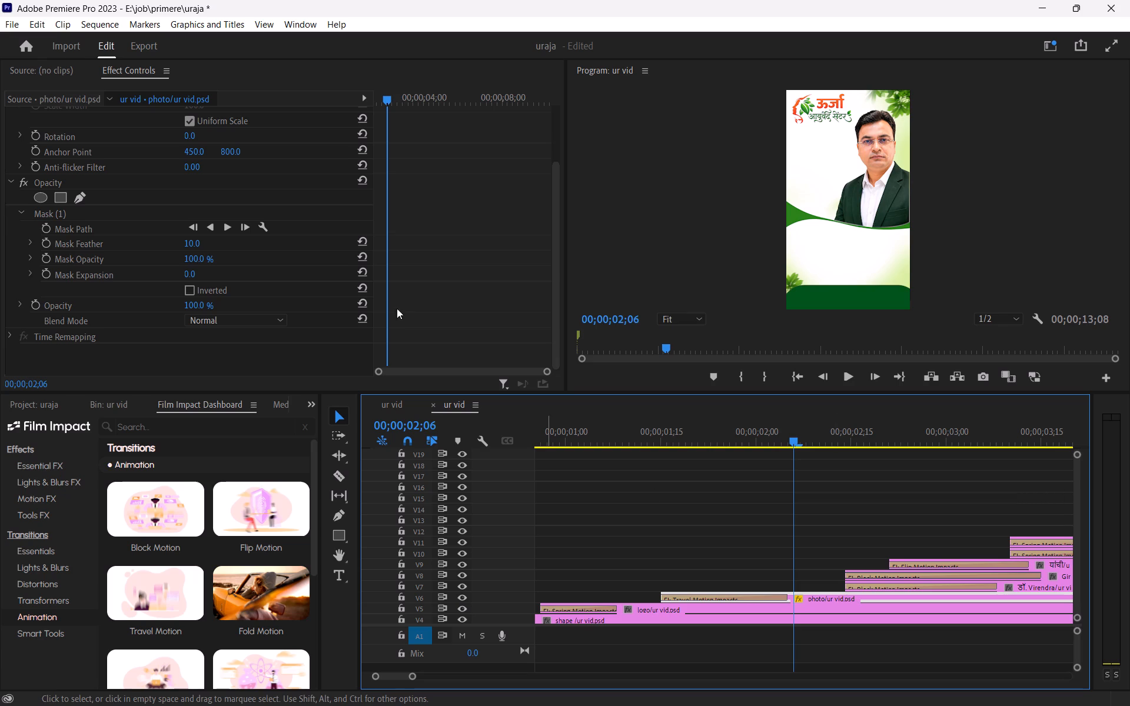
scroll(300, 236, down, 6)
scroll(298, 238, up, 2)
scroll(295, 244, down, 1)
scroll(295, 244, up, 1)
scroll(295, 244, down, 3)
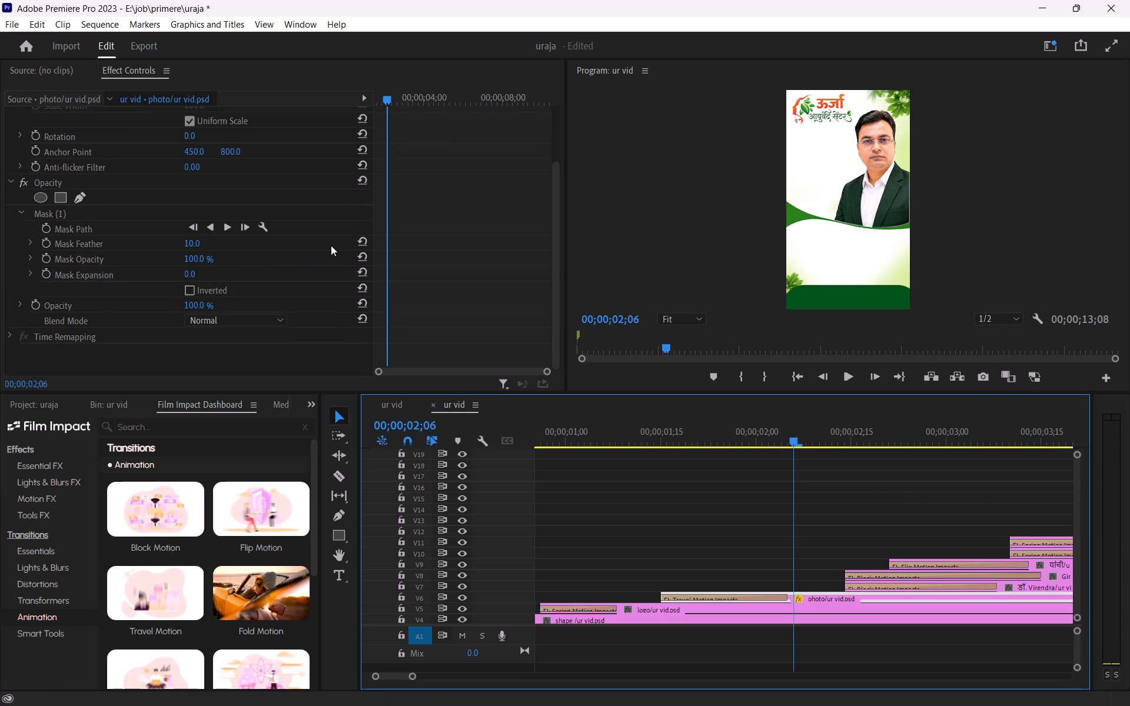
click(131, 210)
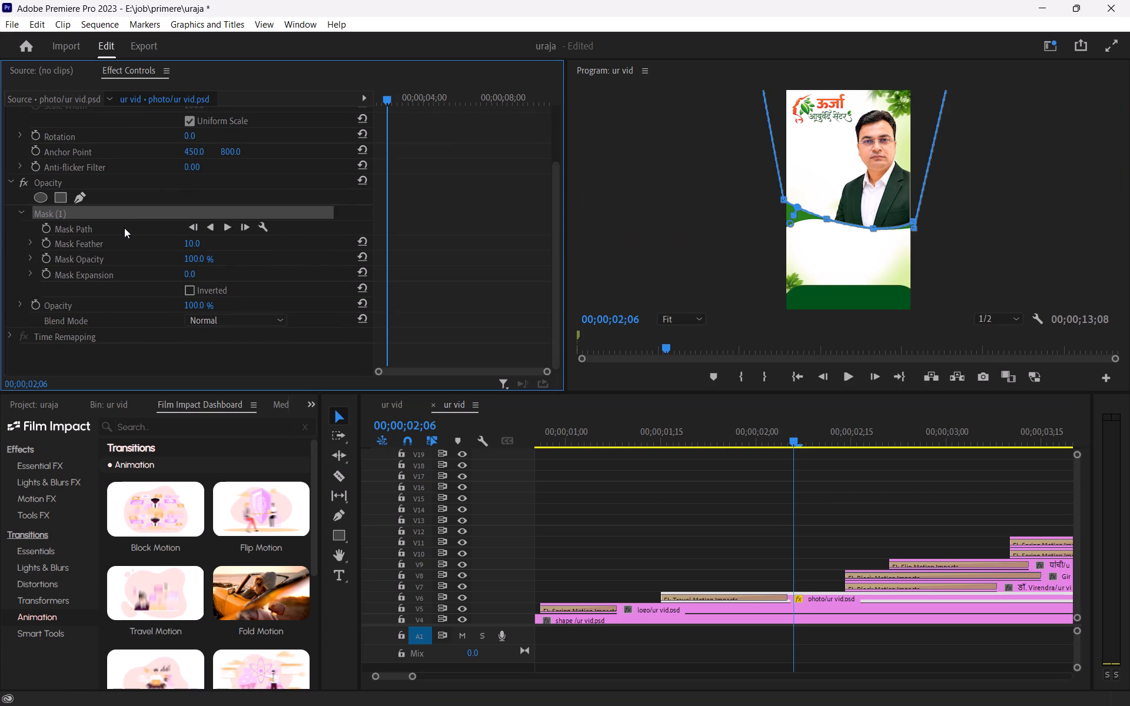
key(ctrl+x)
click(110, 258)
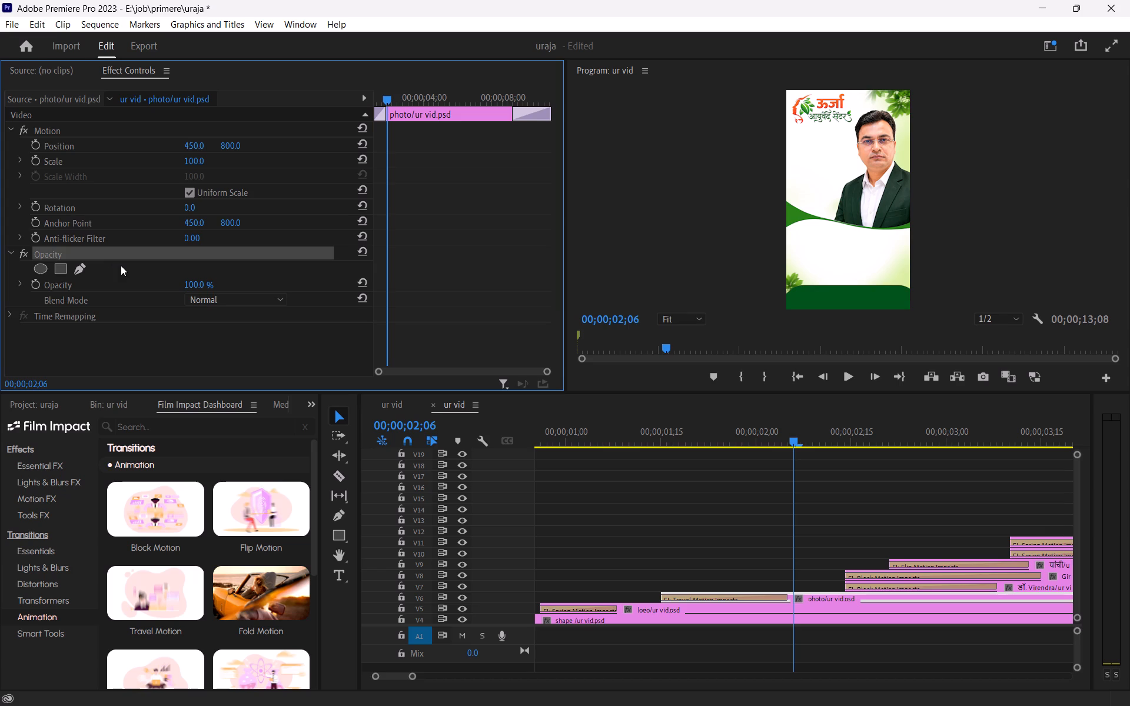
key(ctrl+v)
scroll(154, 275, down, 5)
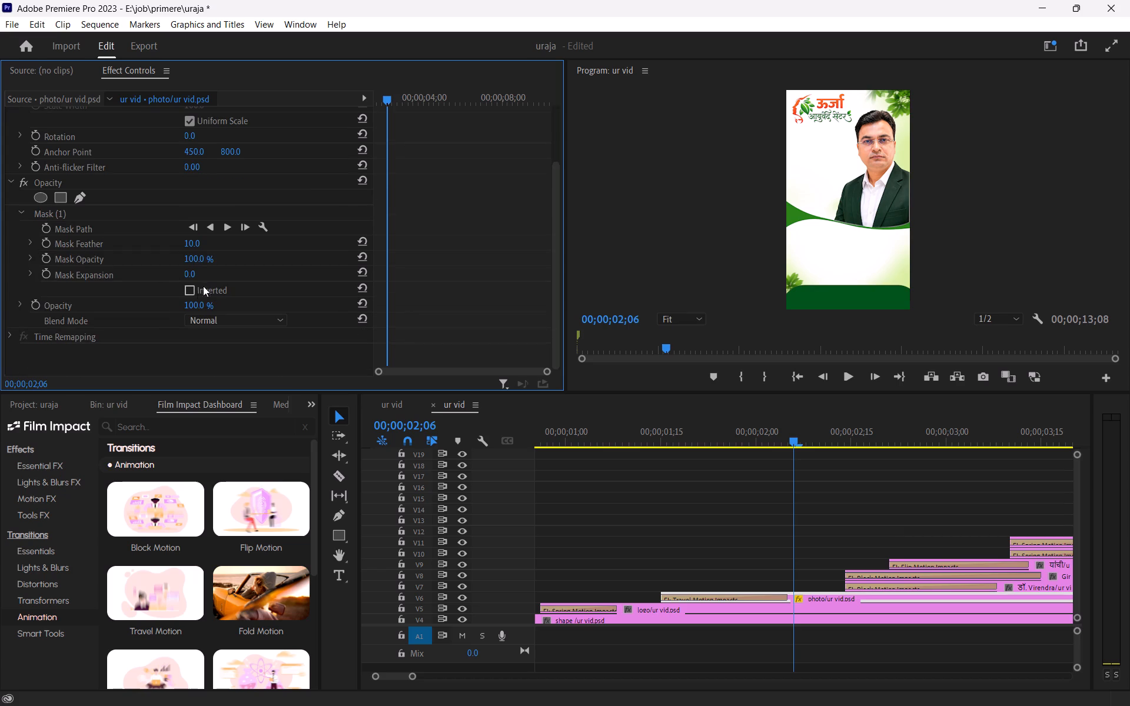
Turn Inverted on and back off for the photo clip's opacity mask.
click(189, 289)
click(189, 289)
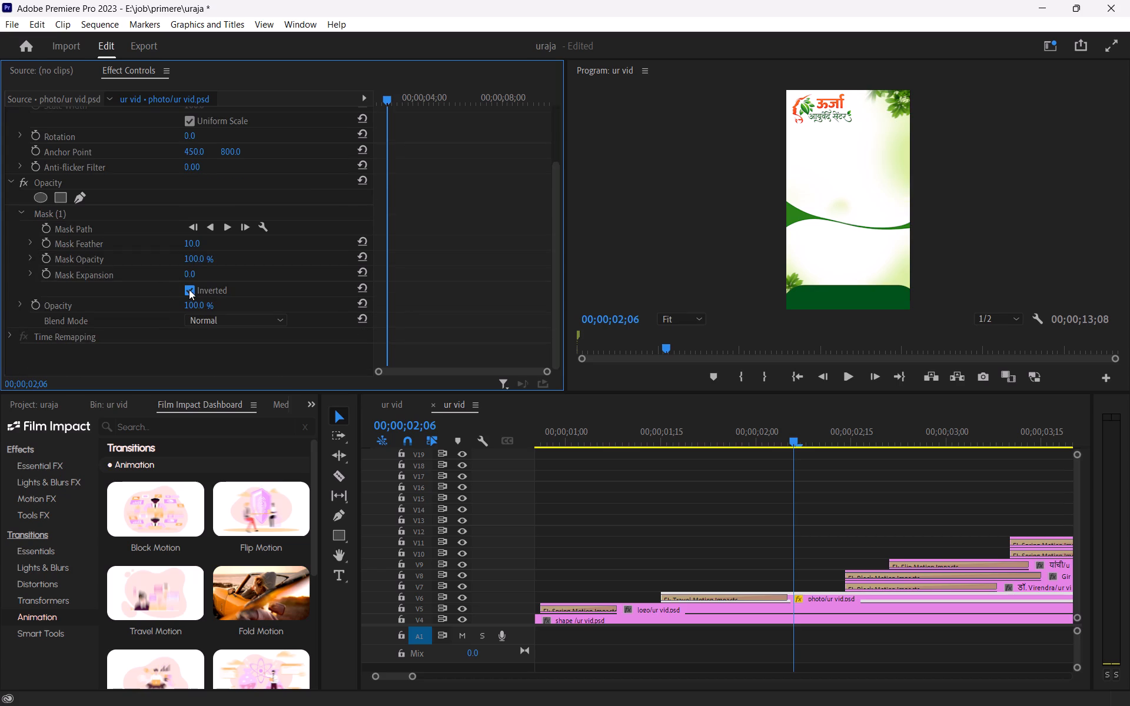
Set the program preview's playback resolution to Full.
click(999, 316)
click(1014, 334)
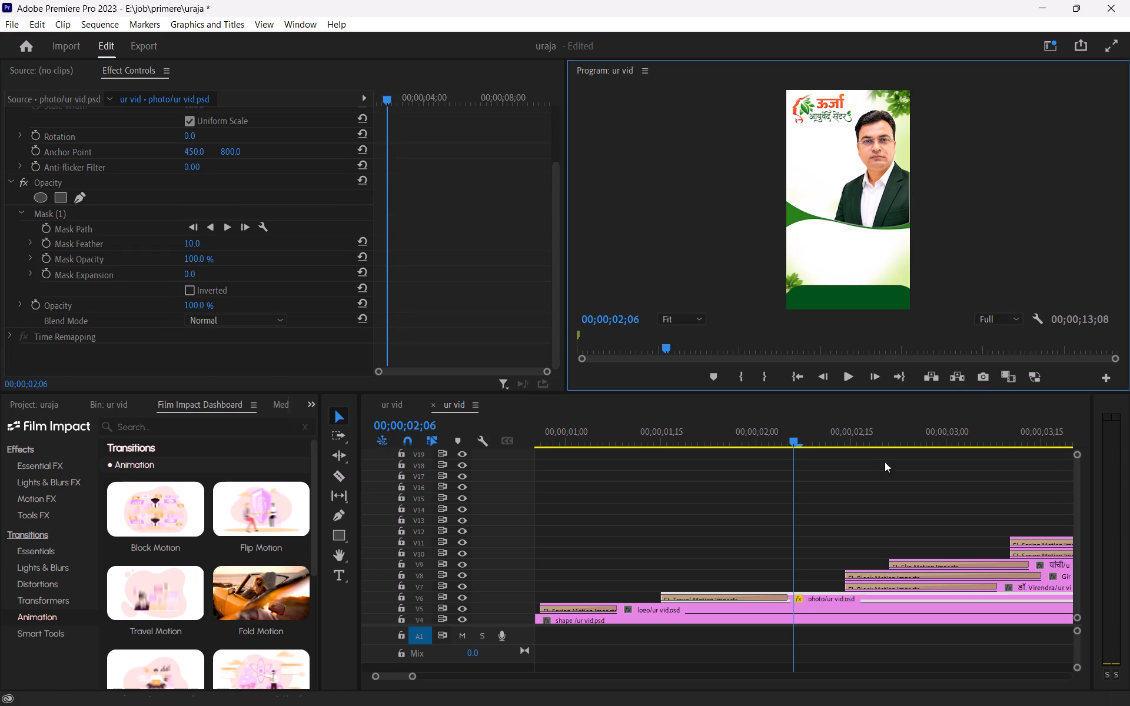
Replay the photo's entrance from about 00;00;01;12 at full resolution and scrub to 00;00;02;07 to check the mask.
click(740, 500)
click(645, 440)
key(space)
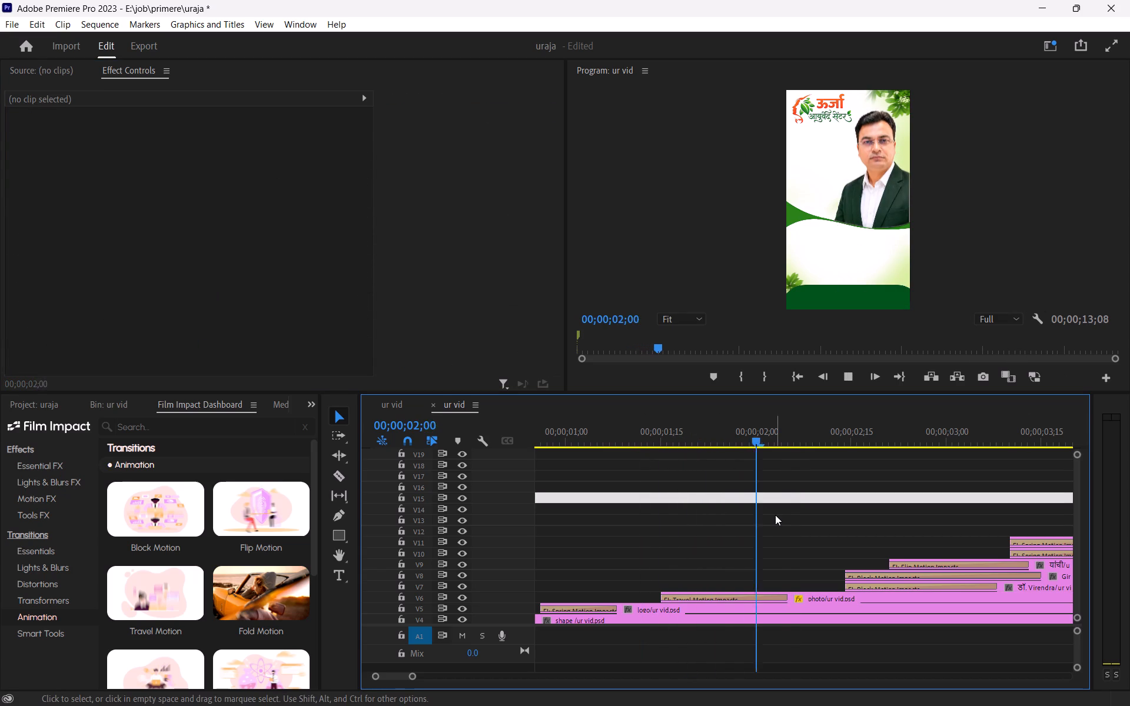
key(space)
drag(792, 440, 799, 444)
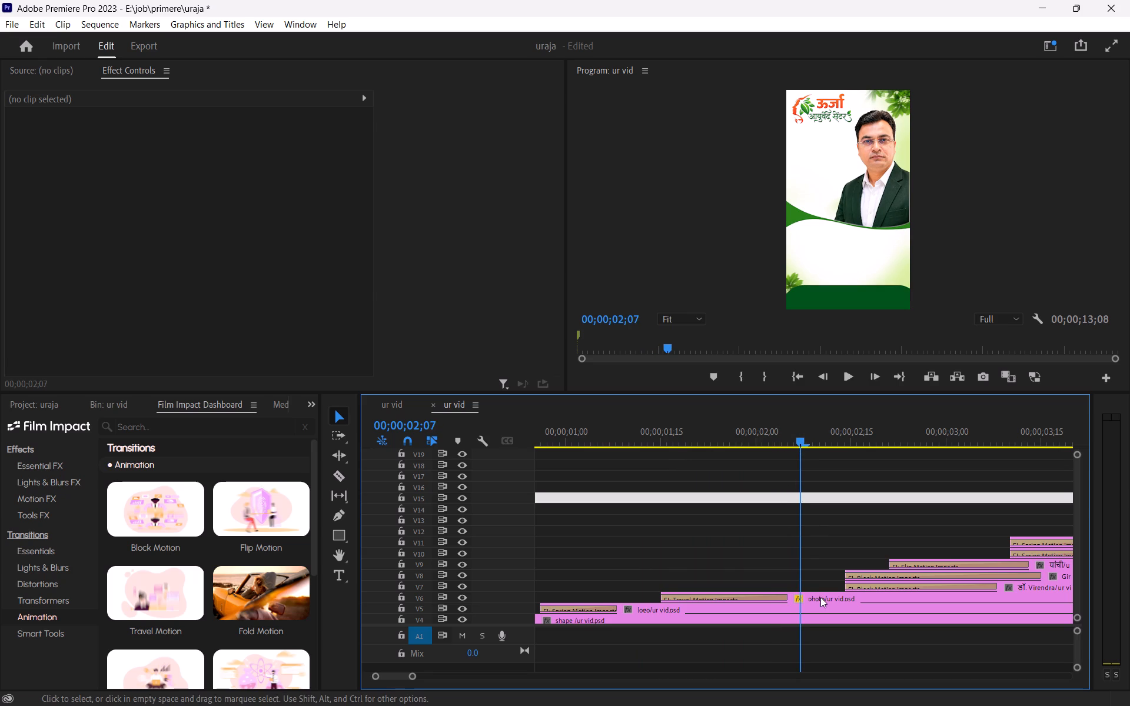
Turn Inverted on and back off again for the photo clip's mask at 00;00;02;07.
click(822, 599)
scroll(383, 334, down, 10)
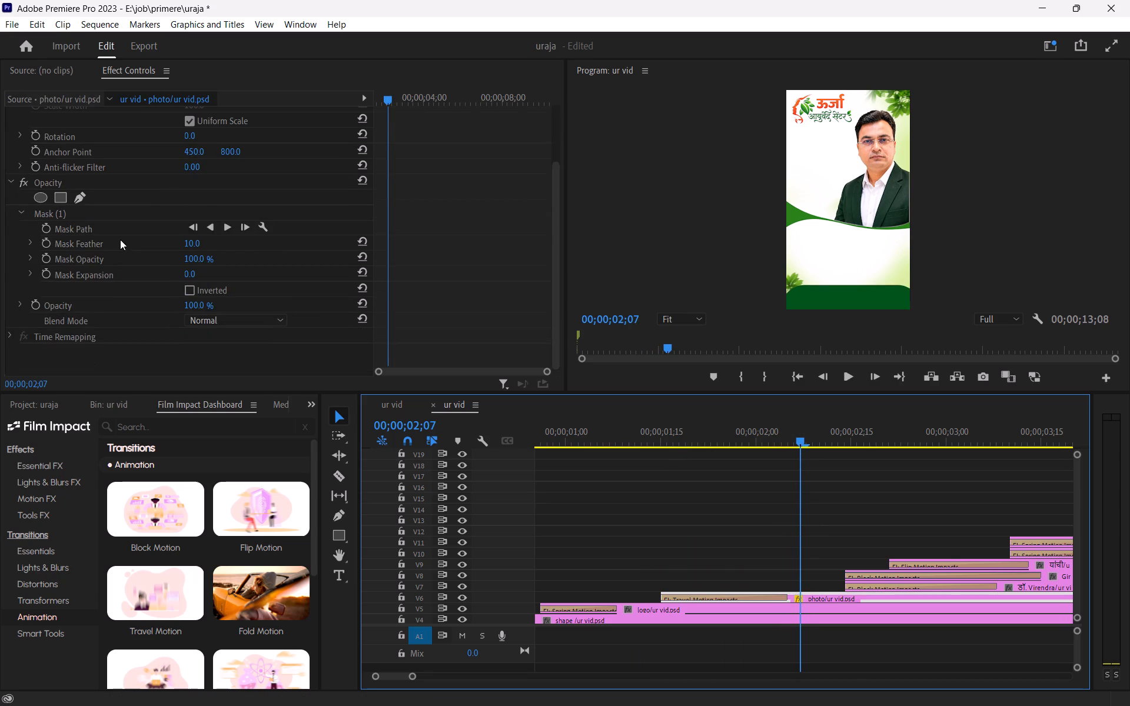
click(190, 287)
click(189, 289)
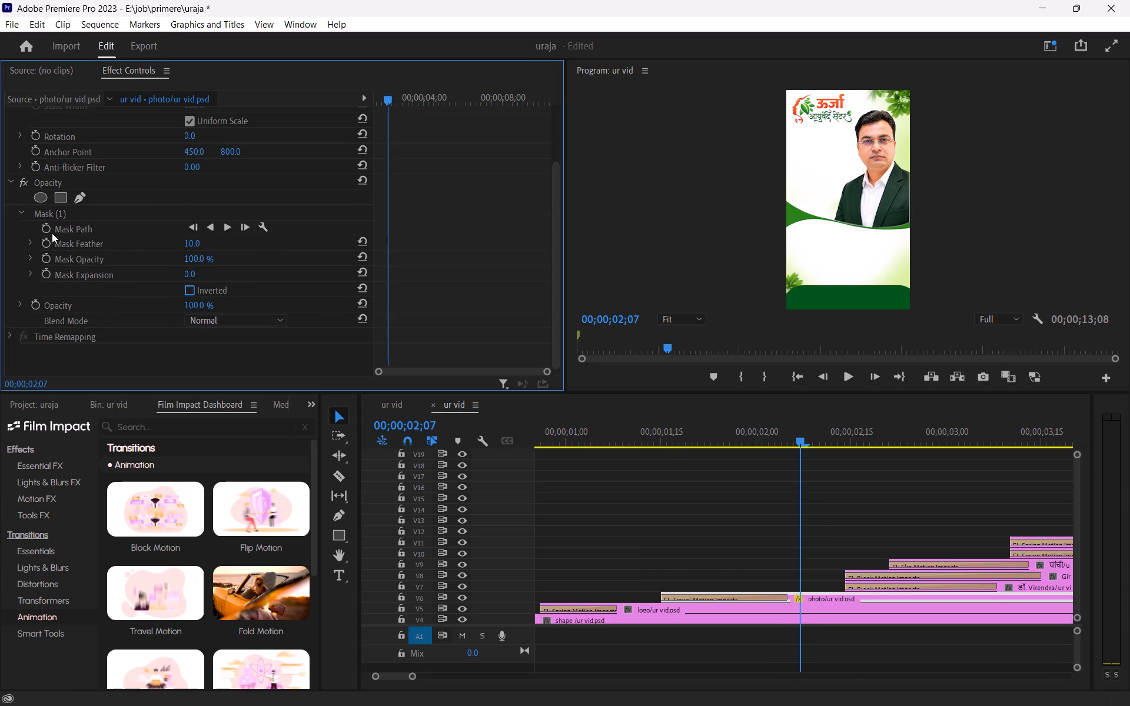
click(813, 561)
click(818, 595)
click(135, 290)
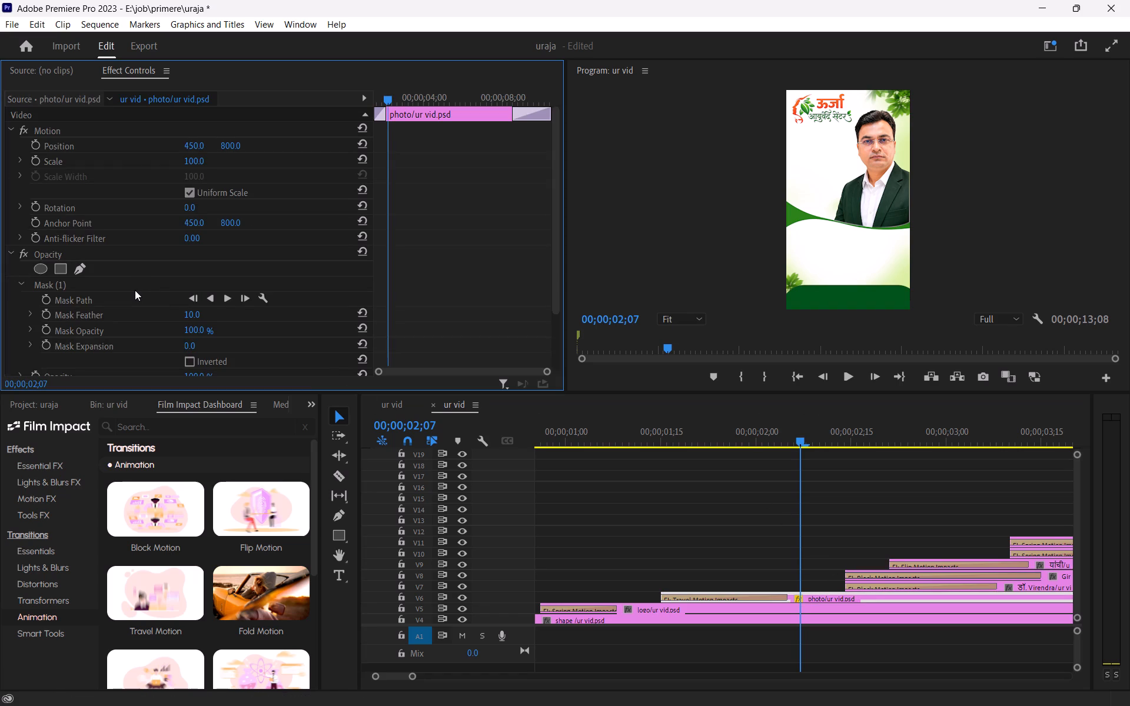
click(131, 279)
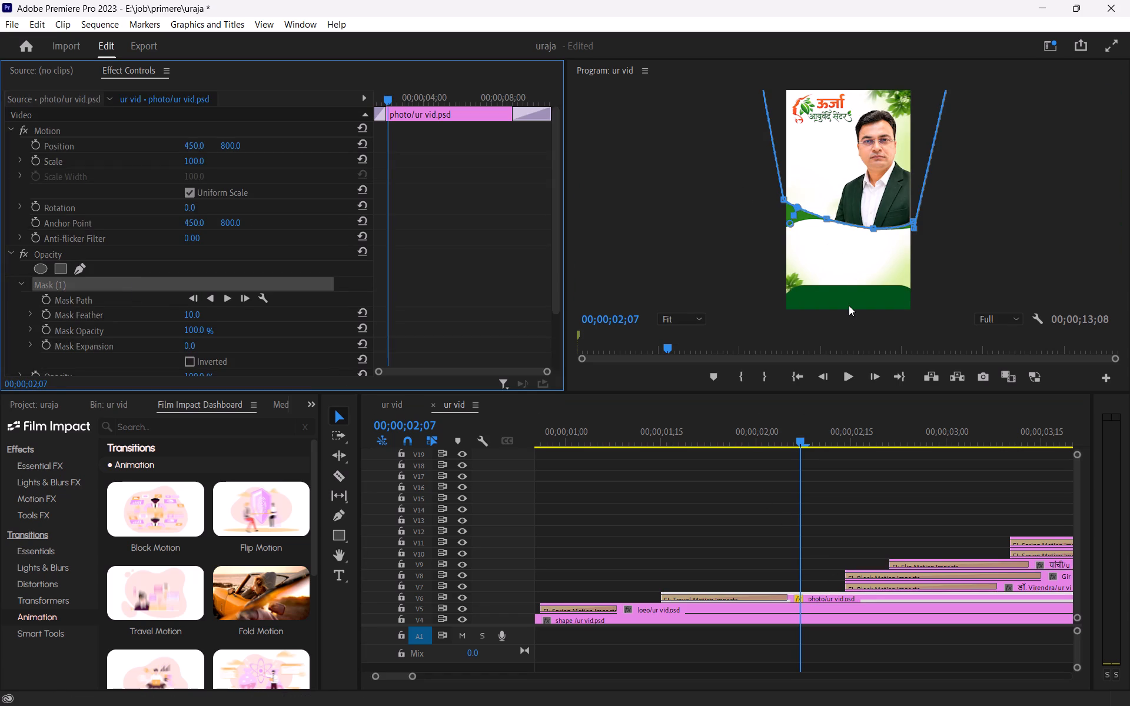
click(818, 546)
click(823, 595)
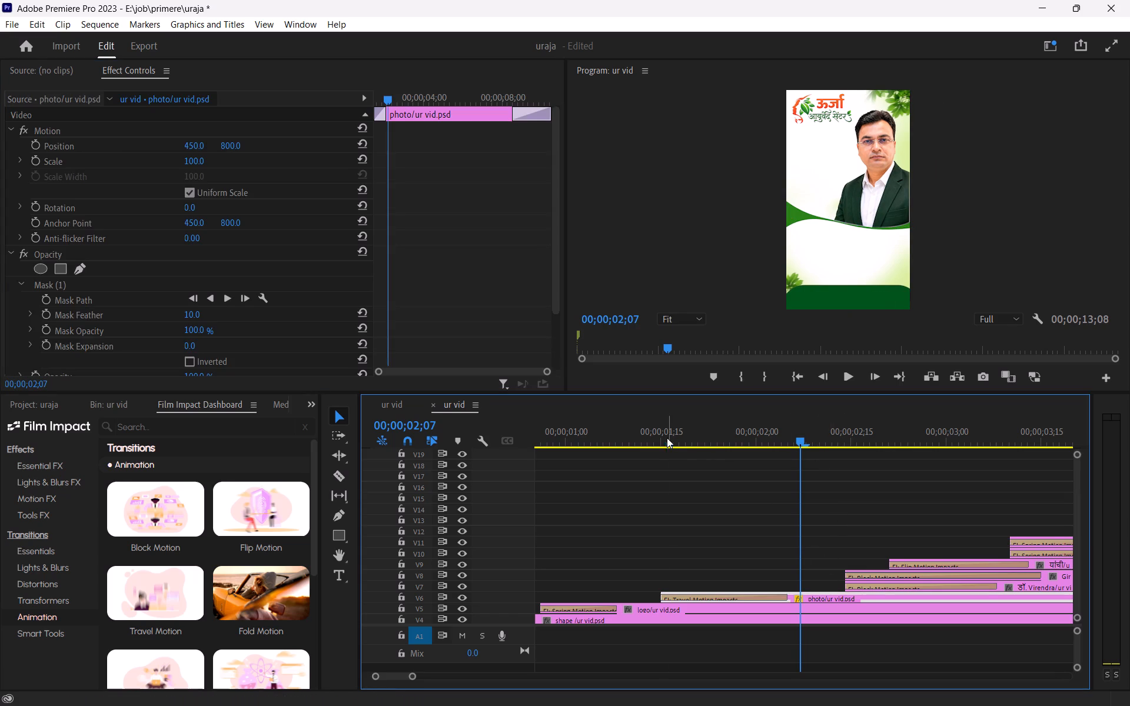
Replay the photo's entrance from about 00;00;01;16 to recheck the mask.
click(667, 438)
key(space)
key(space)
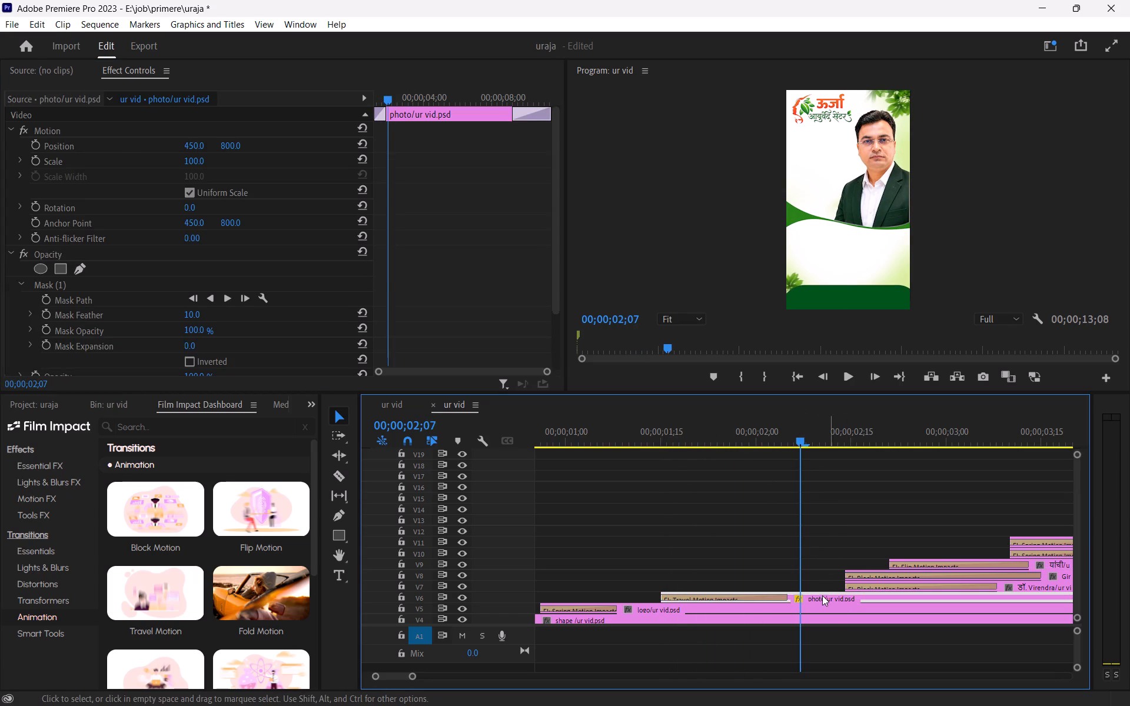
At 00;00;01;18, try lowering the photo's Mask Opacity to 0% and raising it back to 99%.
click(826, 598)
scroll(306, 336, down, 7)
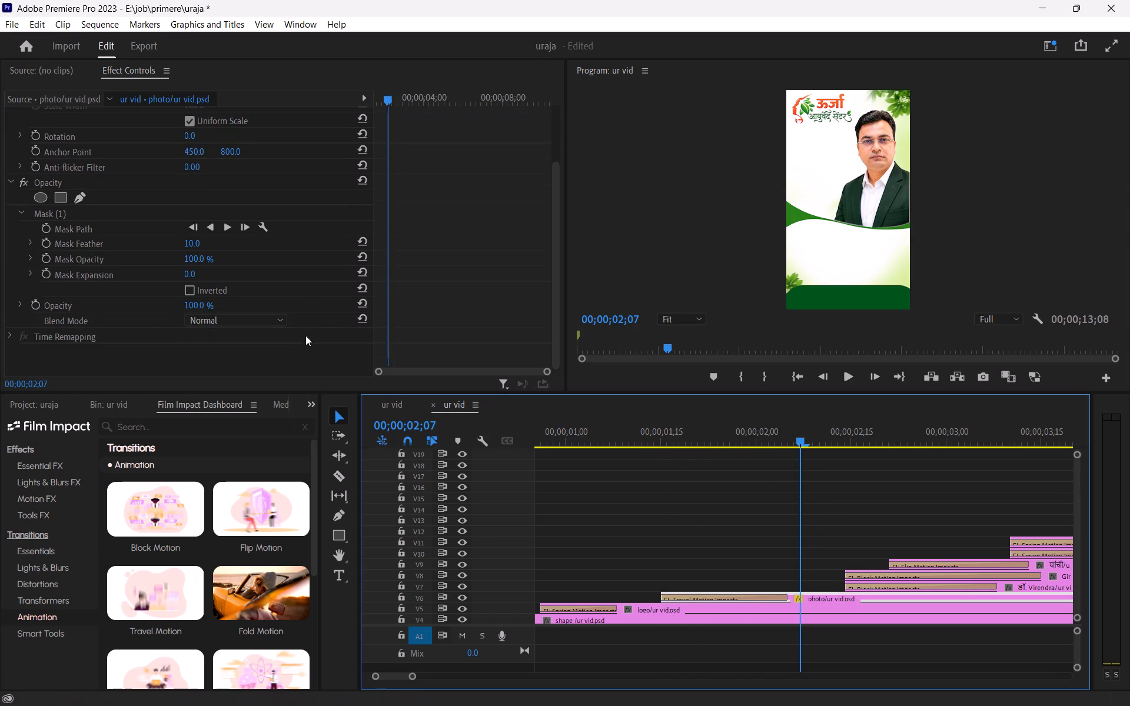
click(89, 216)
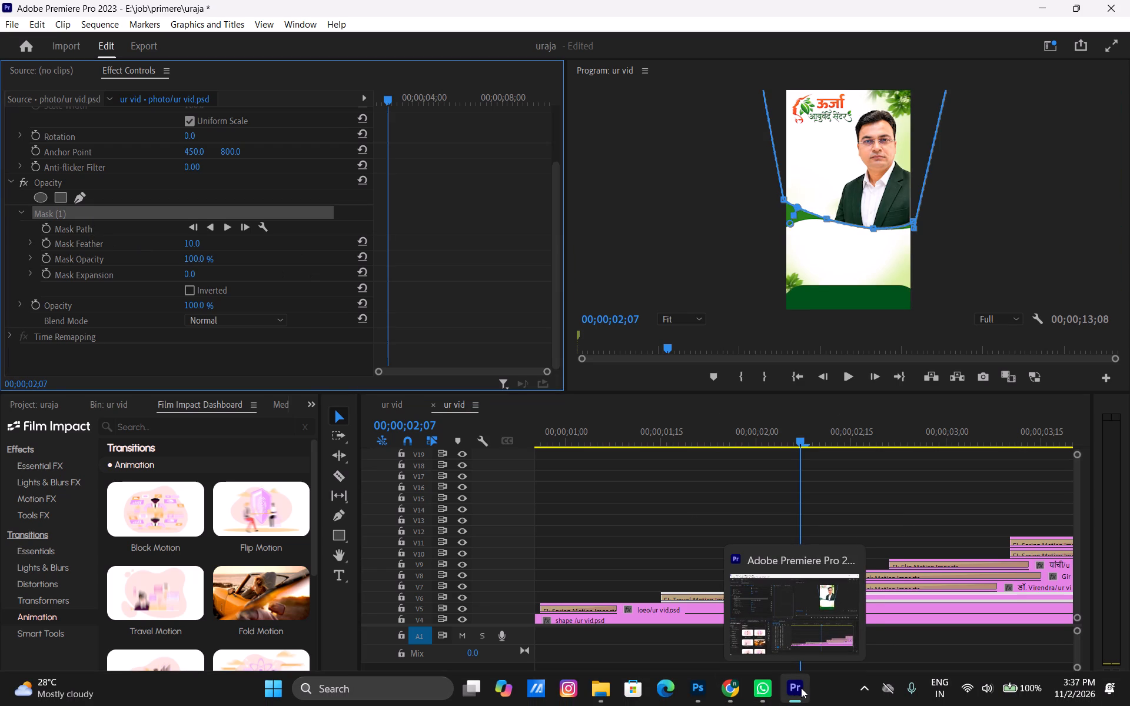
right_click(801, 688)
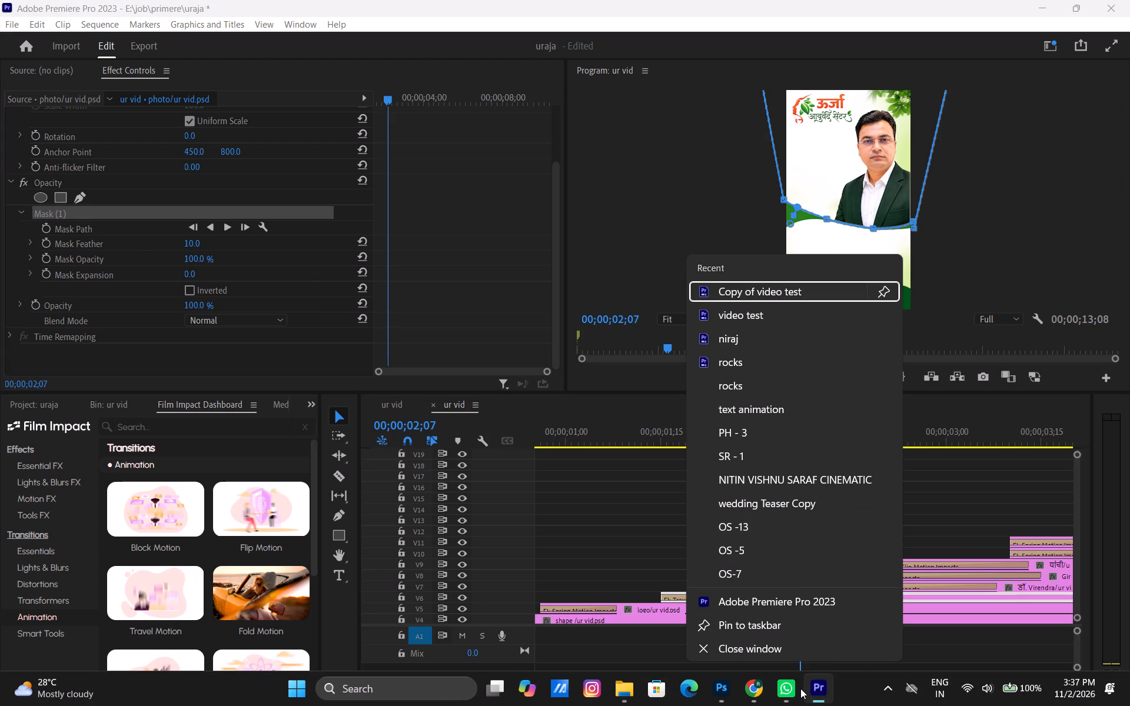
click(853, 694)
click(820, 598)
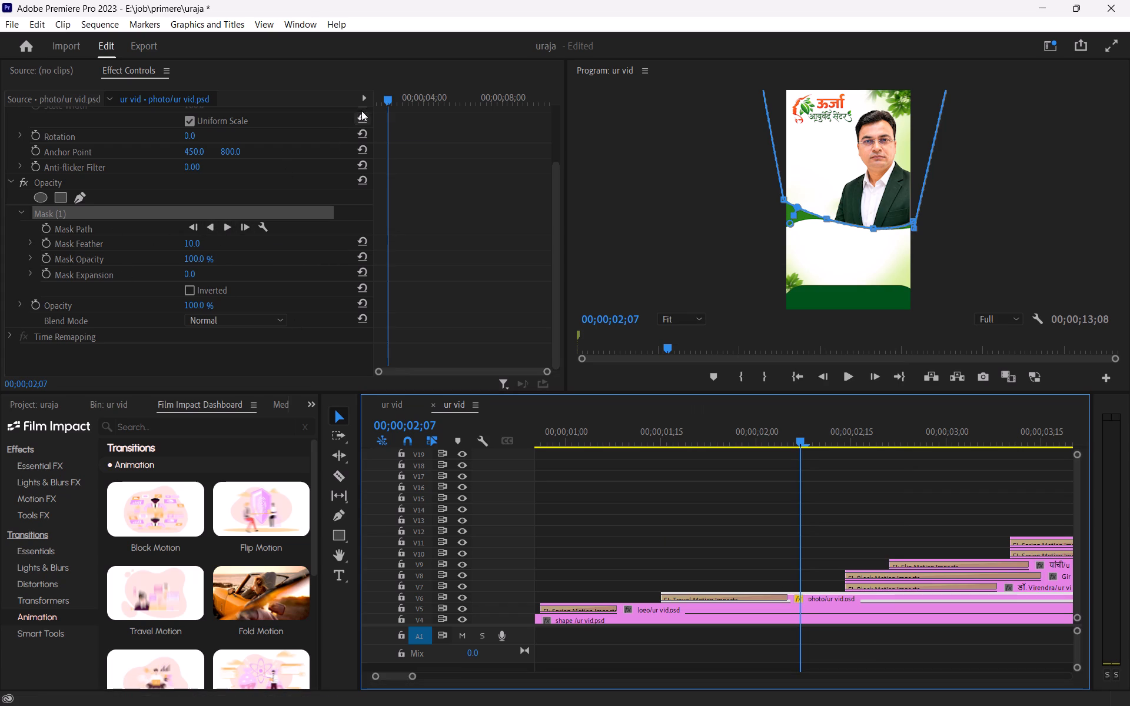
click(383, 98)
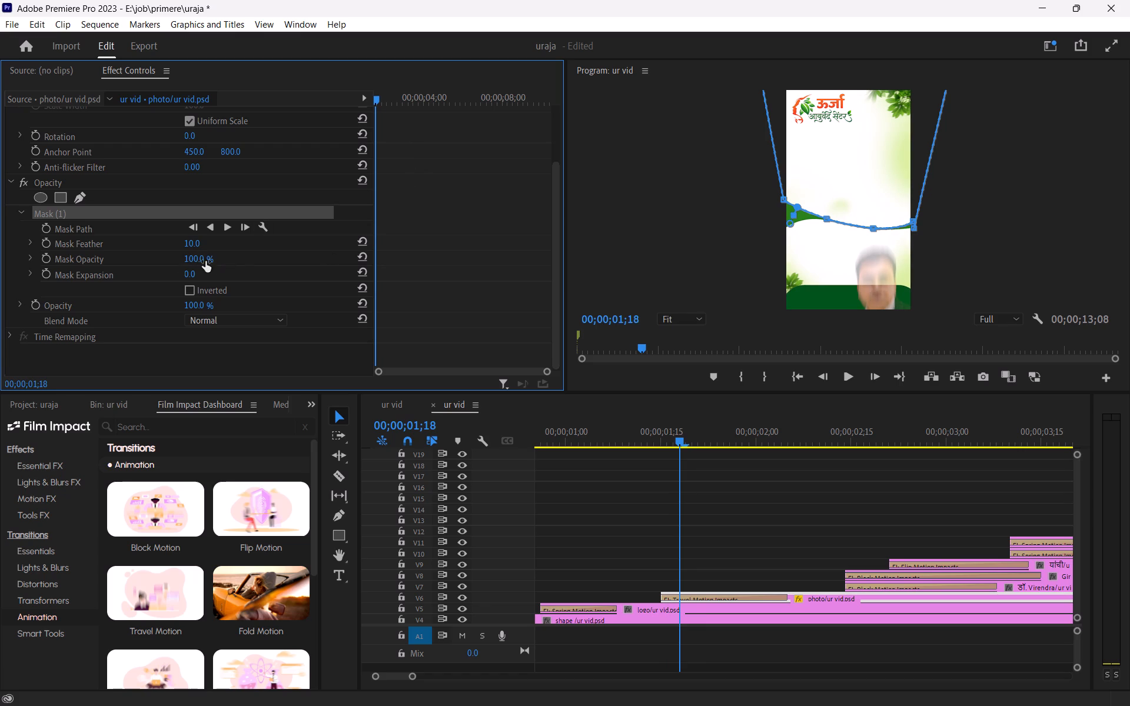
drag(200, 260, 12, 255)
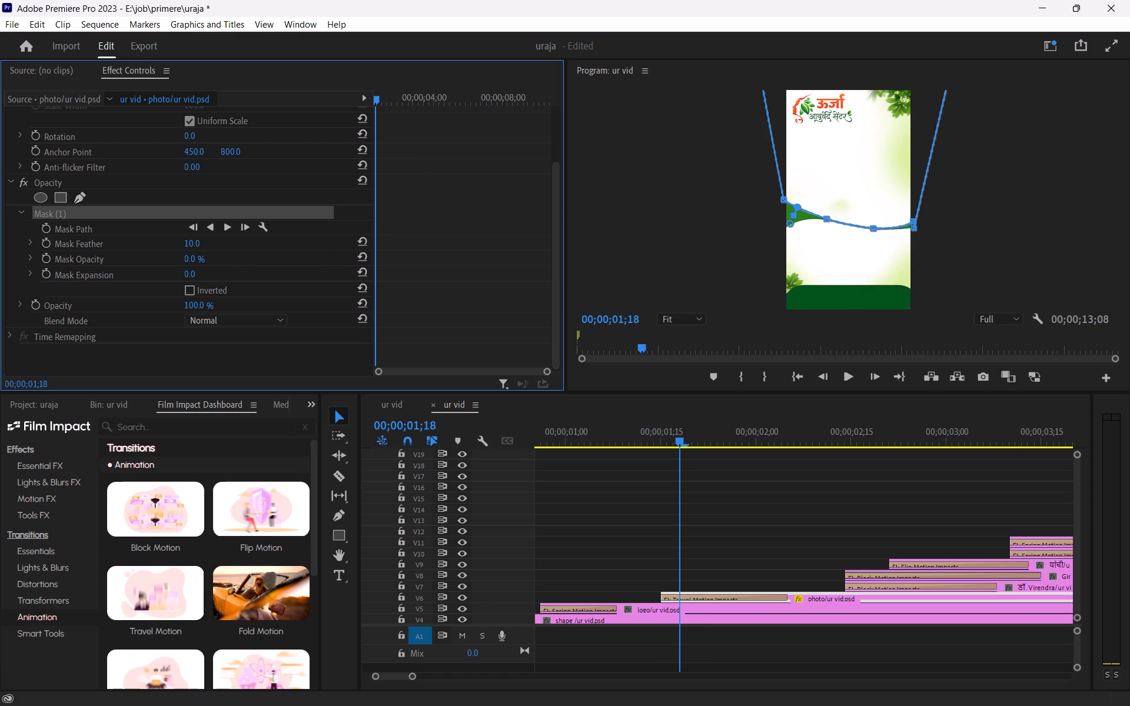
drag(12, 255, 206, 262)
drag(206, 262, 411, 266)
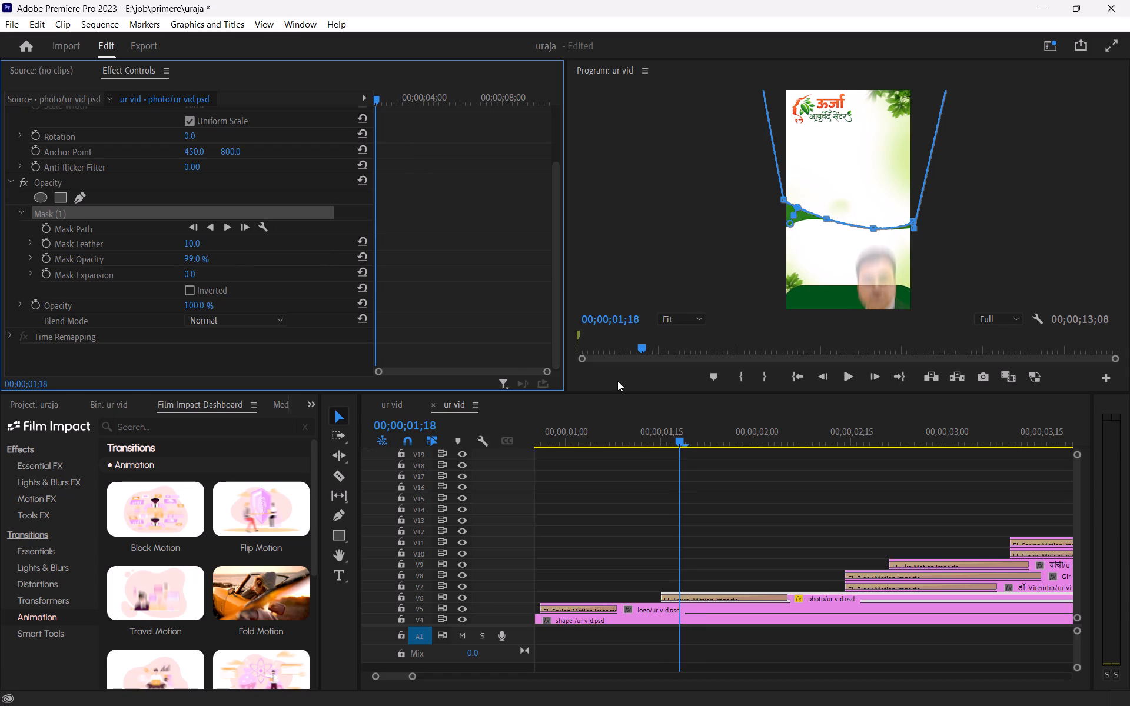
Delete Mask (1) from the photo clip's Opacity effect and deselect the clip.
key(BackSpace)
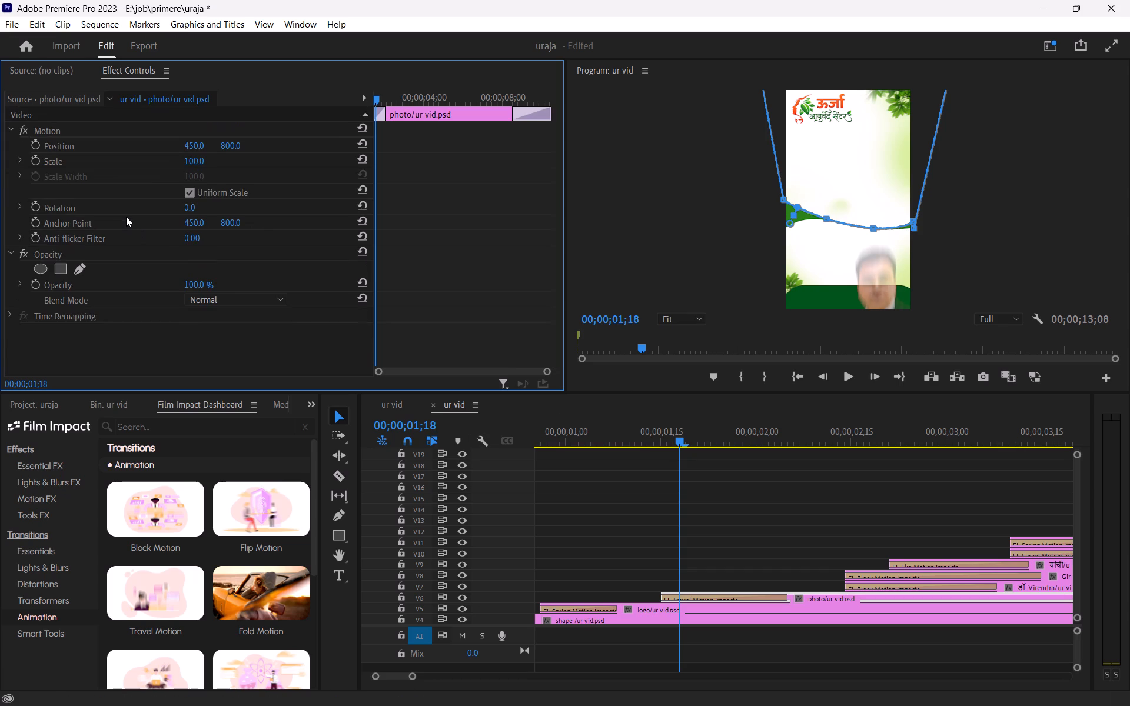
click(748, 462)
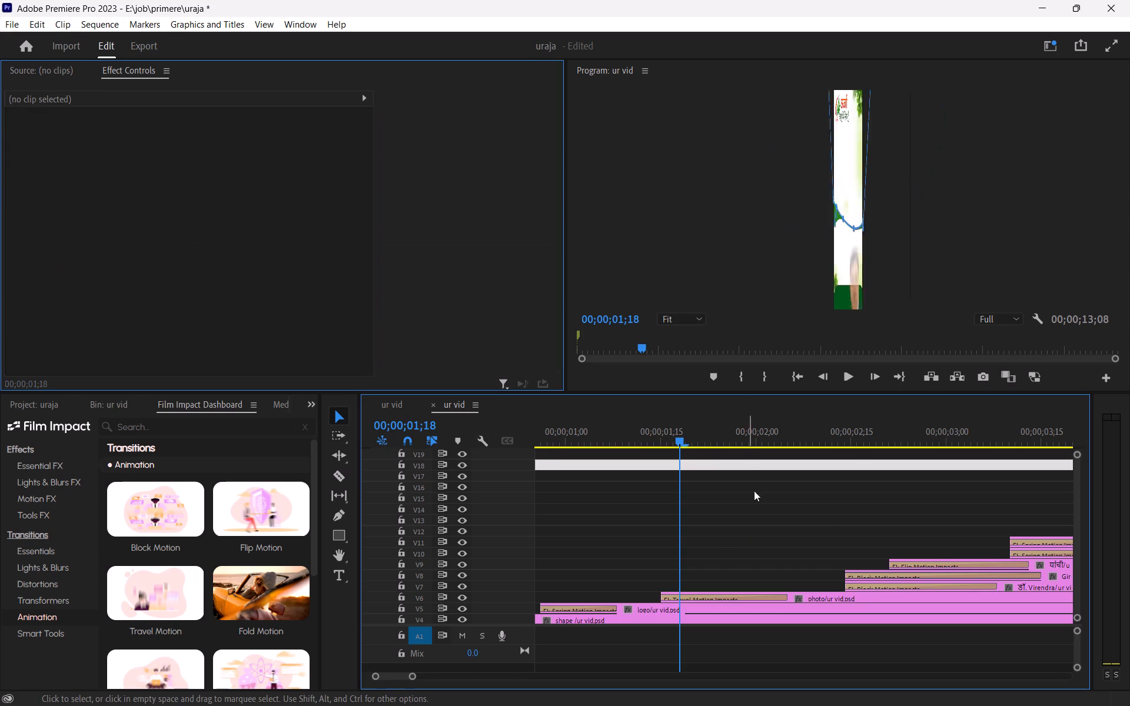
Keyframe the photo clip's Opacity from 0% at 00;00;01;15 to 100% at 00;00;02;05.
drag(670, 436, 663, 435)
click(713, 598)
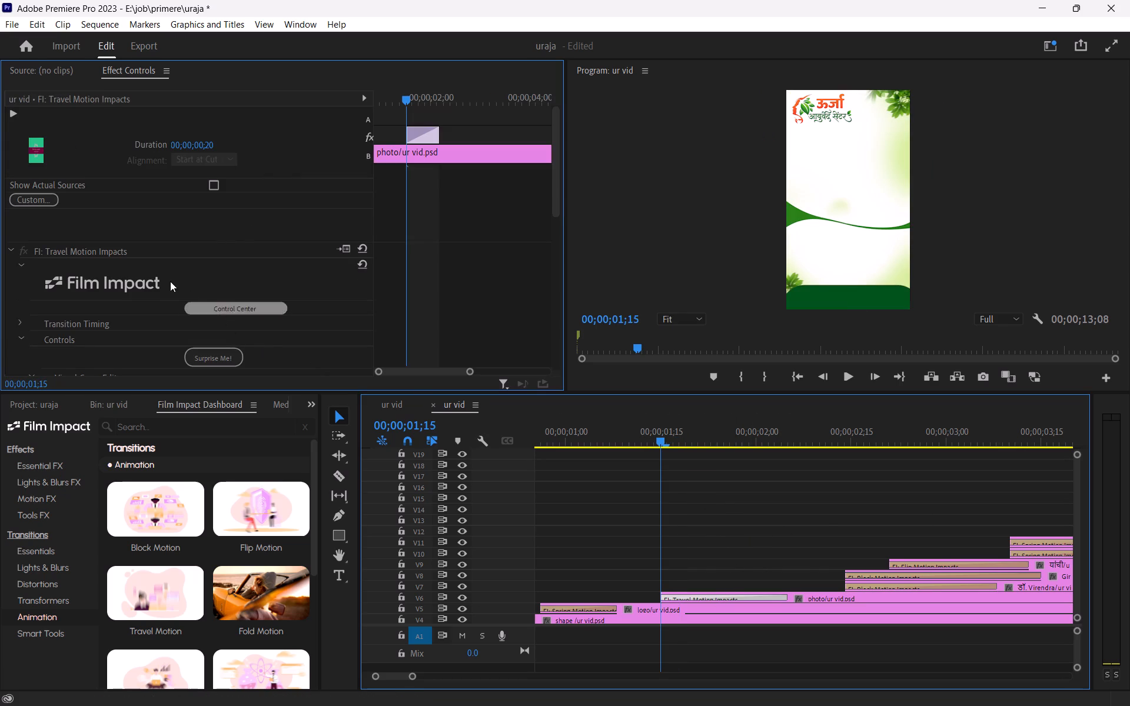
click(818, 601)
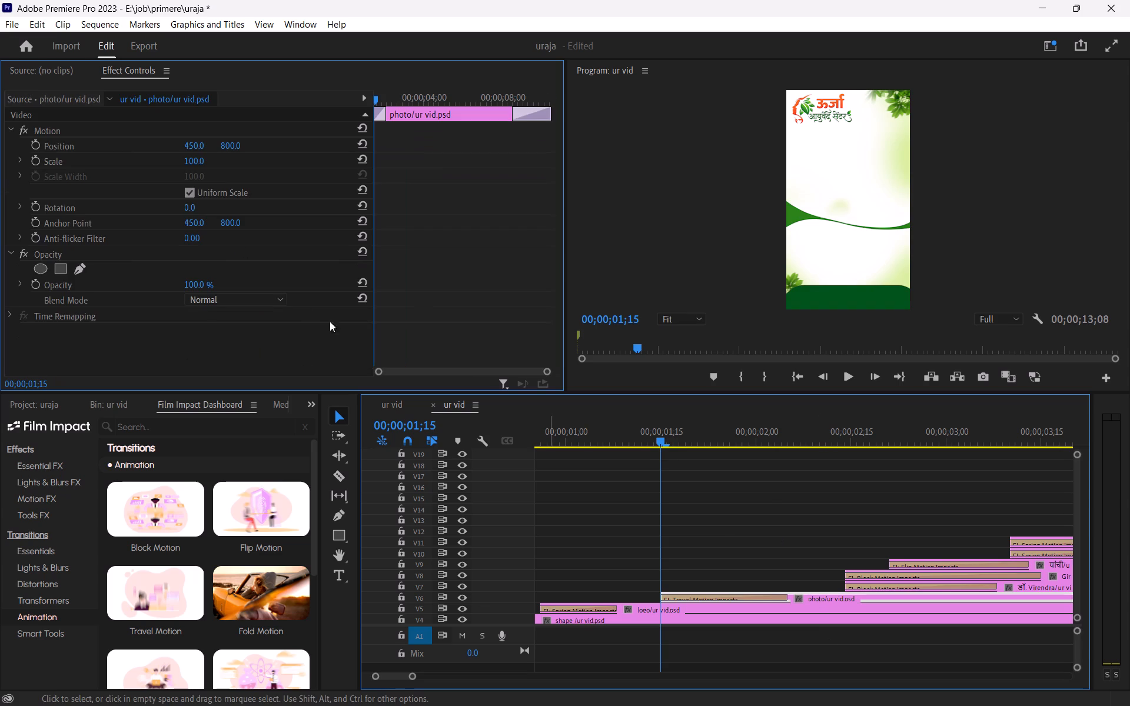
click(32, 279)
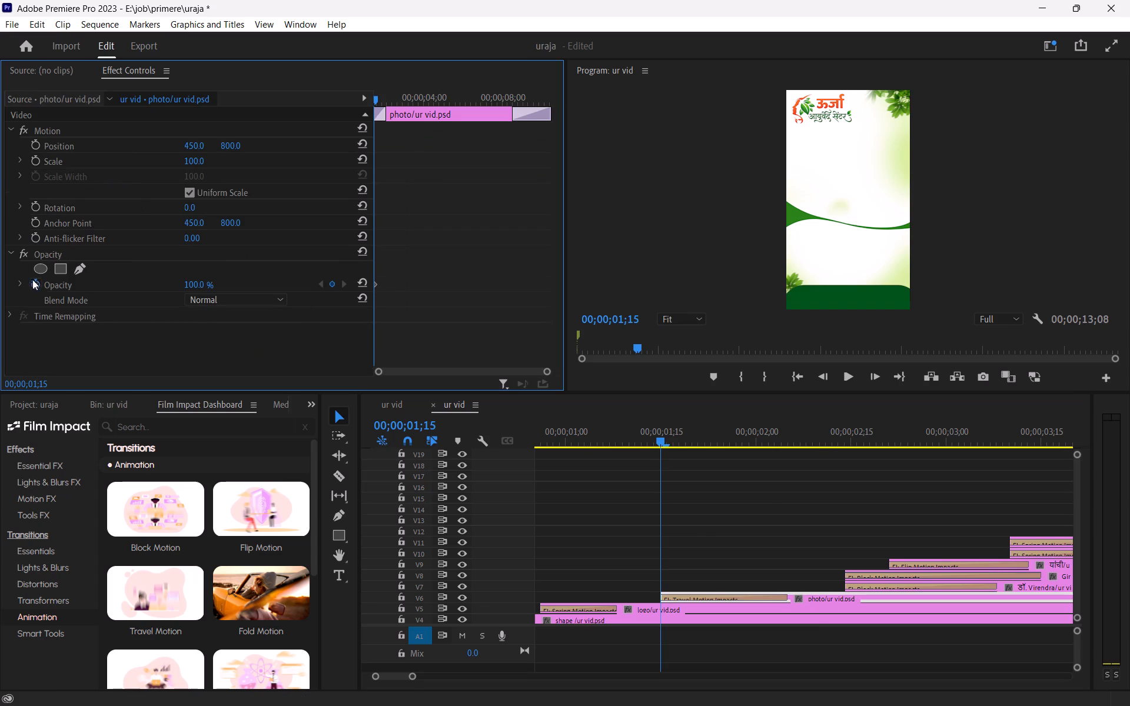
key(shift+Right)
key(shift+Right)
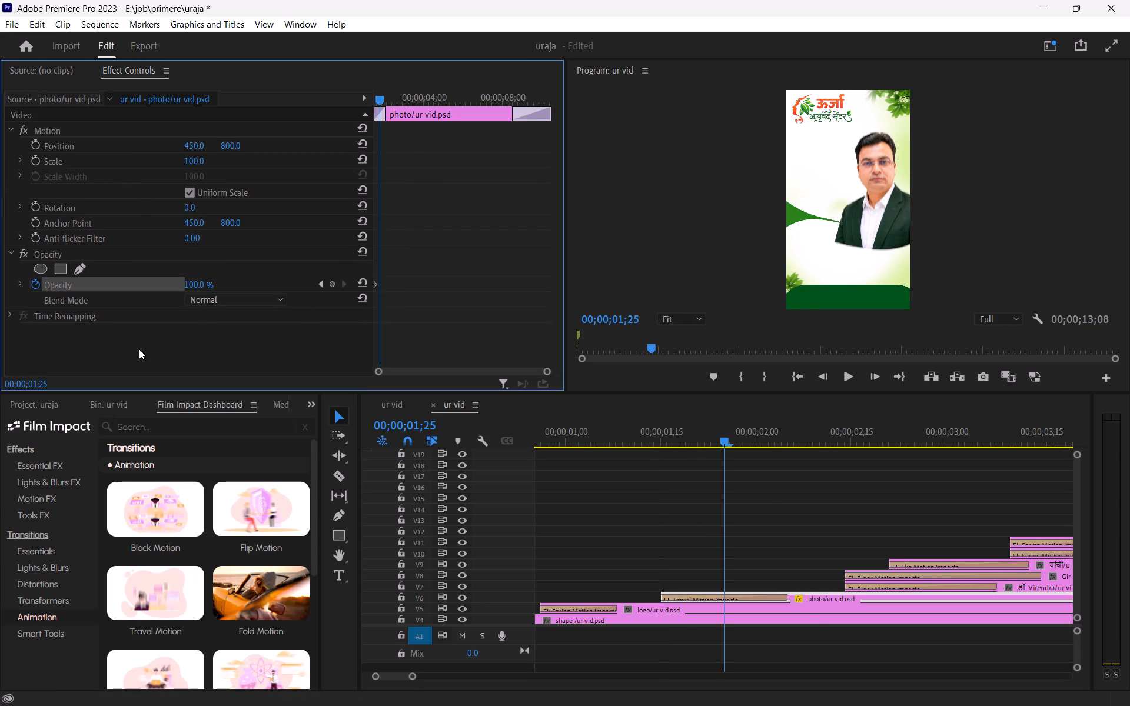
key(shift+Right)
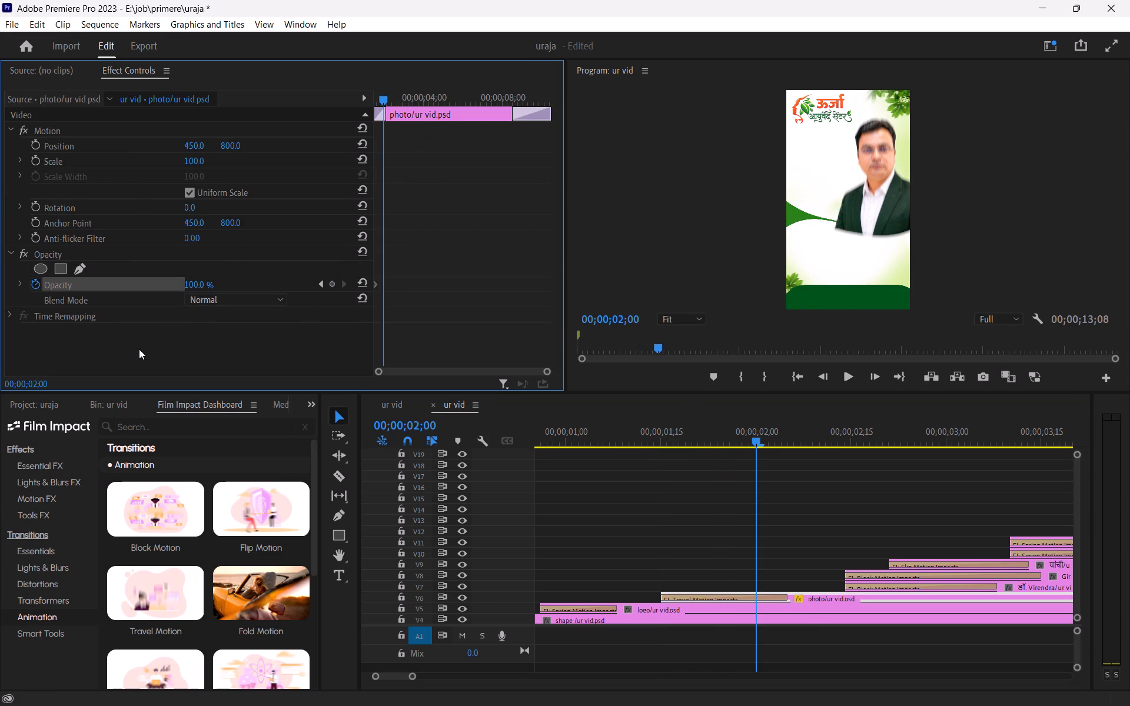
key(shift+Right)
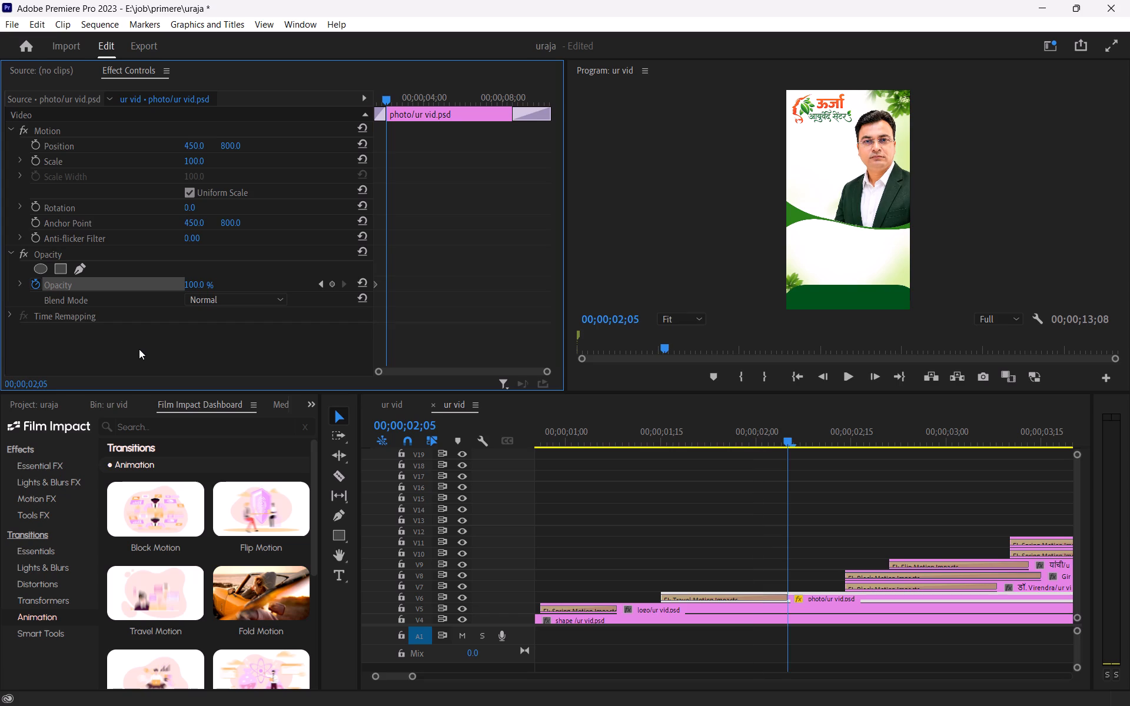
click(335, 285)
click(320, 282)
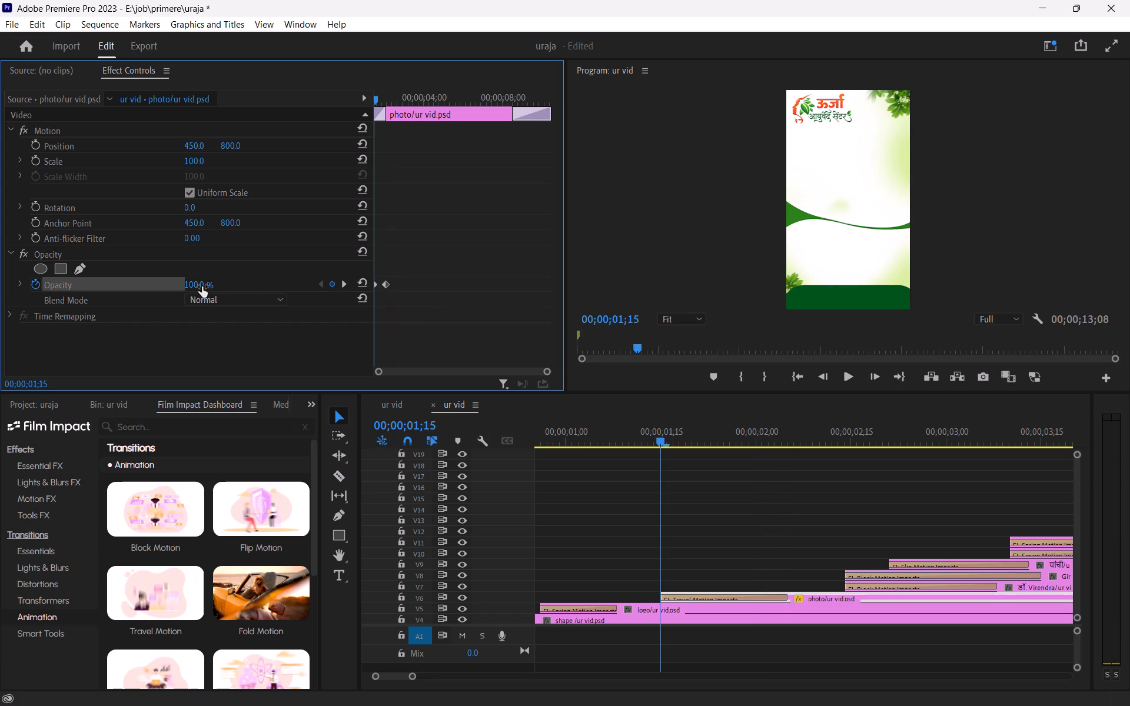
drag(198, 287, 104, 287)
Apply ease in and ease out to both of the photo clip's opacity keyframes.
drag(459, 217, 210, 397)
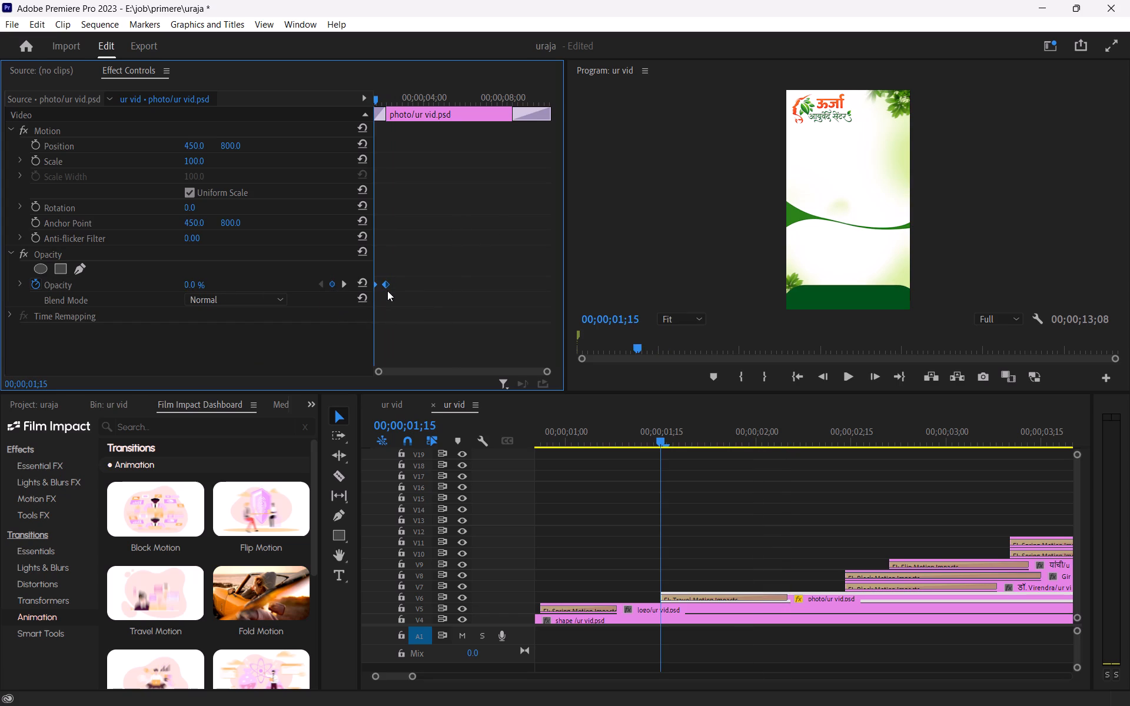
right_click(384, 286)
click(454, 487)
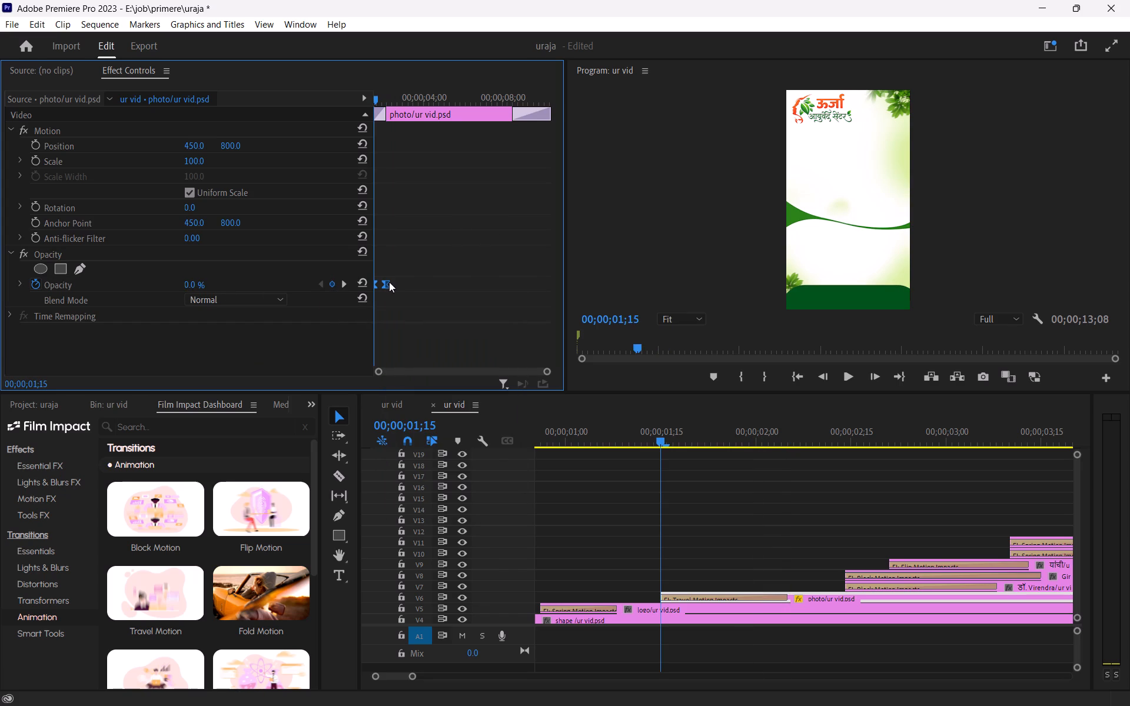
right_click(386, 282)
click(457, 502)
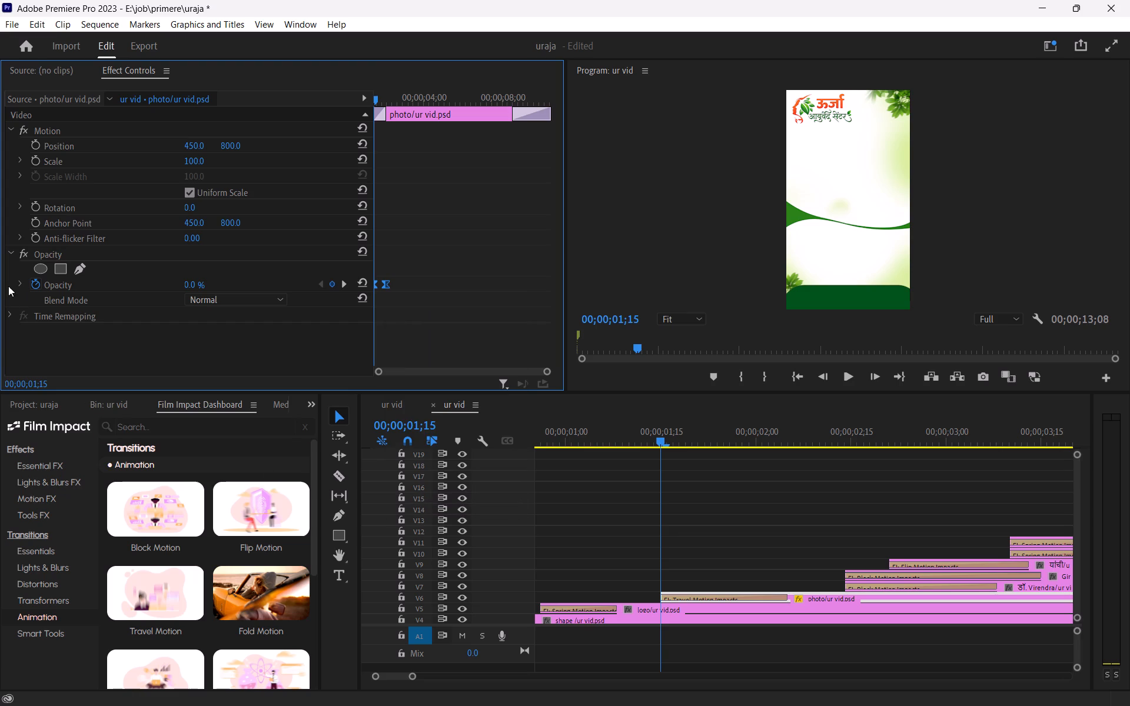
Lengthen the first opacity keyframe's outgoing velocity handle so the photo's fade-in starts slowly and speeds up towards the end.
click(20, 286)
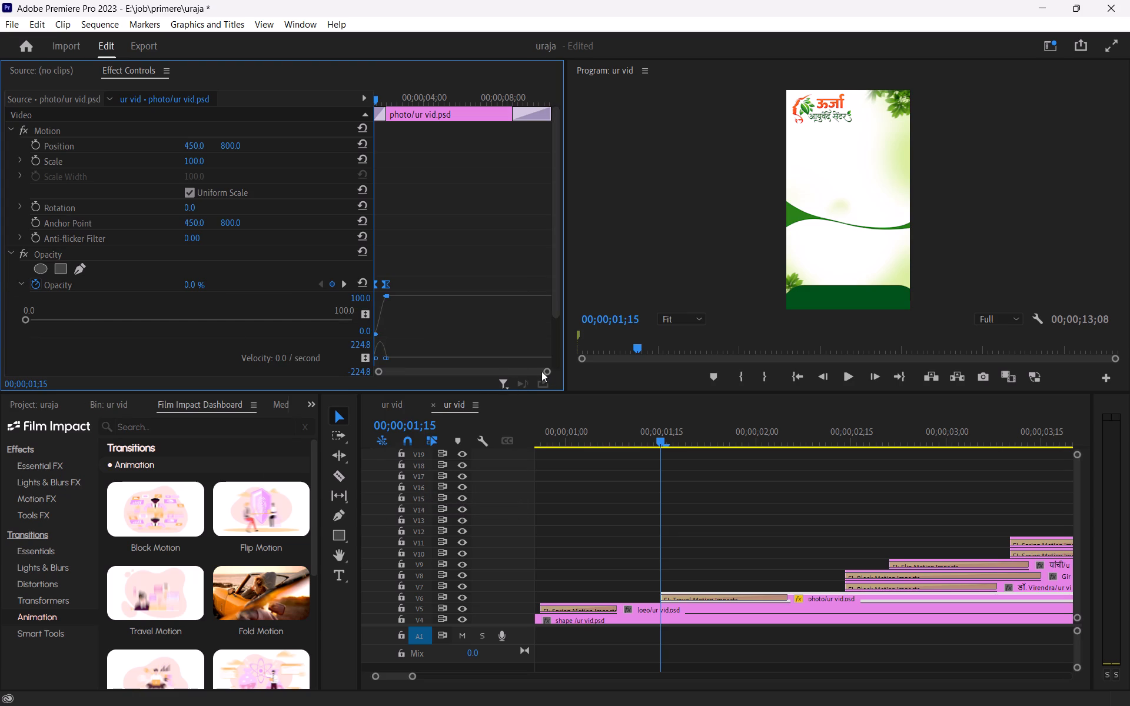
drag(541, 371, 526, 372)
drag(550, 372, 493, 371)
drag(393, 357, 463, 356)
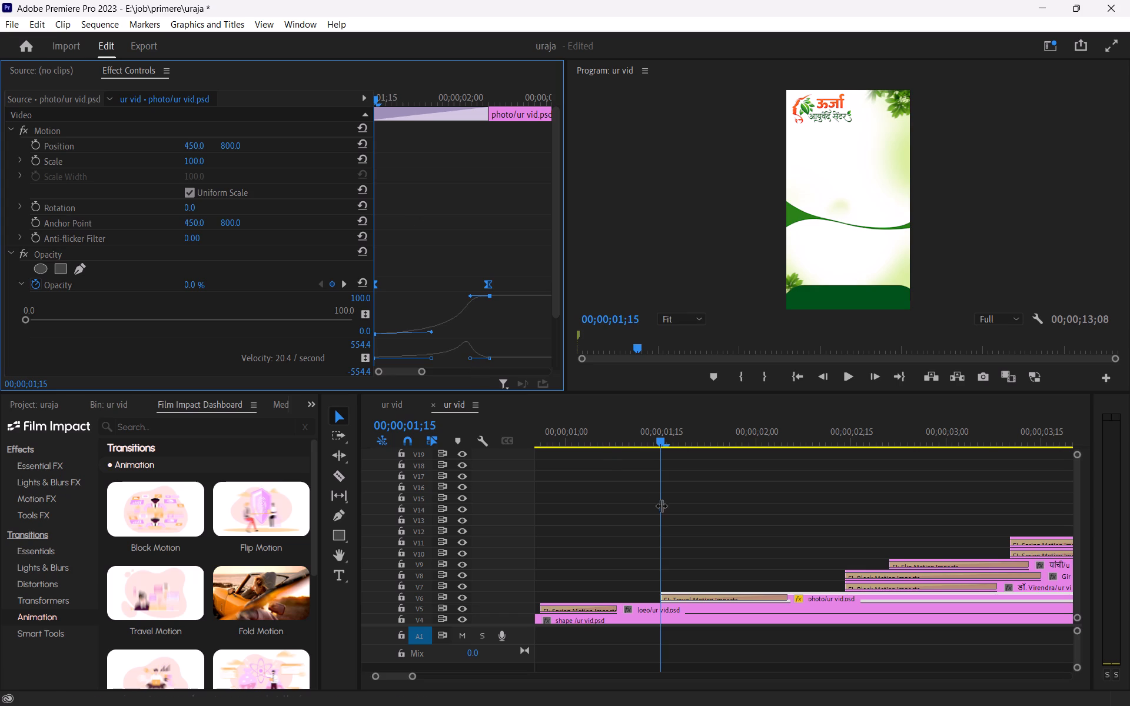
Play back and scrub the photo's entrance from 00;00;01;15 to check the eased opacity fade.
click(724, 505)
key(space)
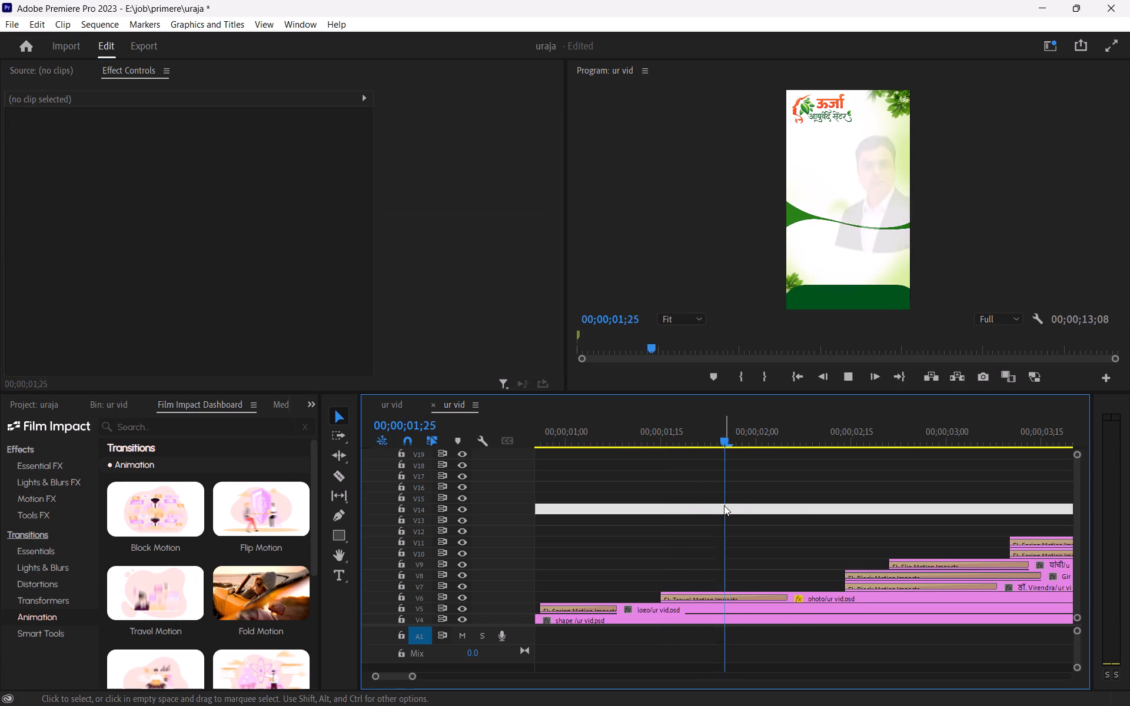
key(space)
click(663, 439)
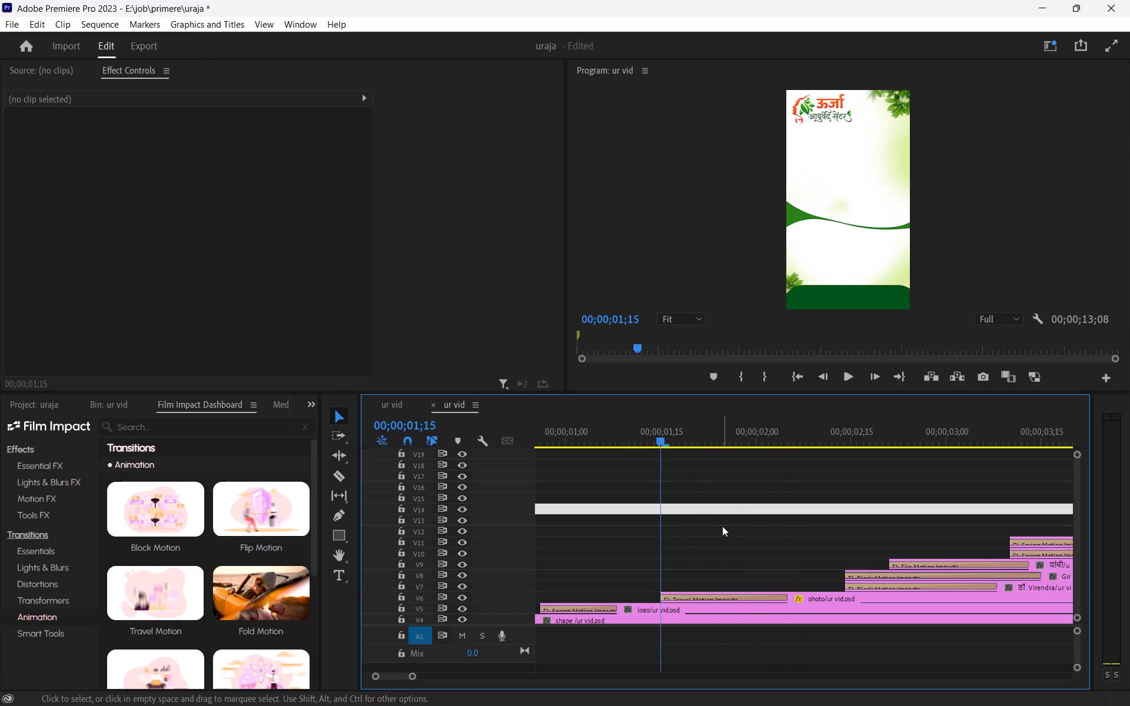
click(722, 526)
key(space)
key(space)
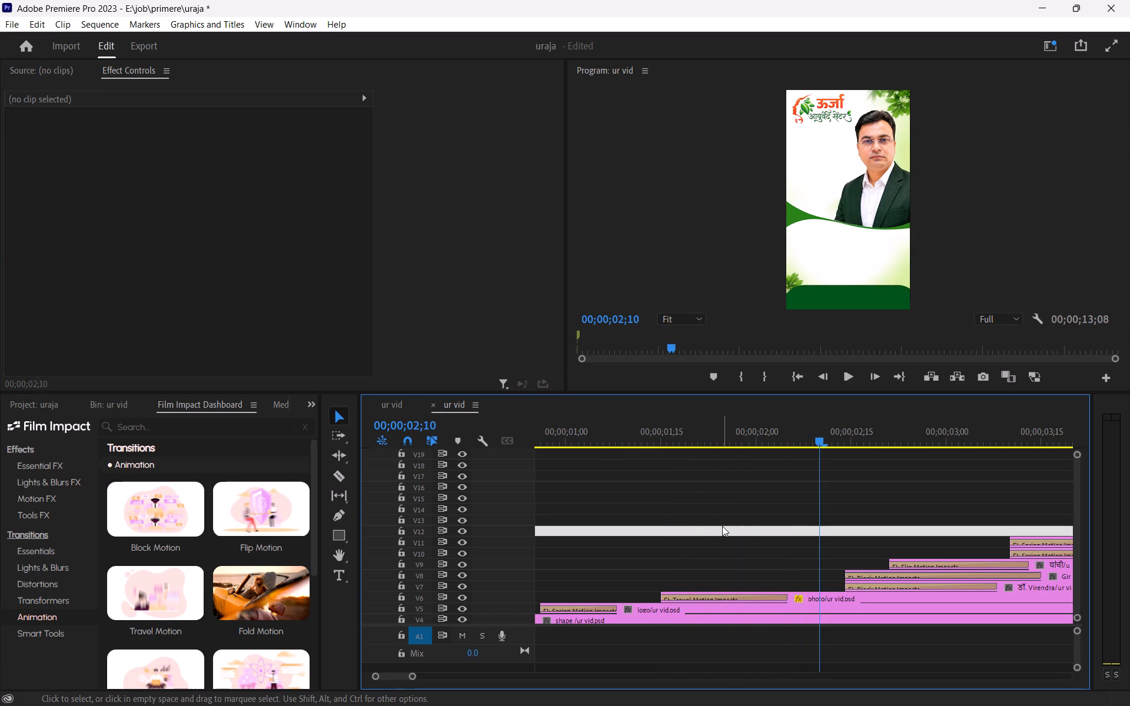
drag(668, 425, 724, 444)
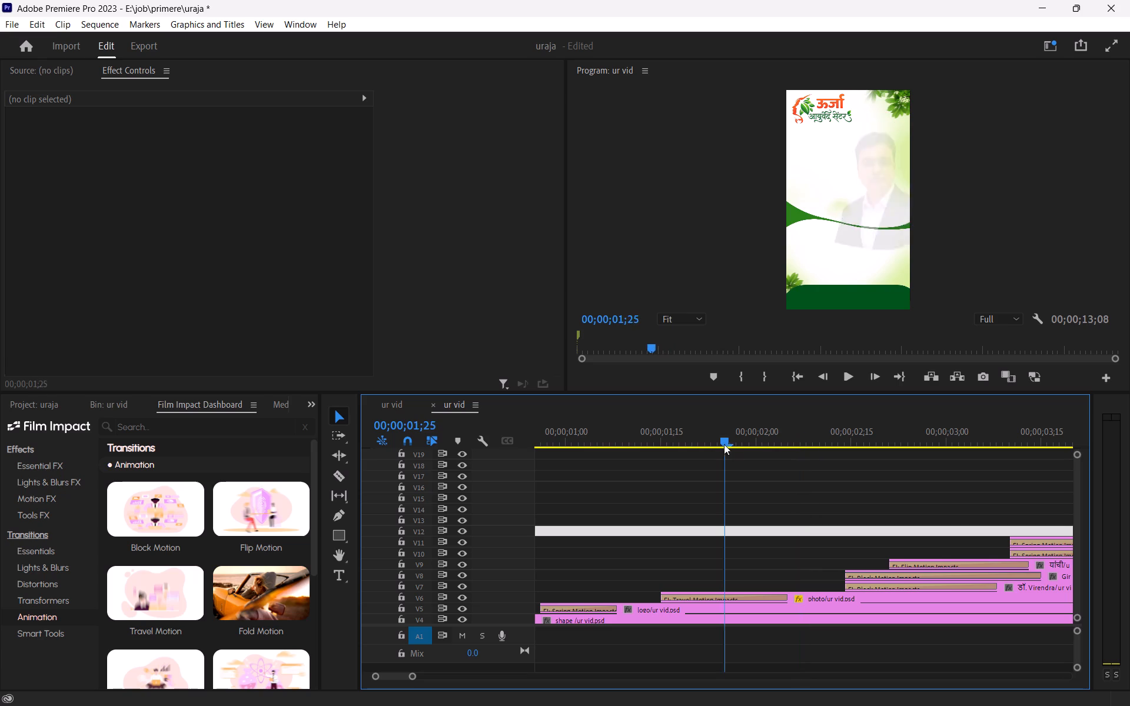
drag(724, 444, 767, 488)
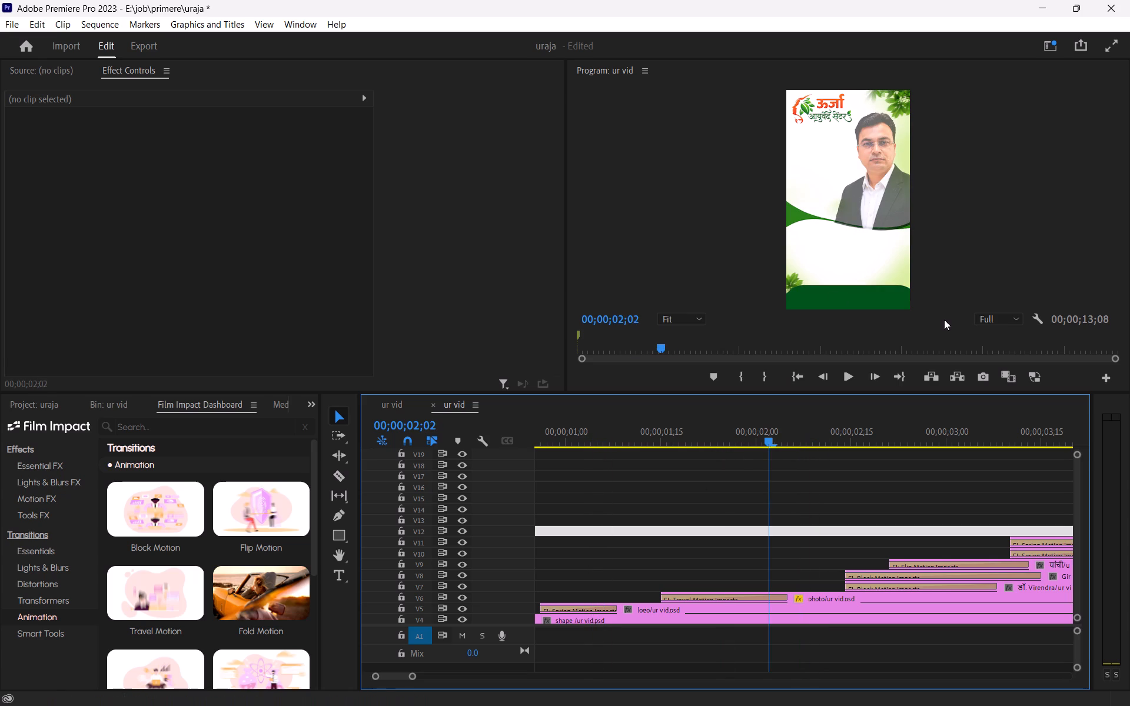
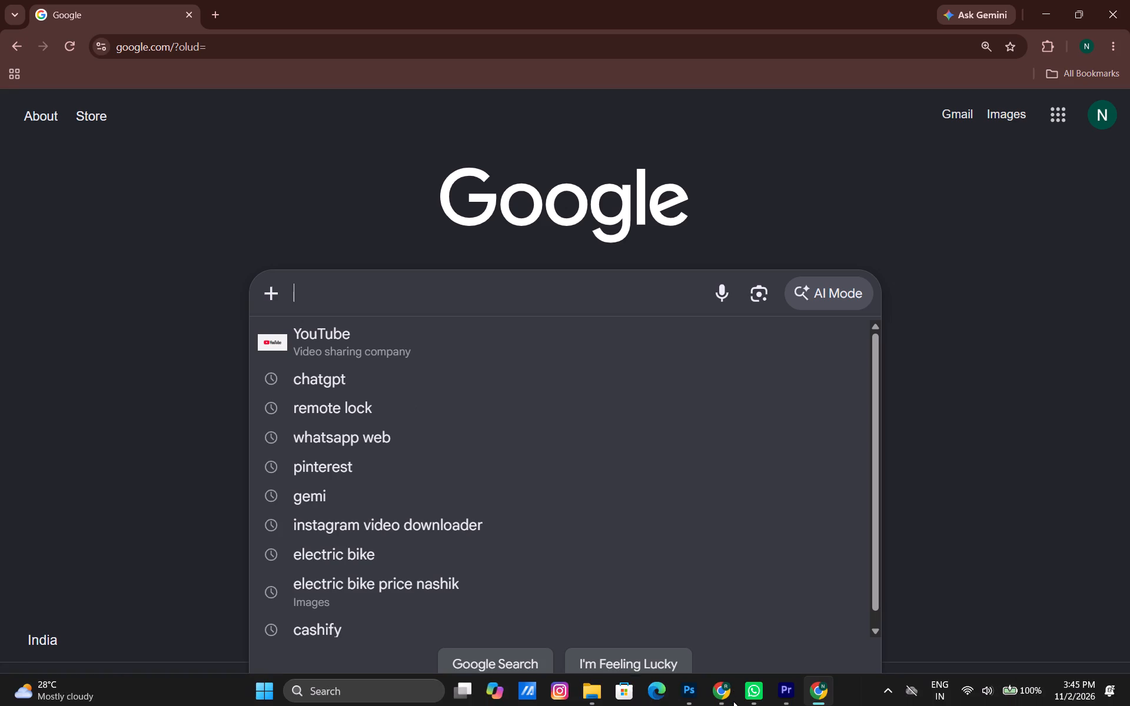
Switch back to Premiere Pro and play the ur vid sequence from 00;00;00;00 to check the opening shape and logo entrances.
click(777, 700)
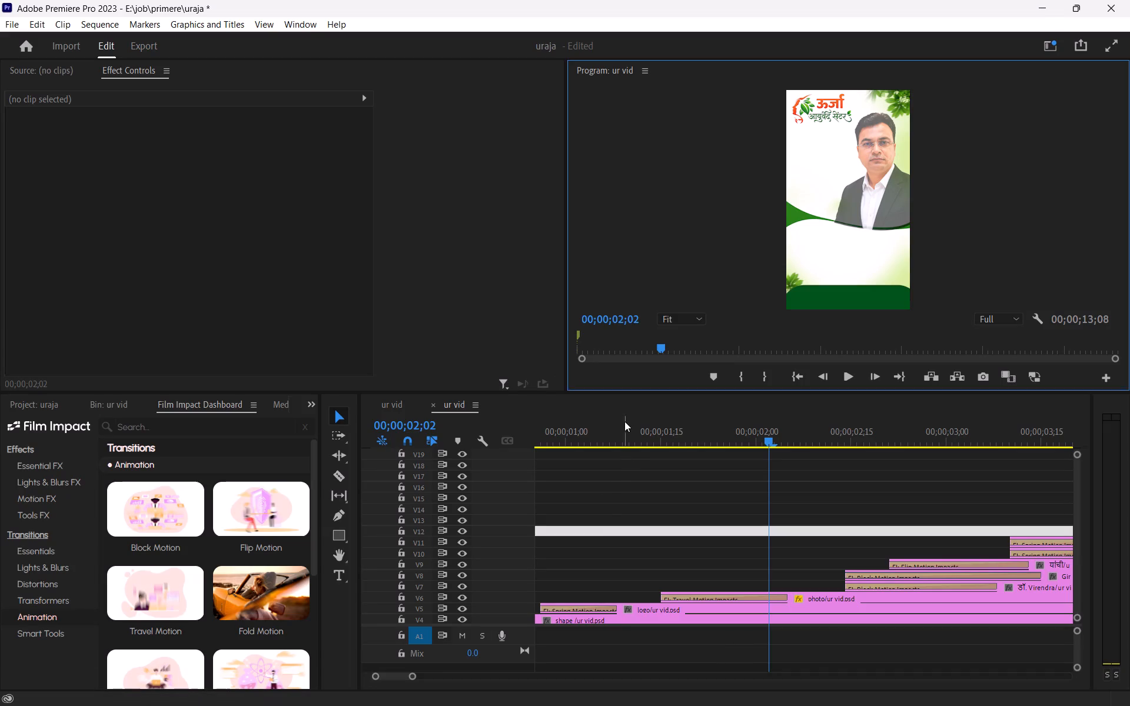
drag(624, 421, 484, 412)
drag(616, 441, 315, 477)
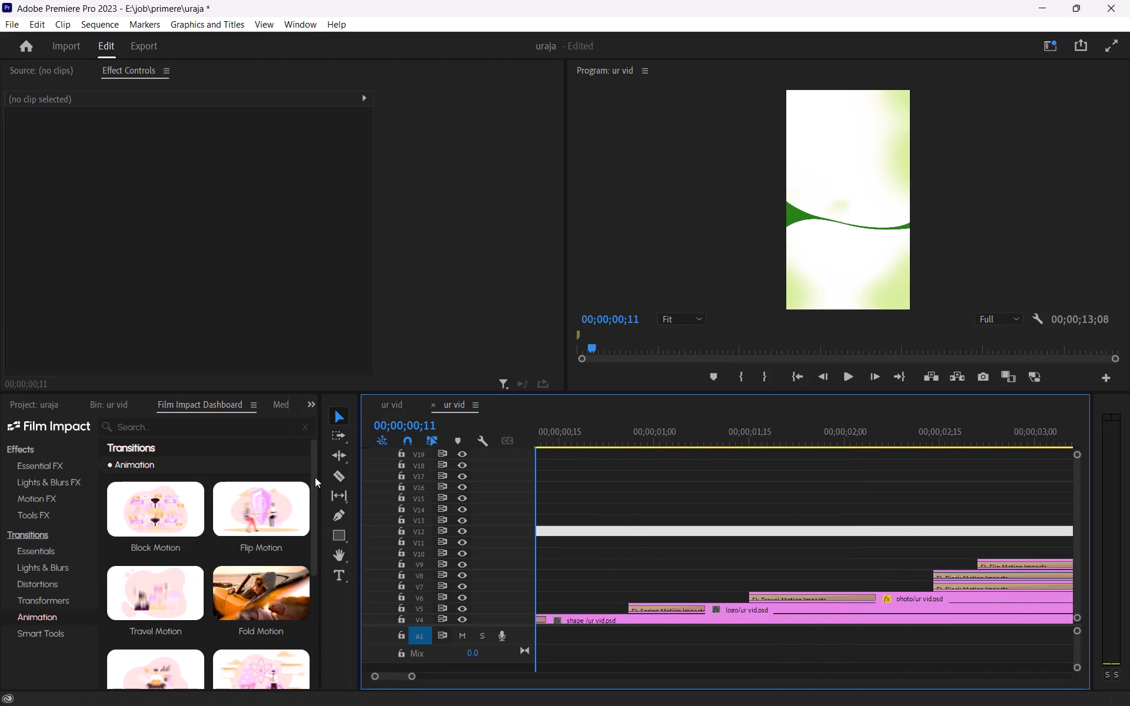
drag(315, 477, 190, 512)
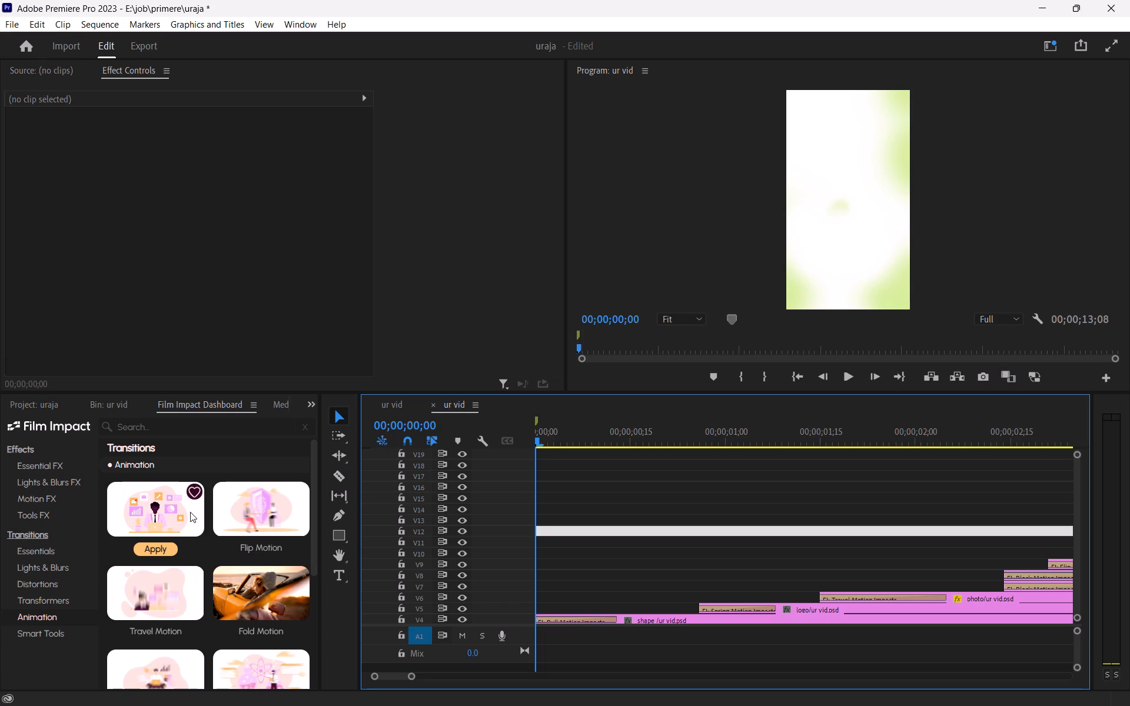
key(space)
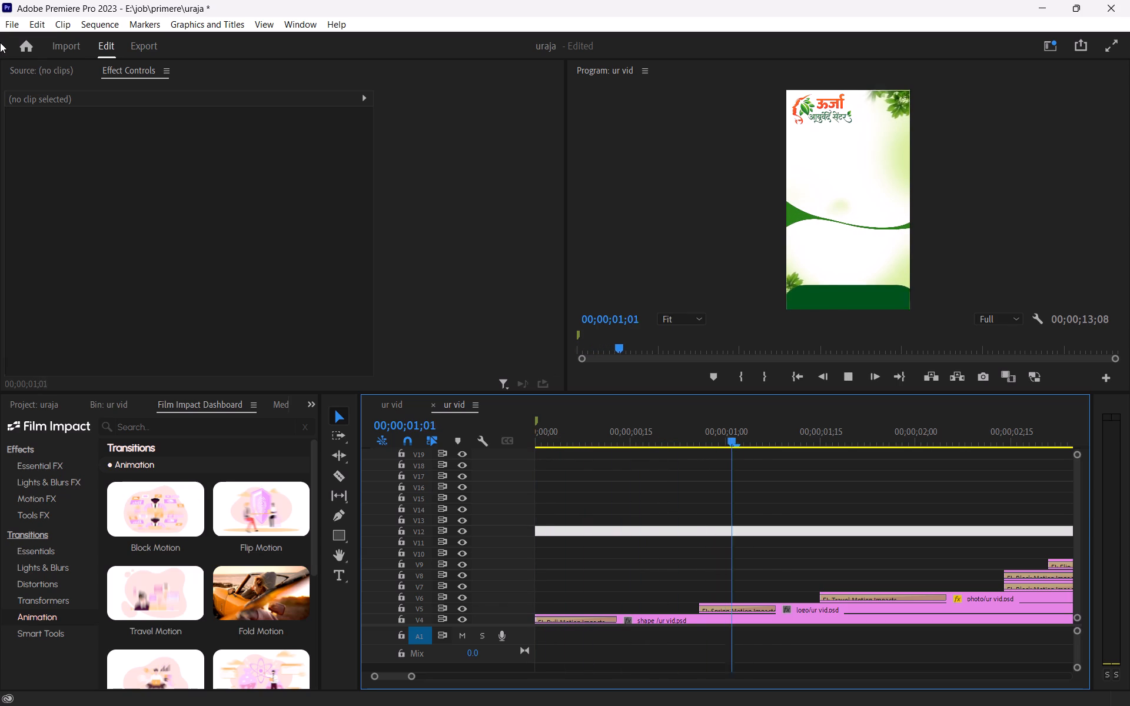
key(space)
drag(597, 437, 429, 441)
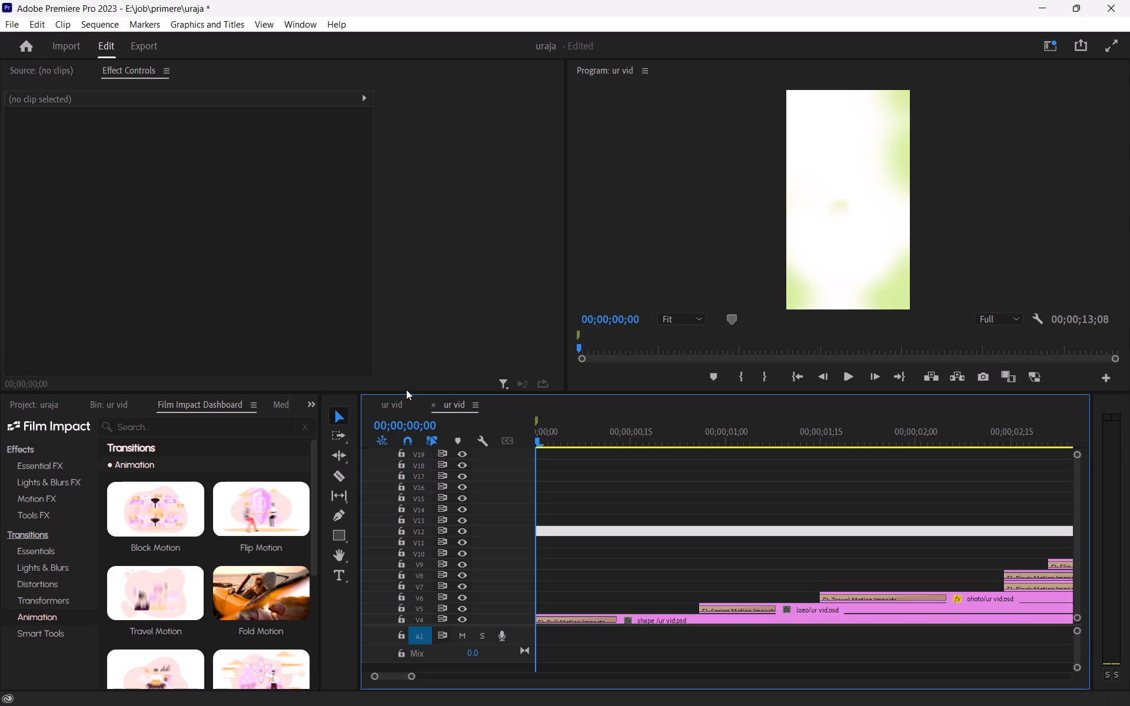
Save the project.
key(ctrl+s)
Play the sequence from the start through the headline text entrances and examine when the date line and its calendar icon appear.
key(space)
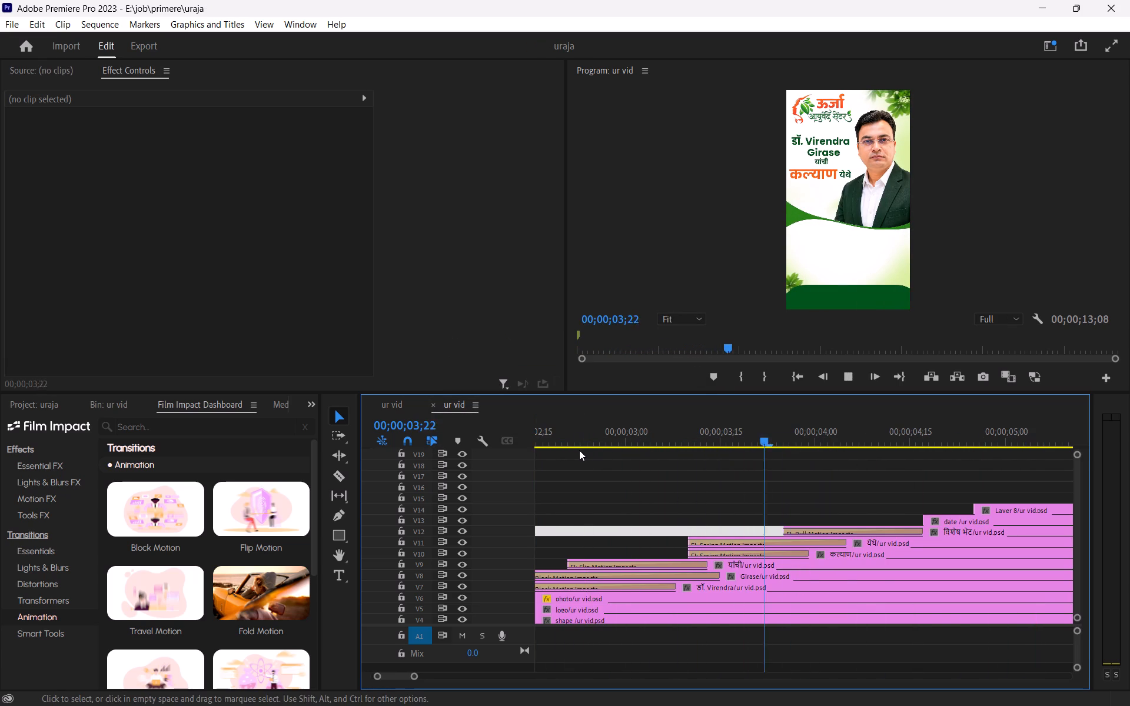
key(space)
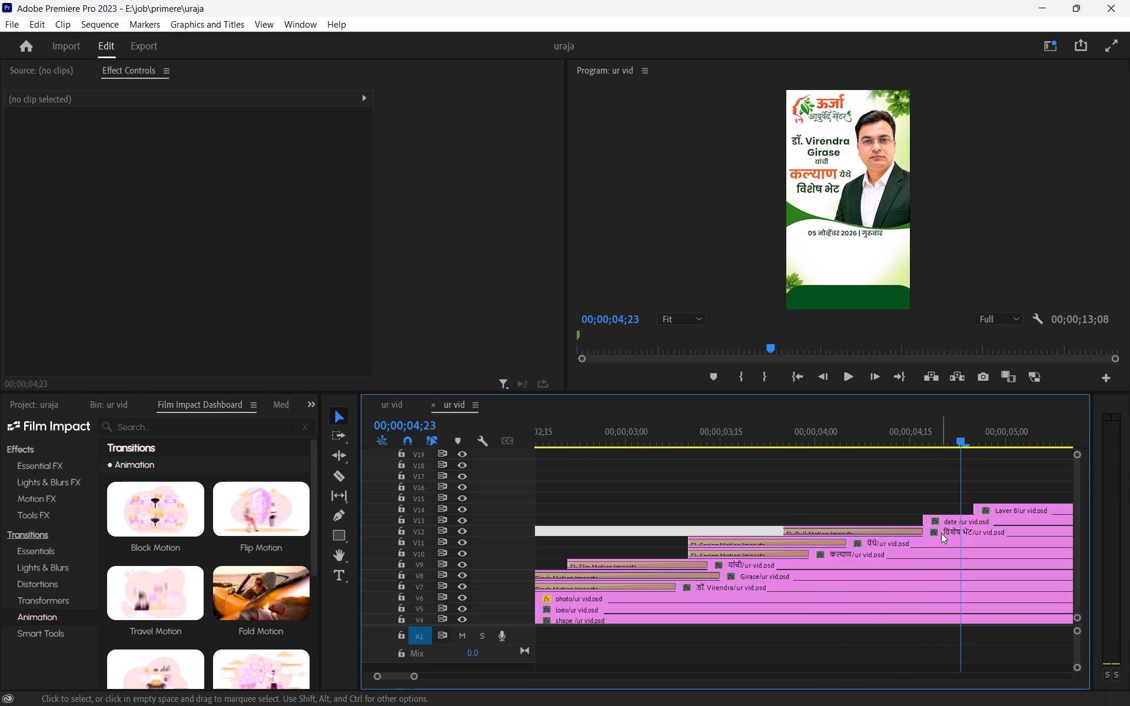
alt+scroll(925, 557, down, 17)
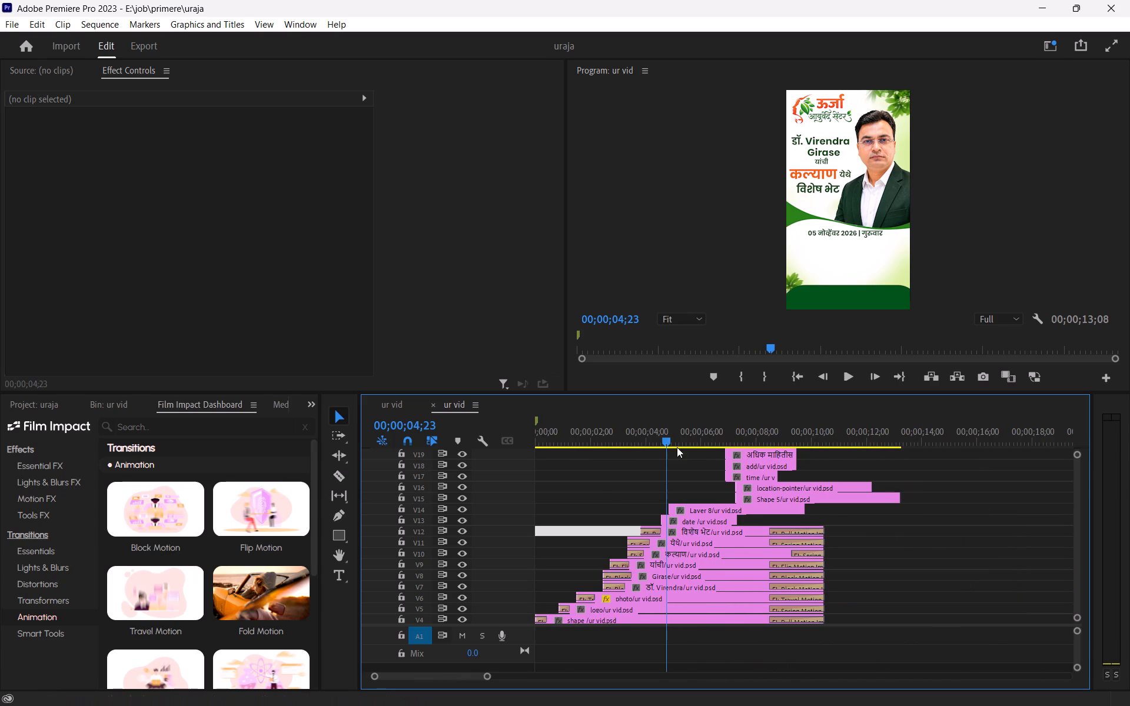
drag(648, 432, 641, 435)
key(space)
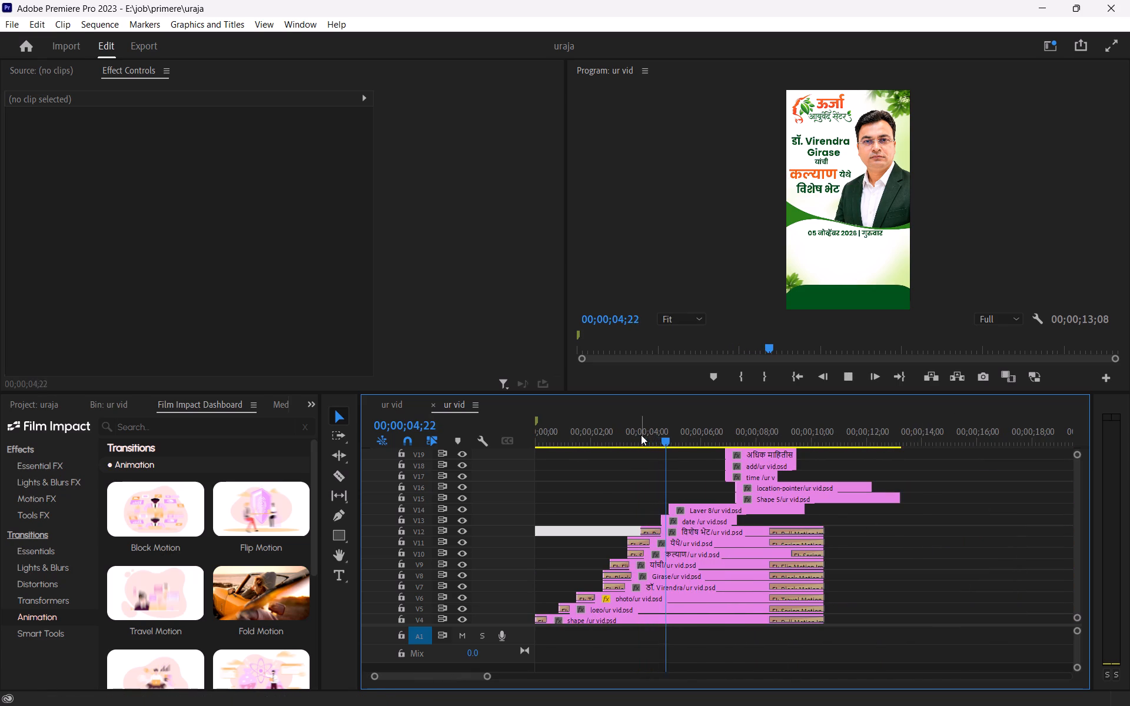
key(space)
alt+scroll(703, 500, up, 12)
alt+scroll(670, 522, down, 1)
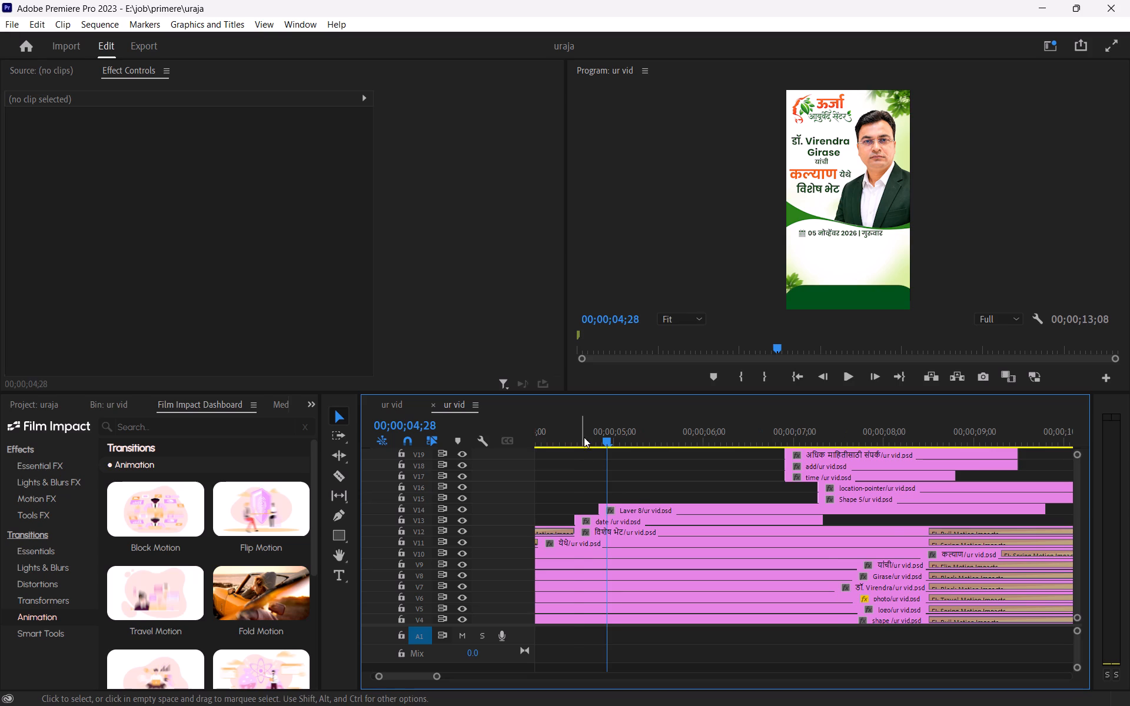
drag(584, 437, 580, 449)
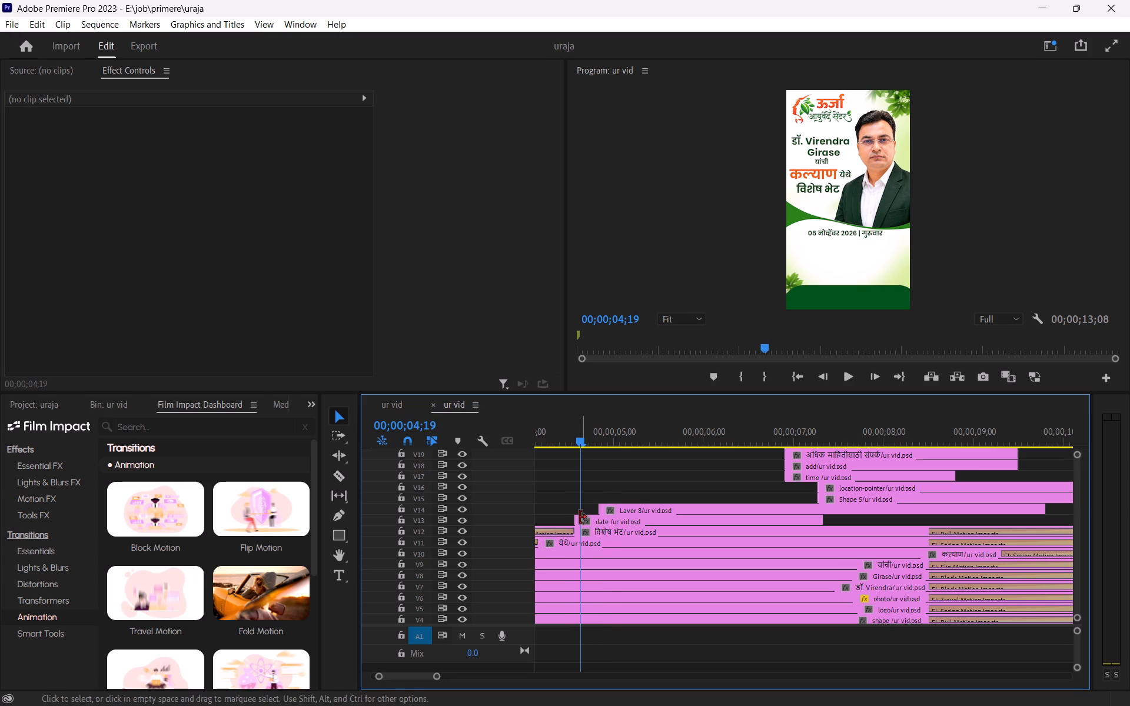
Swap the date clip onto V14 and the calendar icon clip (Layer 8) onto V13, starting the icon at about 00;00;04;17.
click(604, 512)
drag(606, 519, 606, 501)
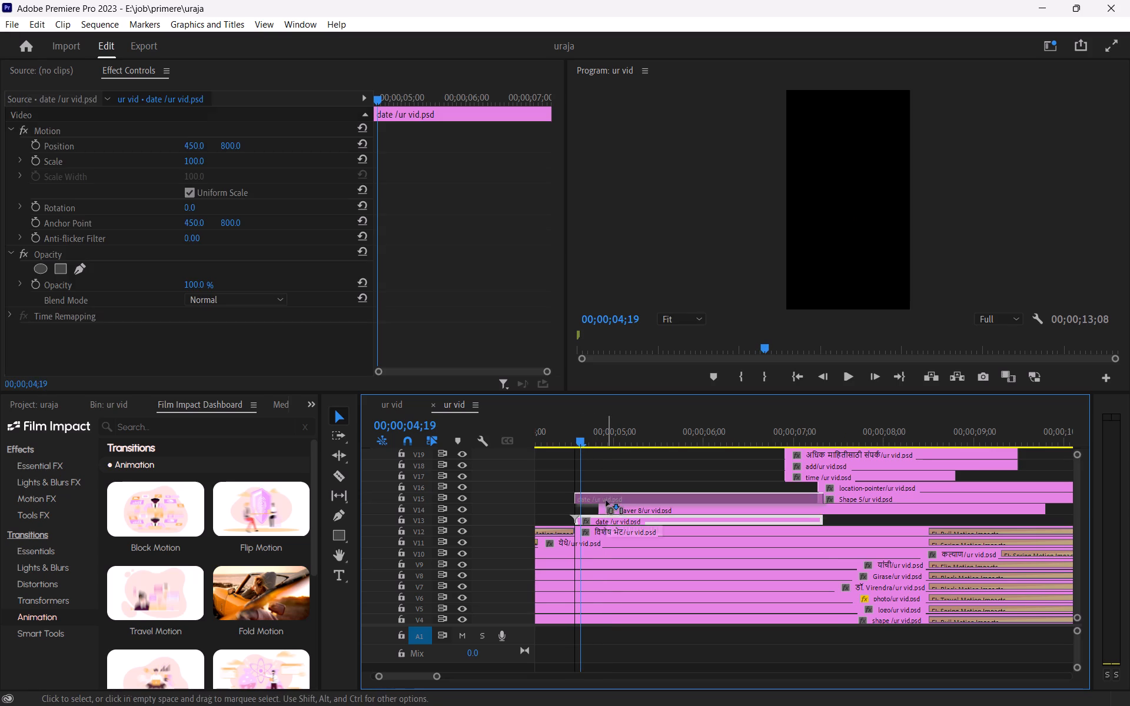
drag(606, 501, 607, 505)
drag(857, 506, 669, 512)
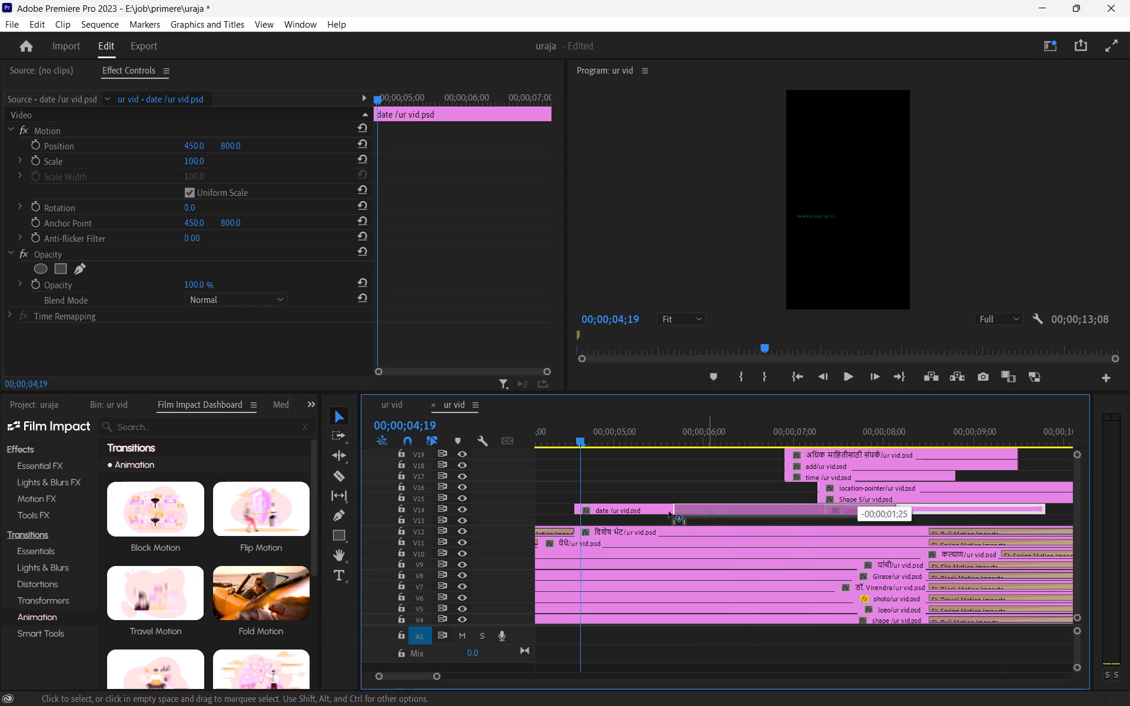
drag(669, 512, 610, 518)
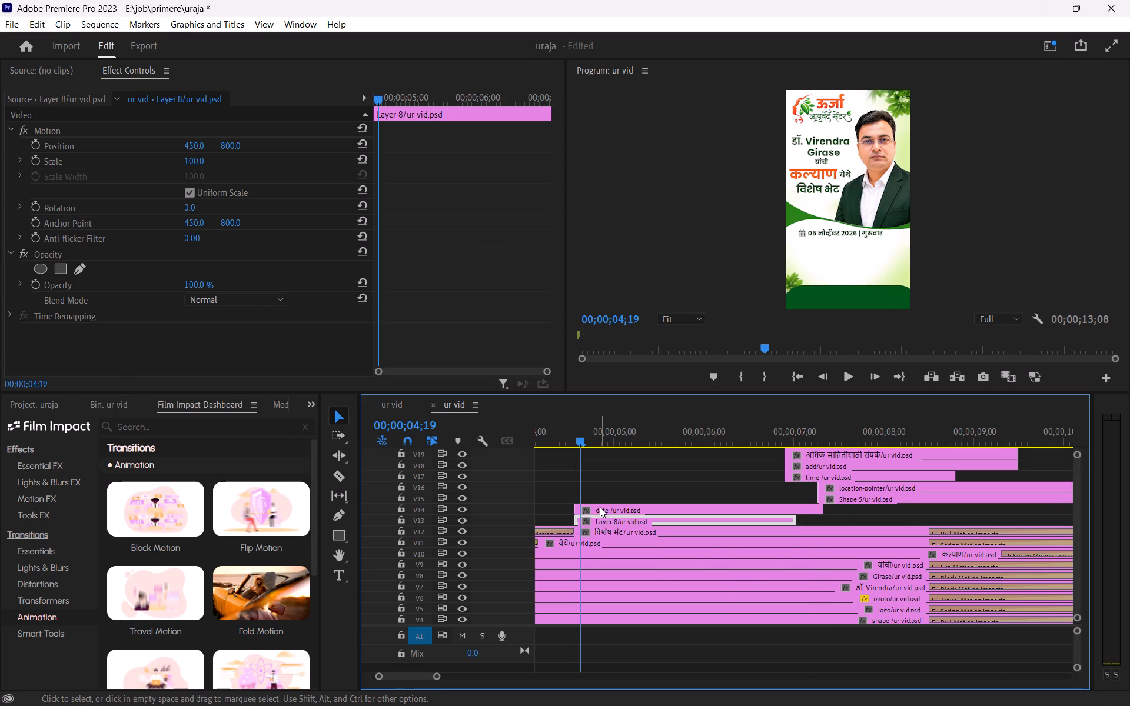
Shift the date clip to start at 00;00;04;19, just after the calendar icon clip, and preview the timing.
drag(600, 507, 609, 507)
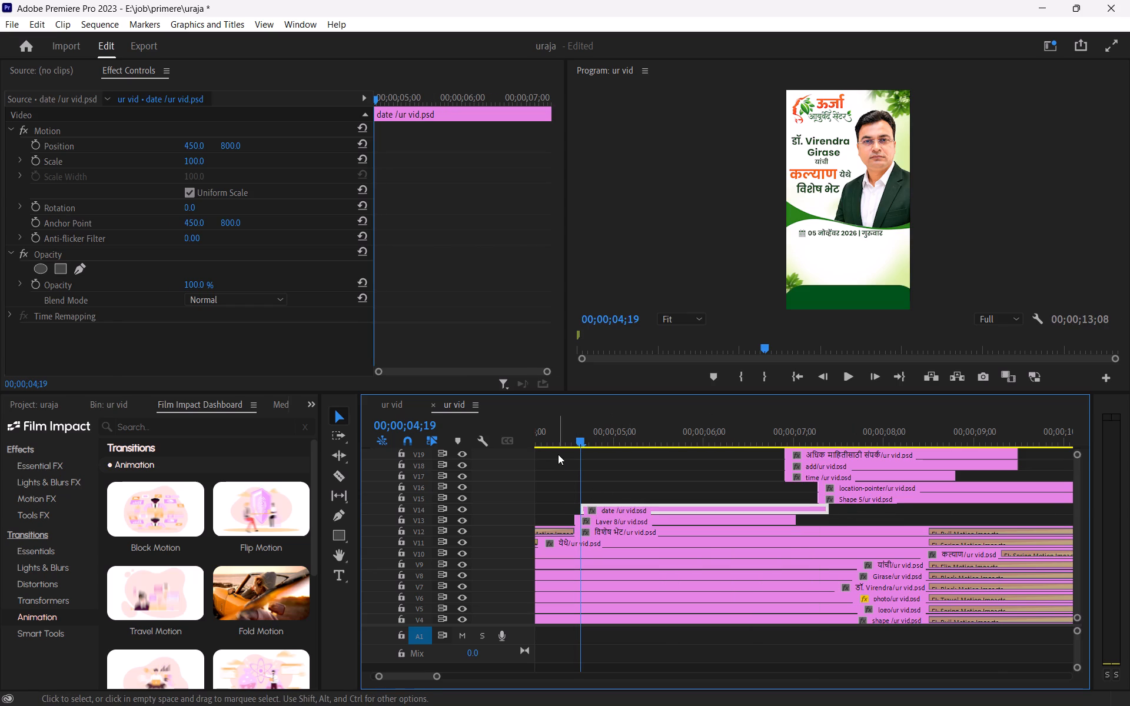
click(557, 430)
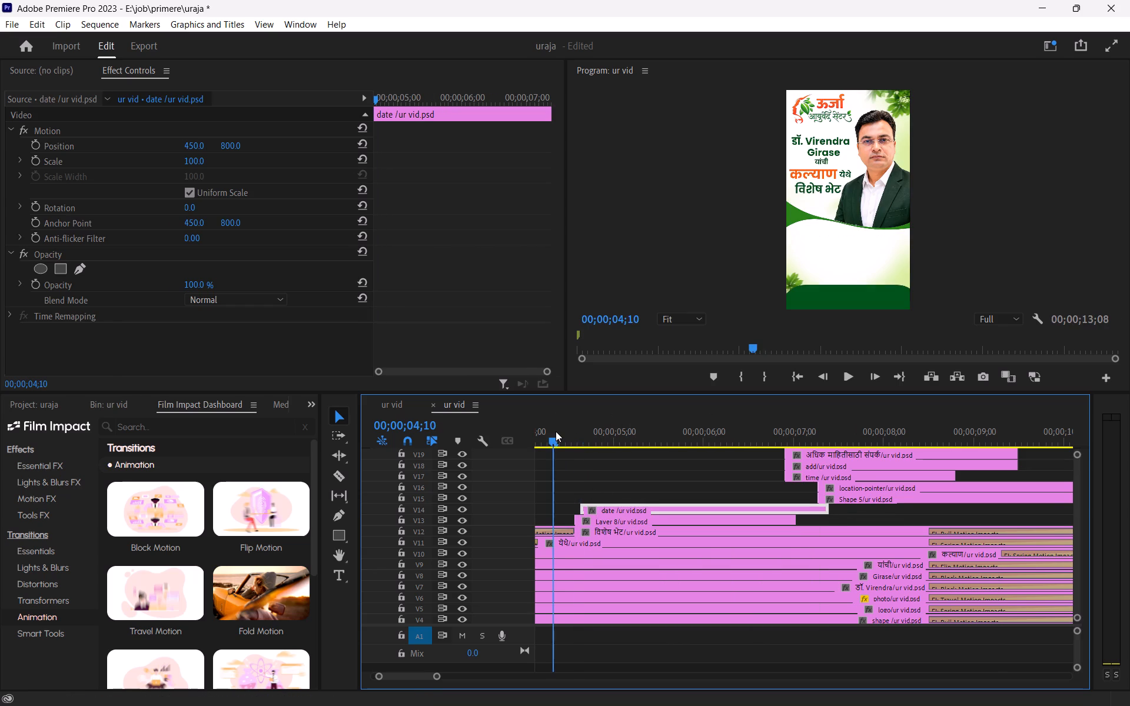
key(space)
key(space)
Trim the date clip's start to about 00;00;04;29, keeping its end in place.
alt+scroll(624, 527, up, 4)
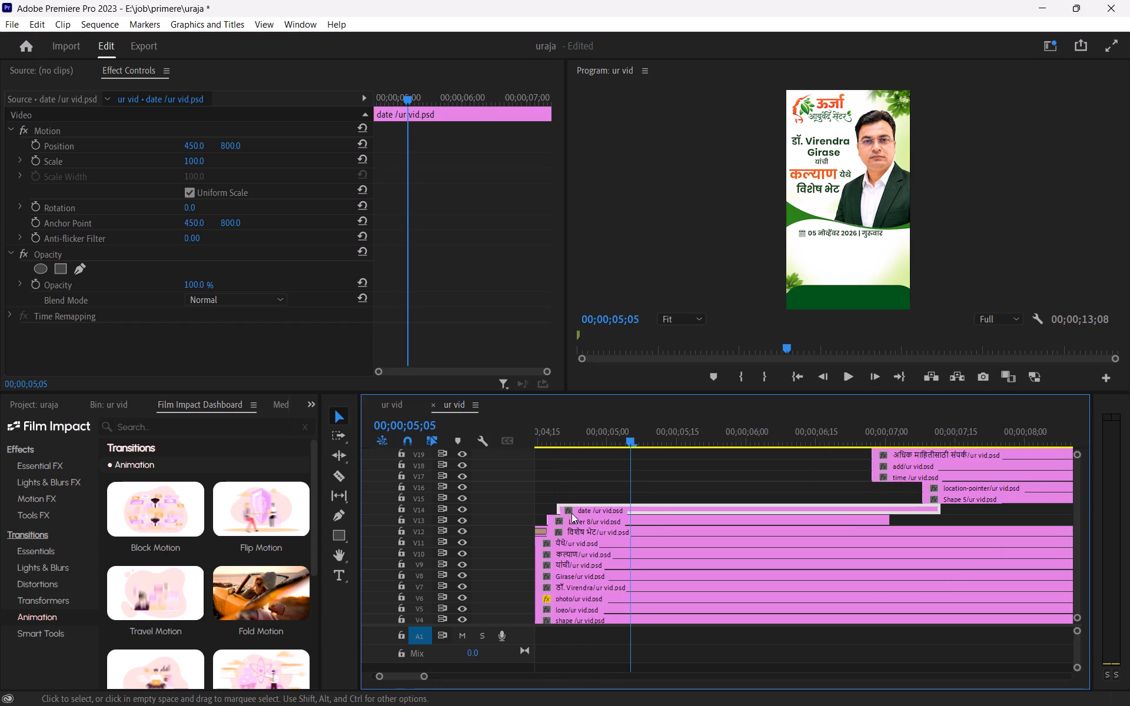
drag(557, 507, 601, 509)
Play back the section around 00;00;04;15 to 00;00;05;10 to check the date text's entrance after the calendar icon.
drag(594, 437, 546, 445)
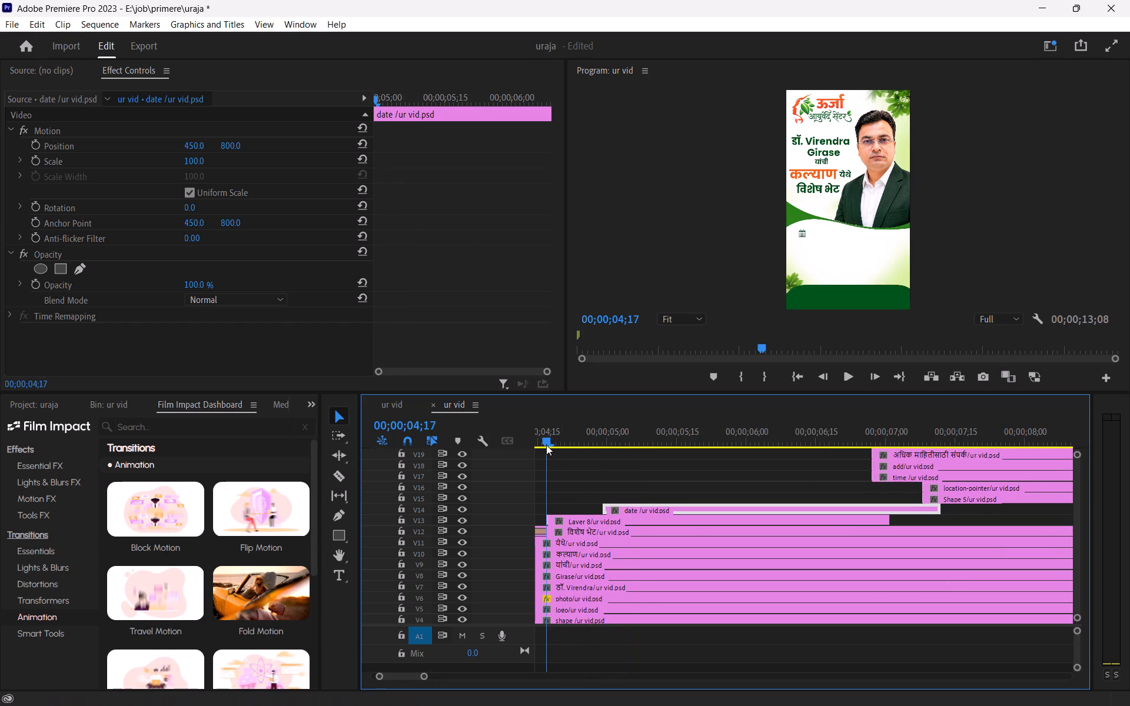
drag(546, 445, 537, 458)
key(space)
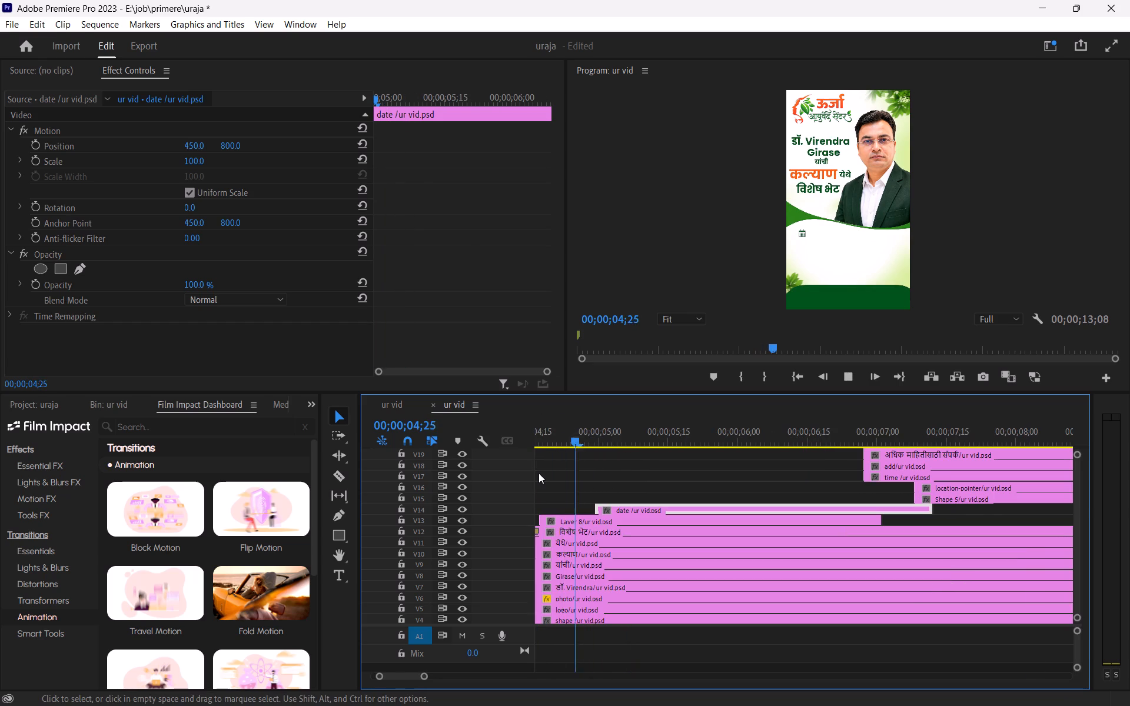
key(space)
click(557, 474)
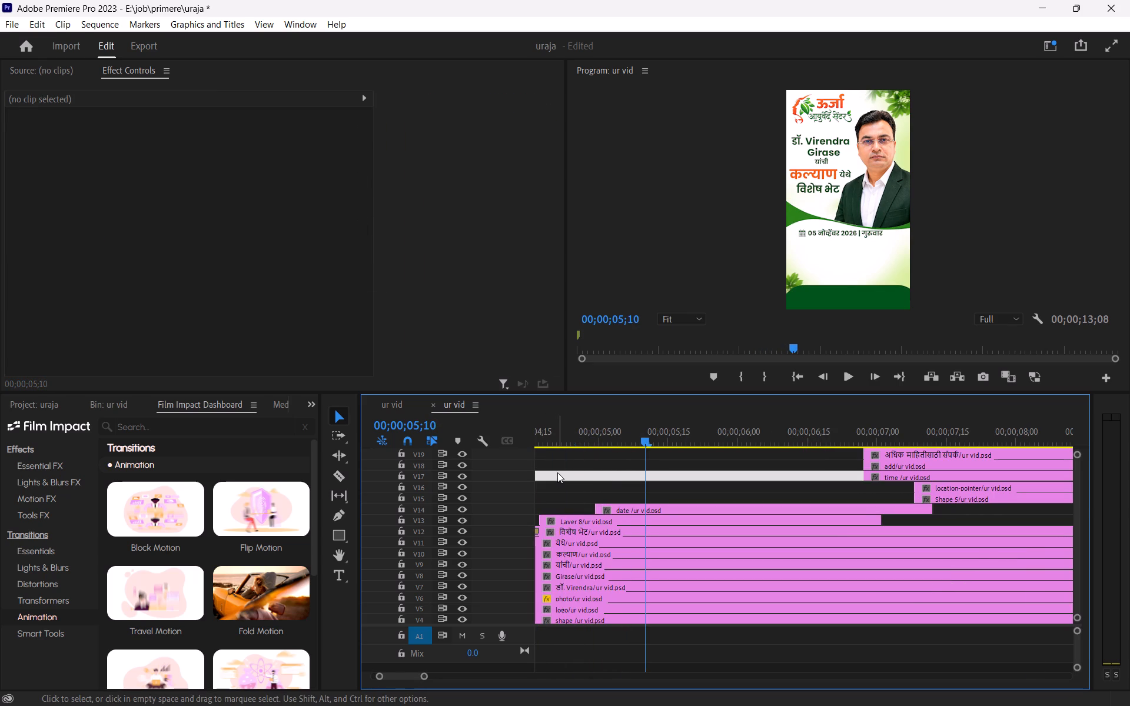
alt+scroll(635, 491, down, 5)
drag(580, 436, 566, 445)
key(space)
key(space)
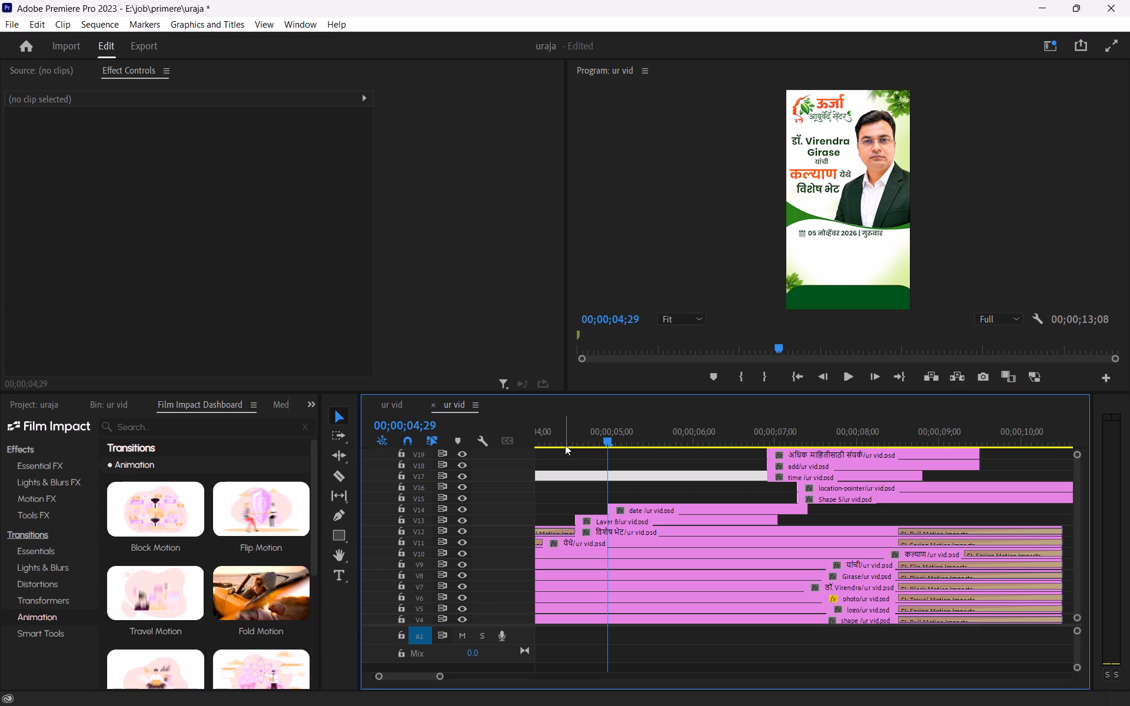
Save the project with the new date and calendar icon timing.
alt+scroll(654, 525, down, 6)
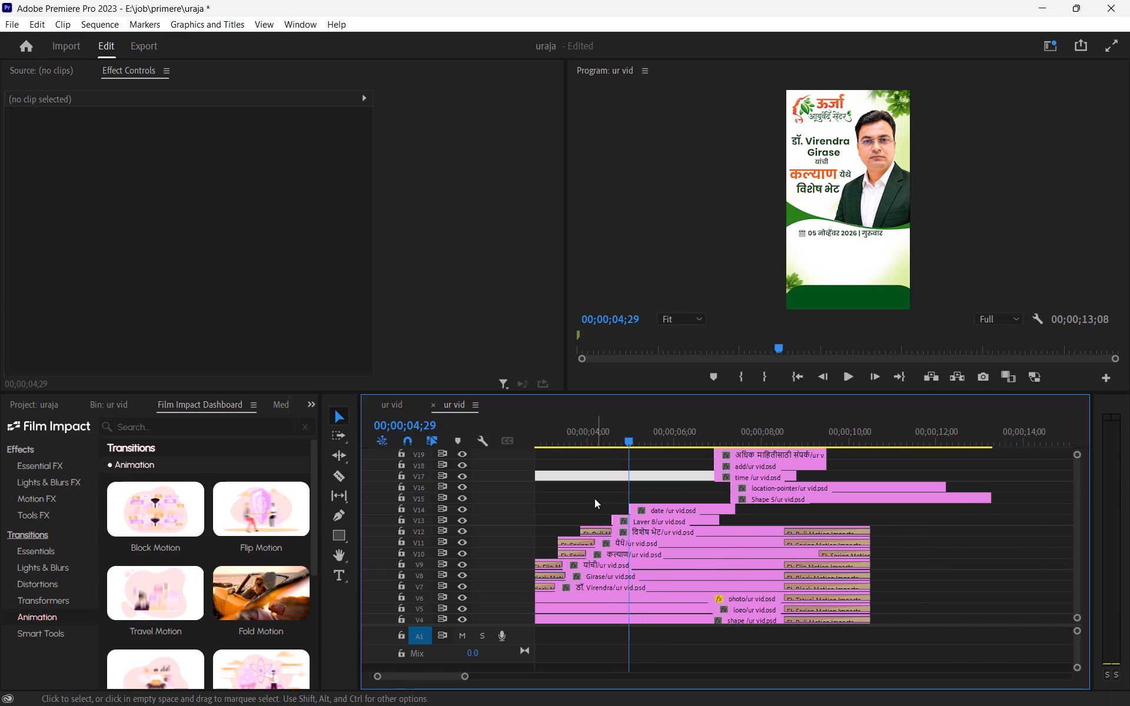
key(ctrl+s)
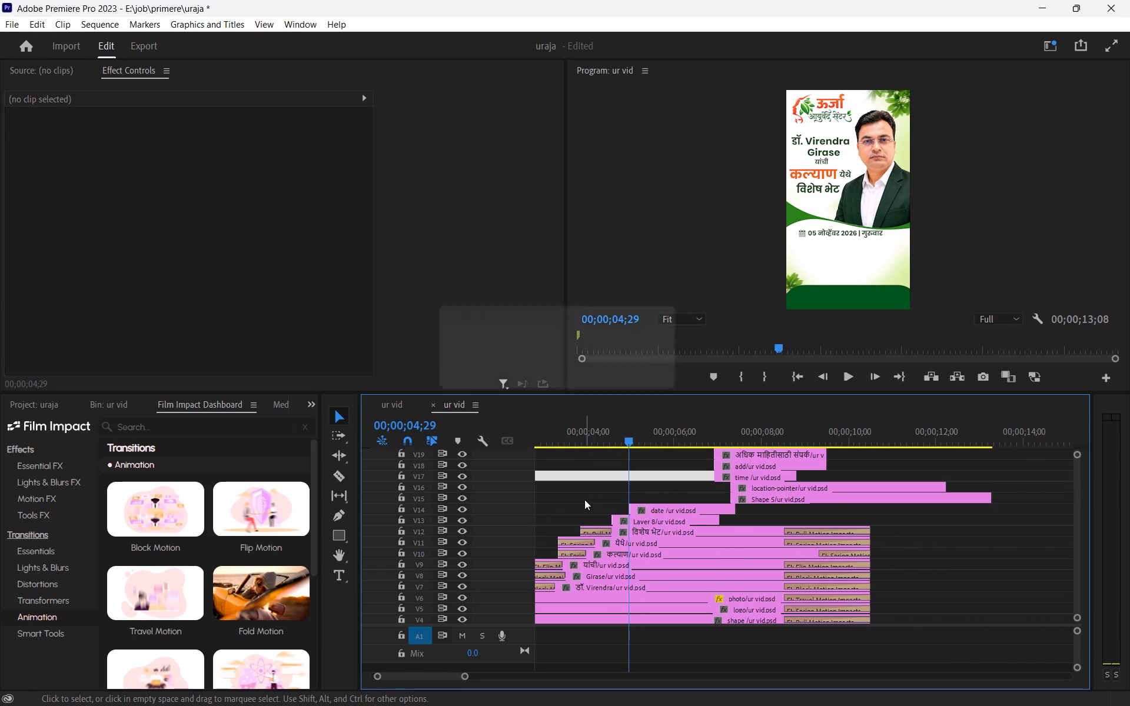